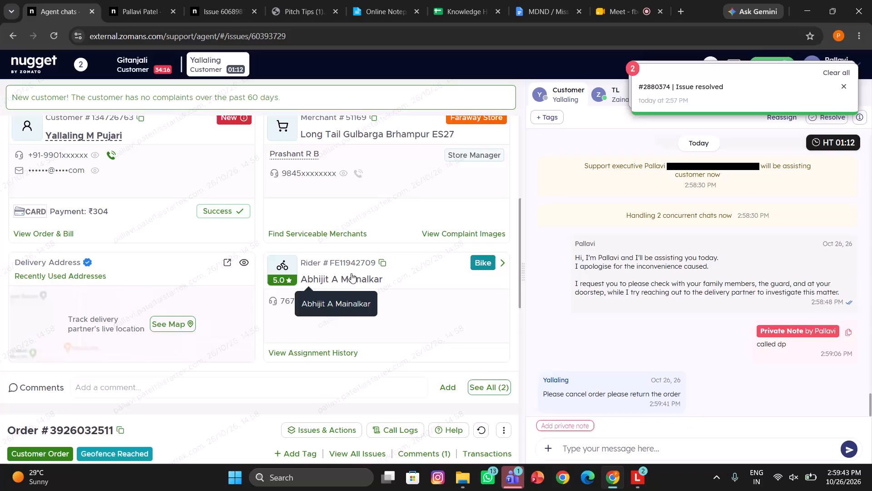
scroll(387, 230, "up", 2)
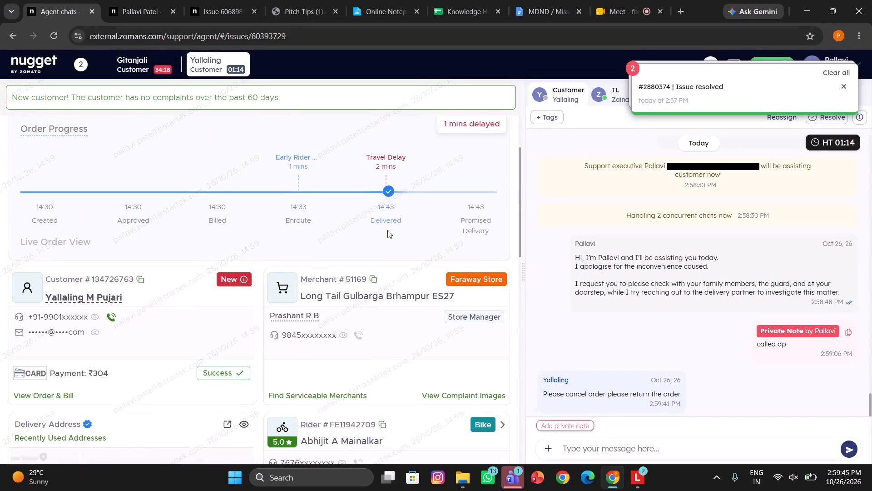
scroll(387, 230, "up", 7)
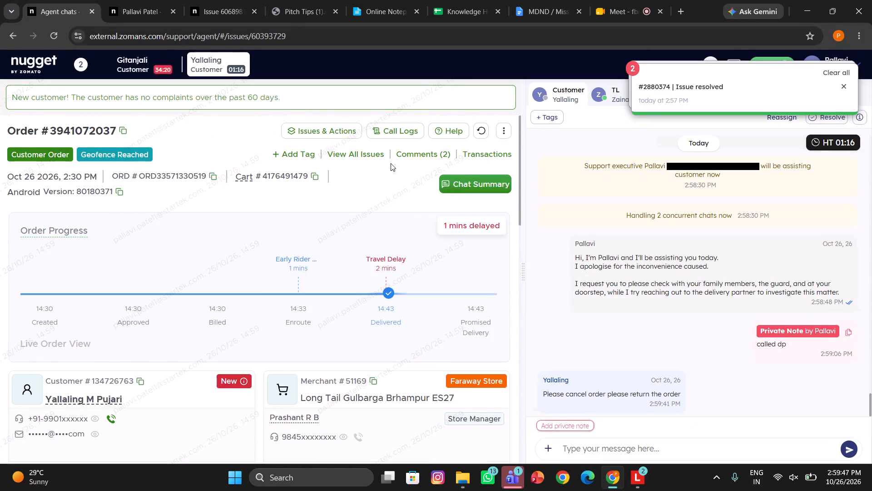
left_click(391, 126)
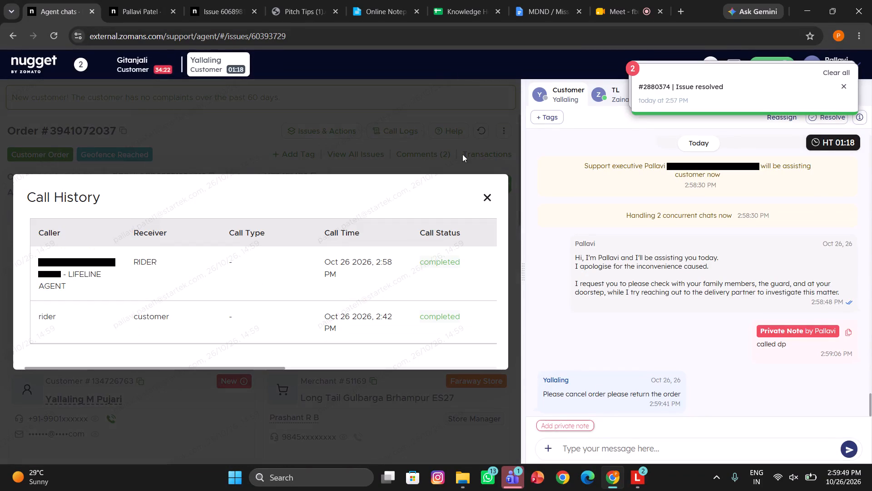
left_click(486, 196)
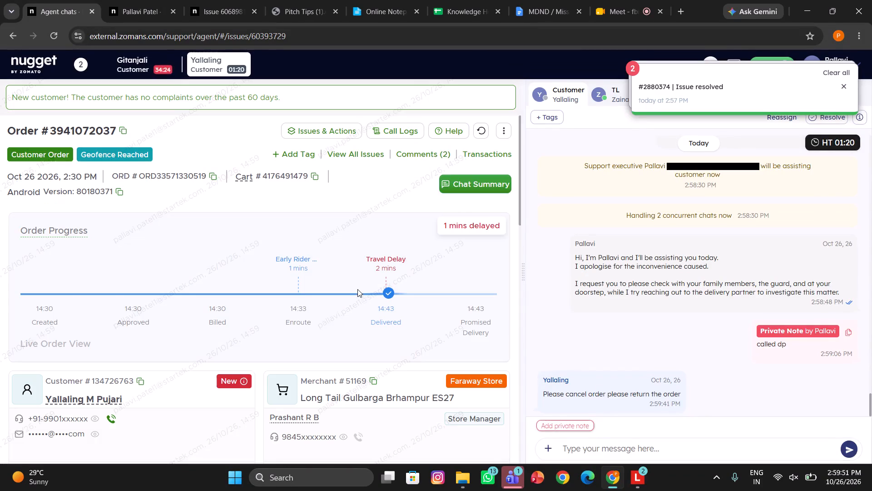
Initiate a call to the rider assigned to the current order.
scroll(357, 289, "down", 4)
left_click(351, 347)
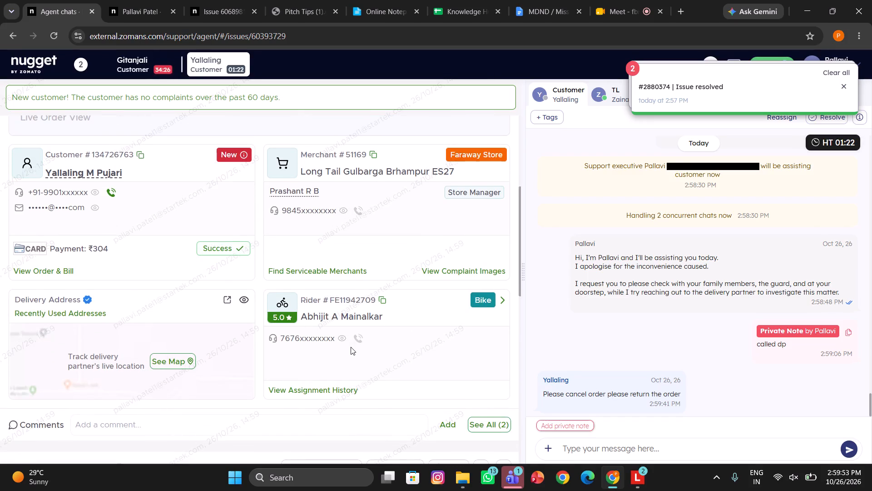
left_click(356, 343)
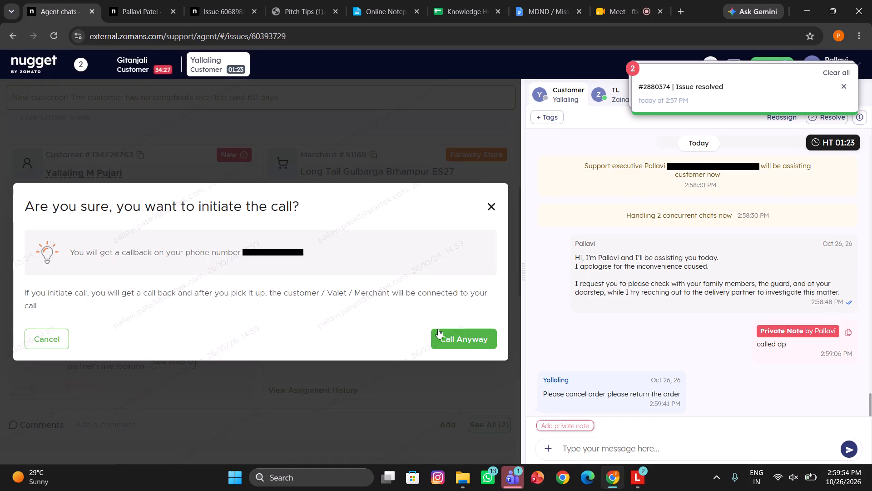
left_click(454, 334)
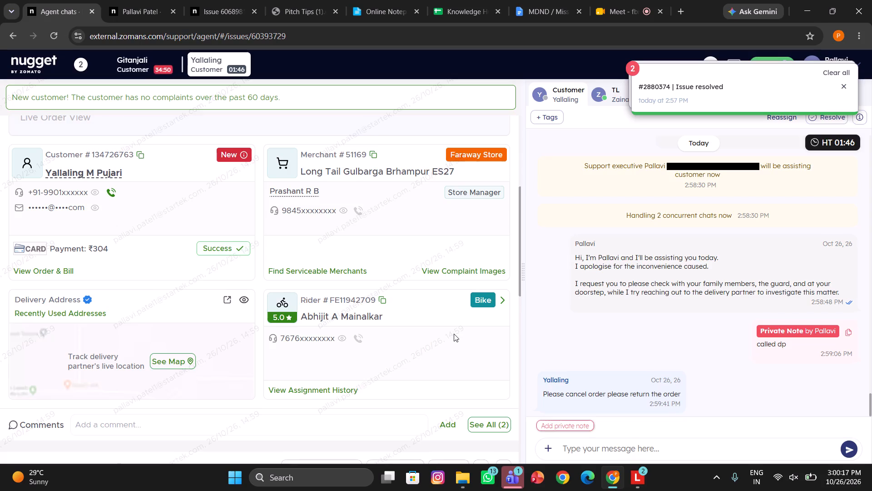
Clear all pending notifications.
left_click(839, 74)
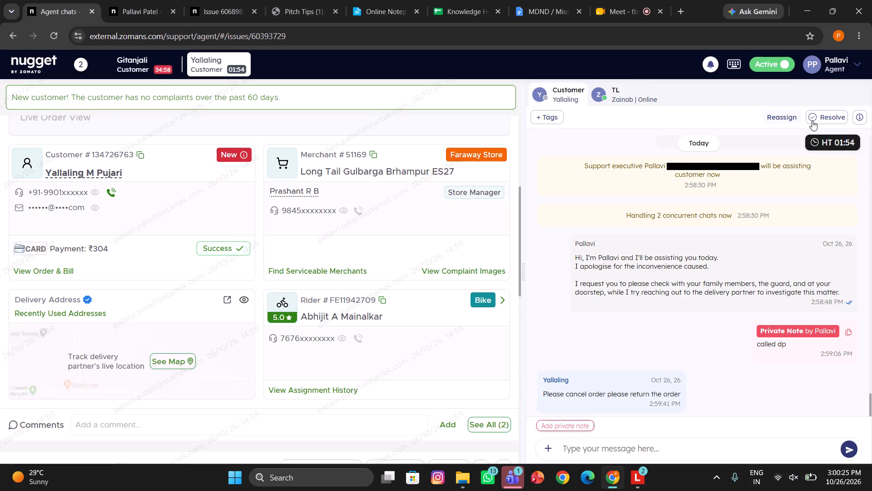
Open the agent's productivity hours page and return to the current customer chat.
left_click(811, 70)
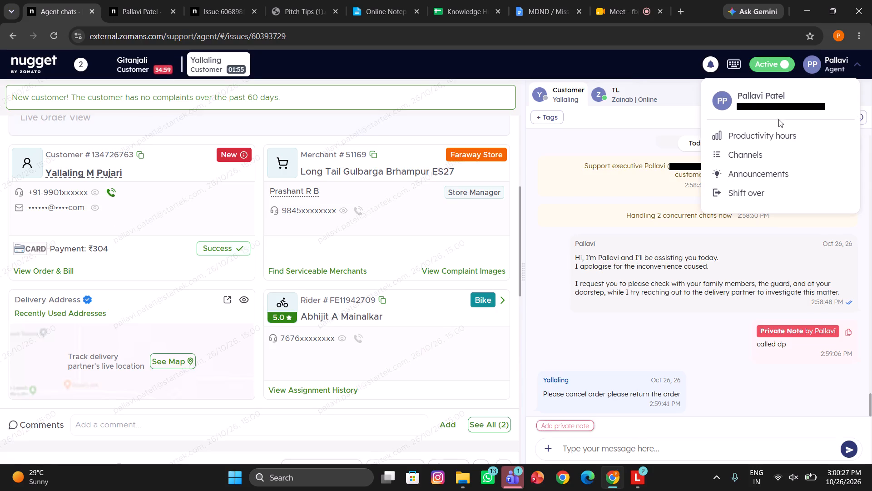
left_click(750, 129)
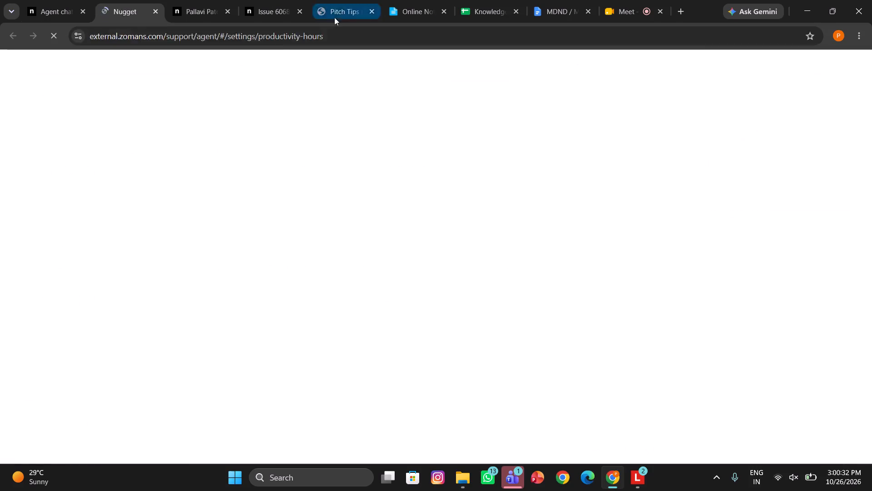
left_click(36, 0)
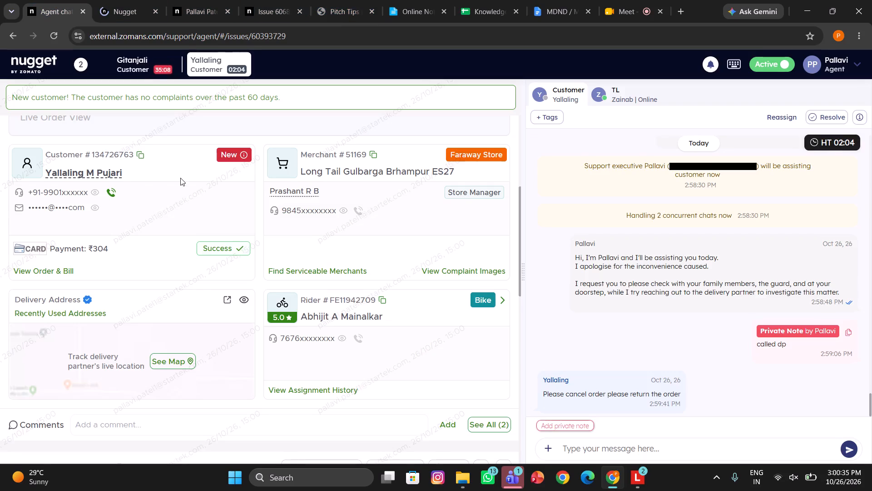
Reveal the hidden delivery address of the current order to view its details and coordinates.
scroll(572, 290, "down", 1)
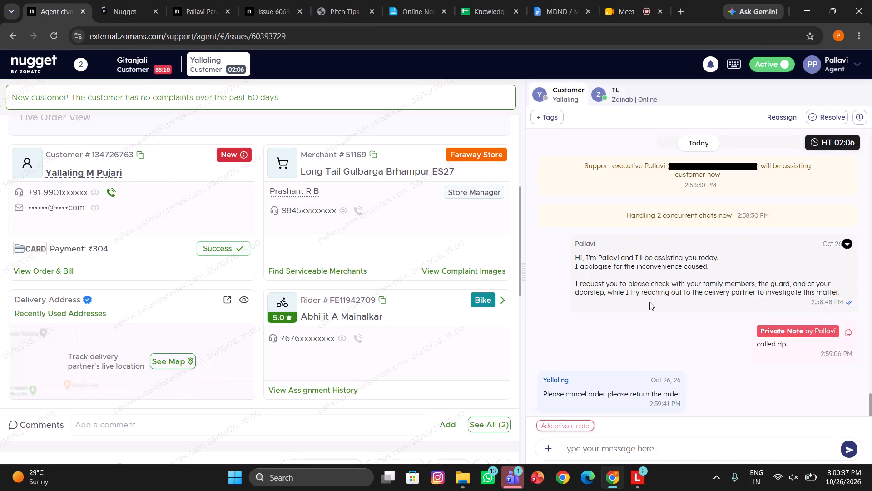
scroll(649, 302, "down", 1)
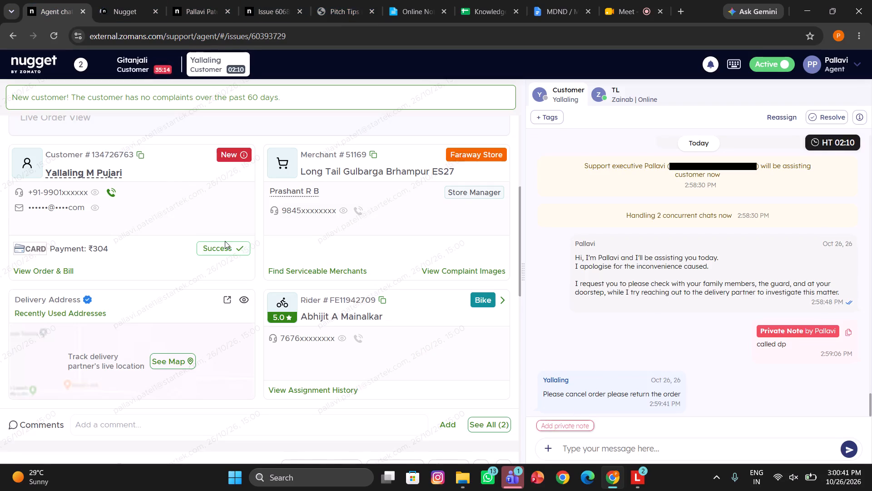
scroll(225, 241, "down", 1)
left_click(242, 246)
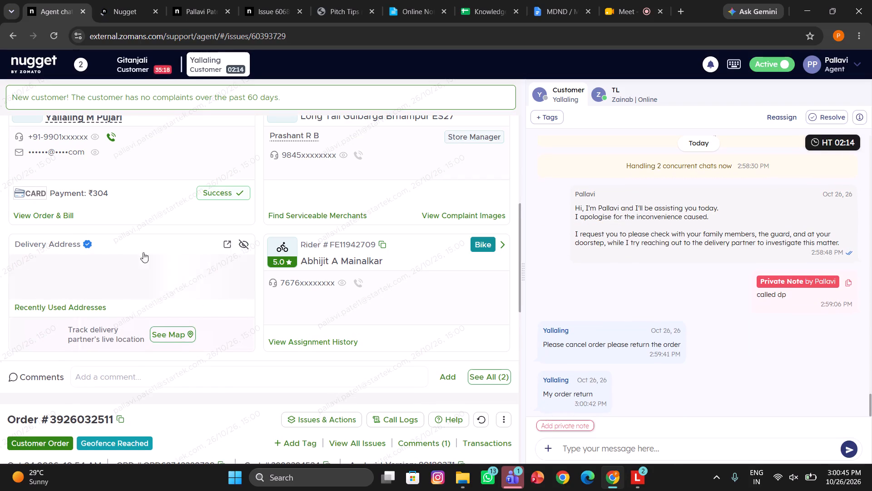
left_click(167, 251)
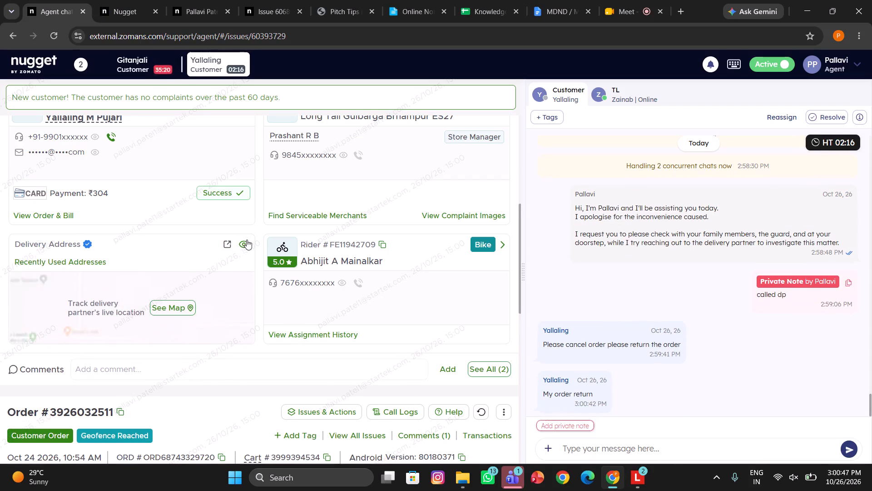
left_click(247, 240)
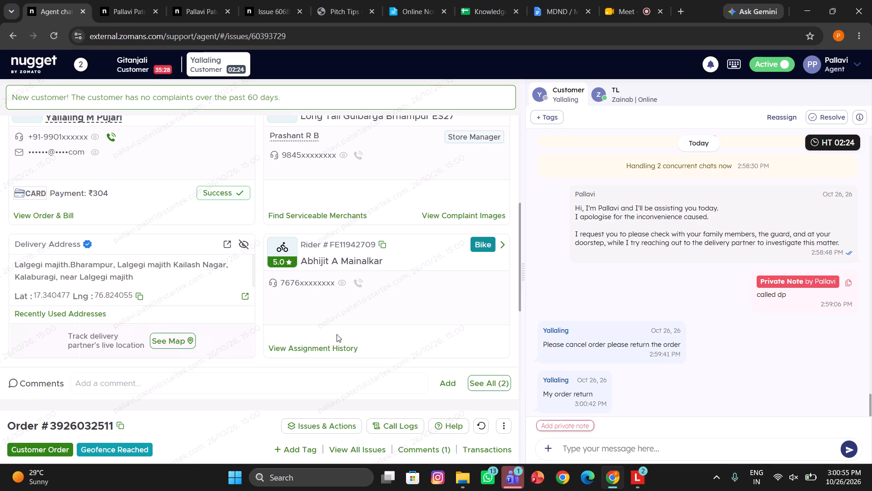
Send the customer the Third Mandatory Response canned message, replacing the "xxxx or xxxx" placeholder with the first four digits of their phone number.
left_click(580, 444)
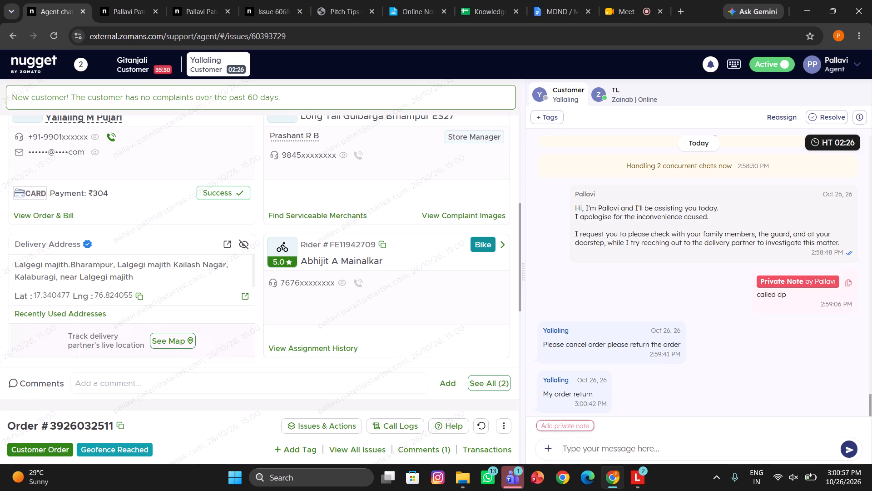
key("slash")
type("thi")
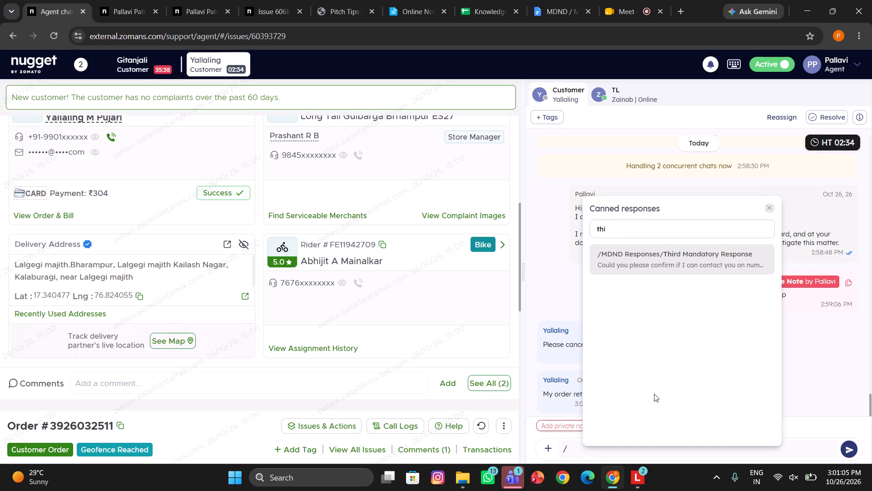
left_click(637, 259)
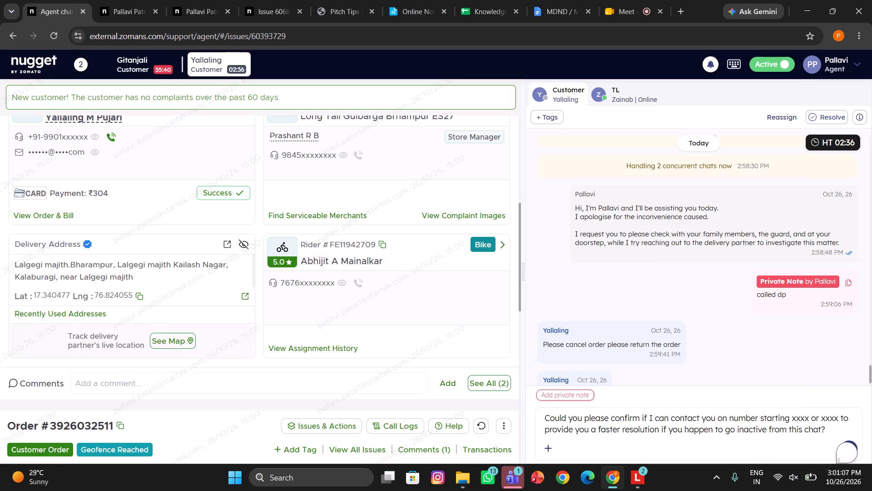
left_click_drag(792, 416, 840, 419)
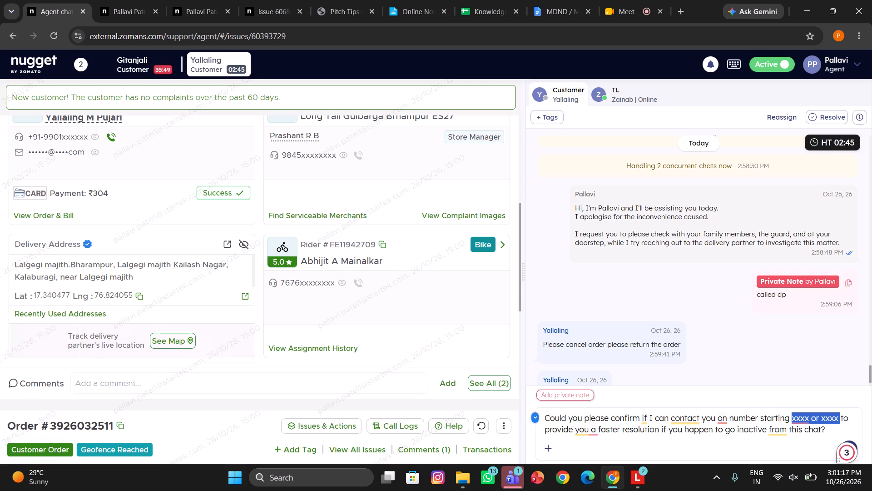
key("BackSpace")
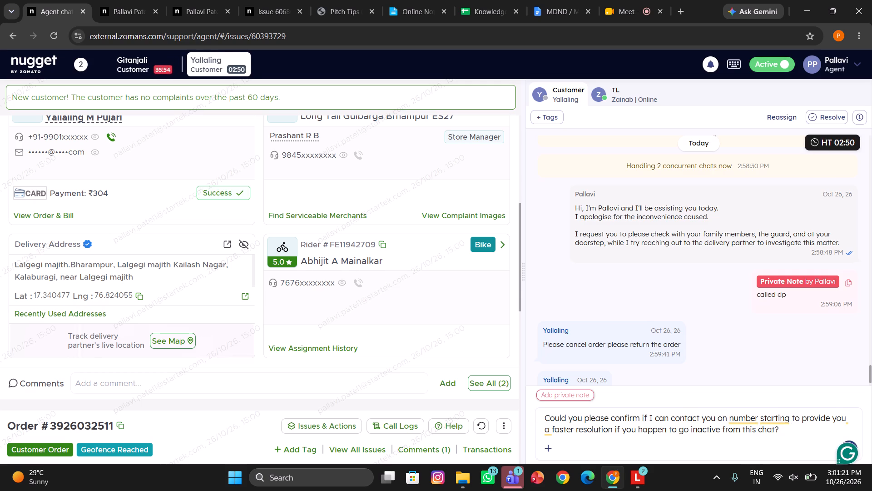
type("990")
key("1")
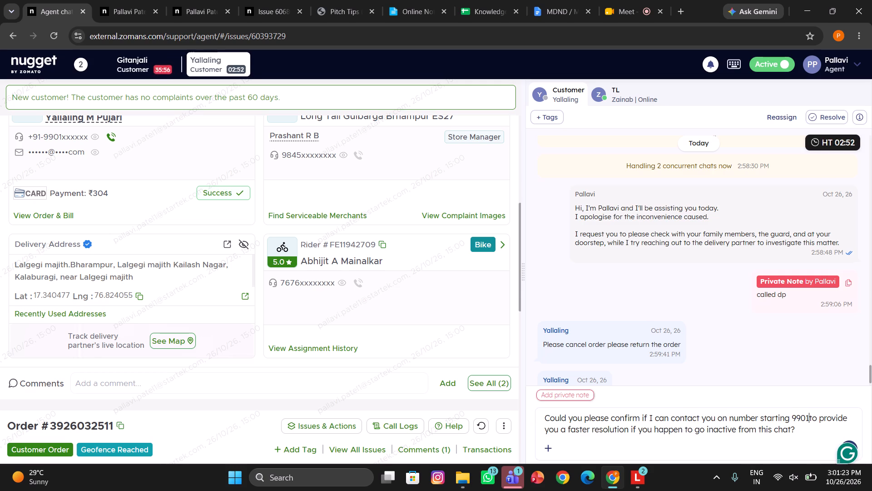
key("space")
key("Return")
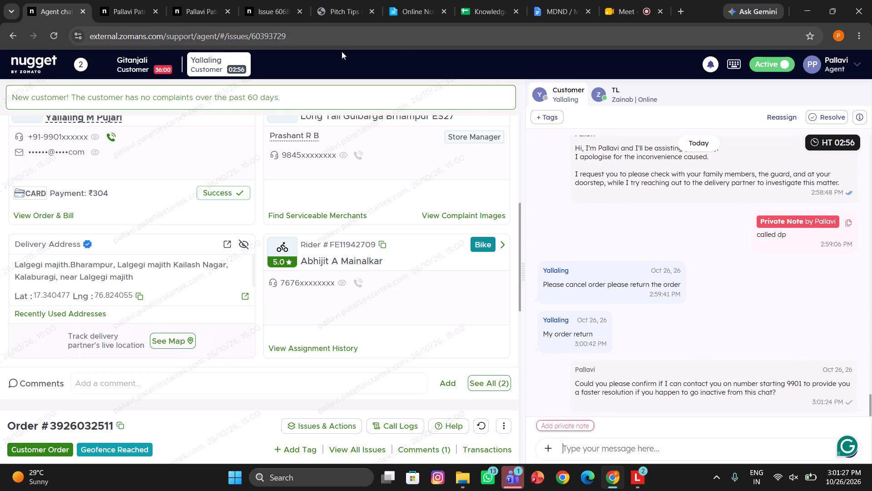
left_click(152, 61)
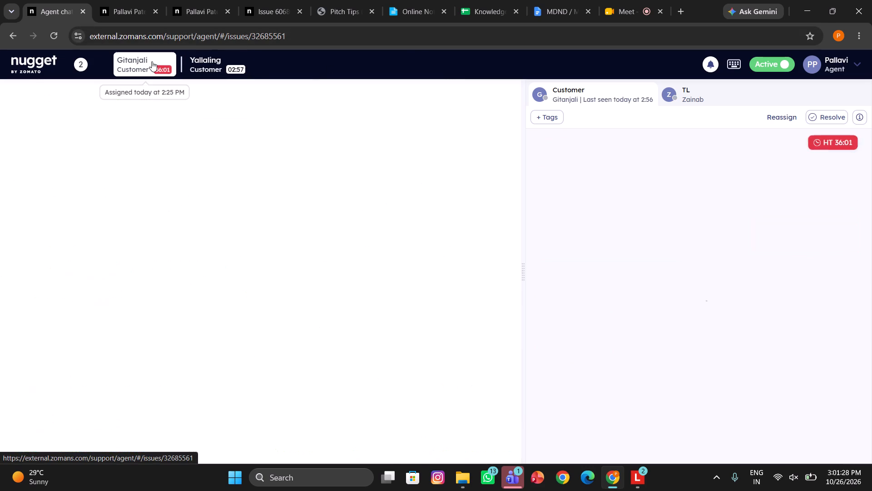
scroll(682, 361, "down", 1)
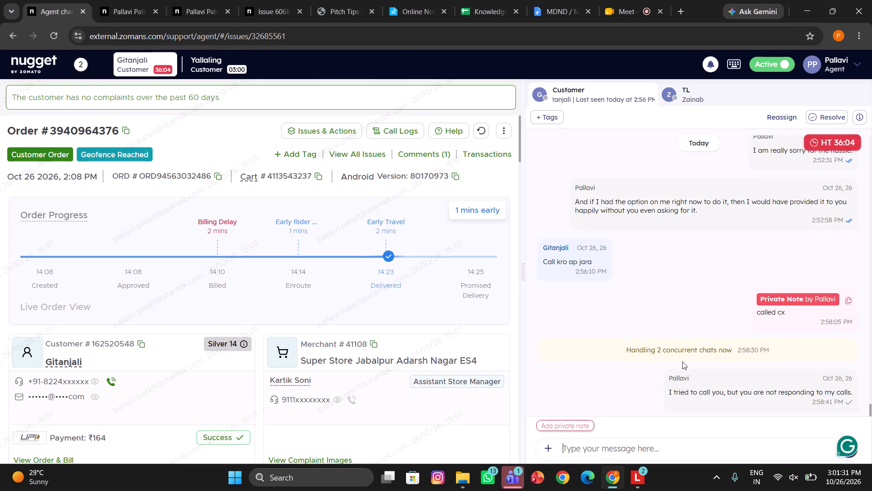
scroll(682, 361, "down", 1)
left_click(604, 441)
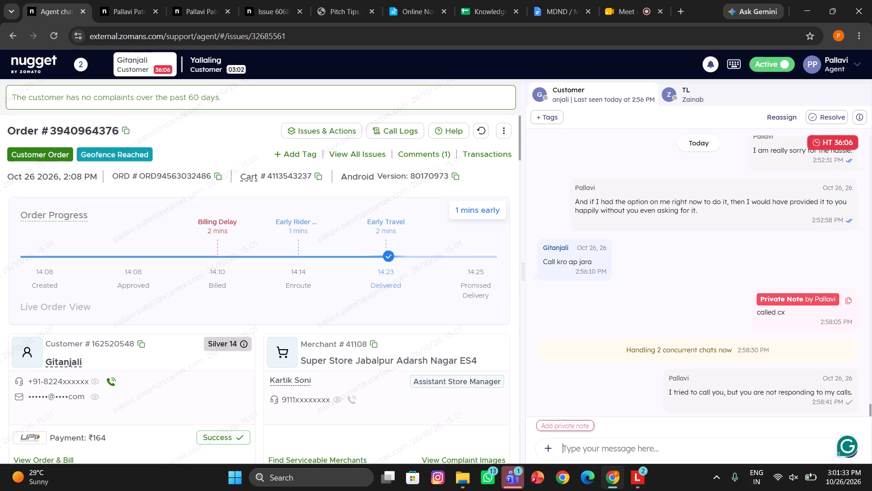
key("a")
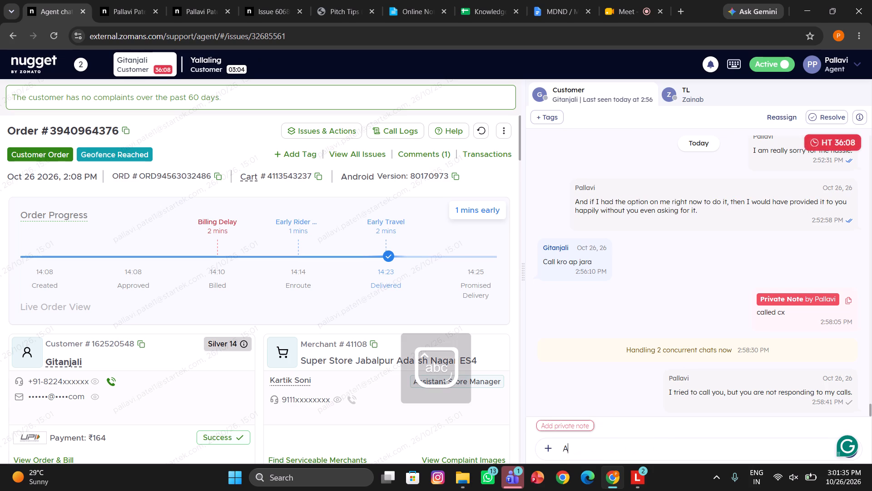
type("re")
key("space")
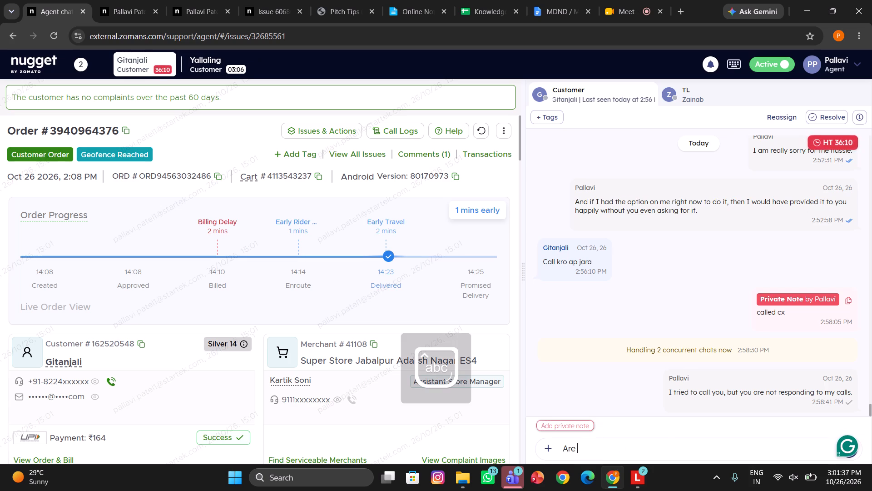
type("we conn")
type("ec")
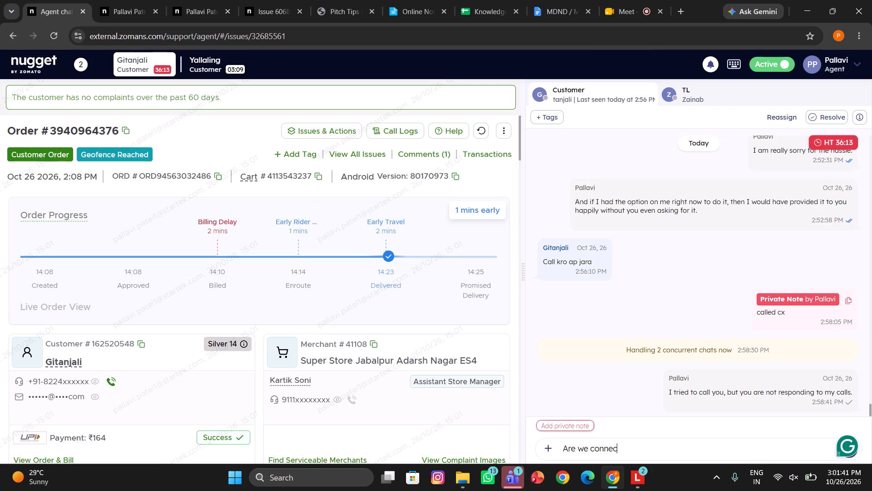
type("ted")
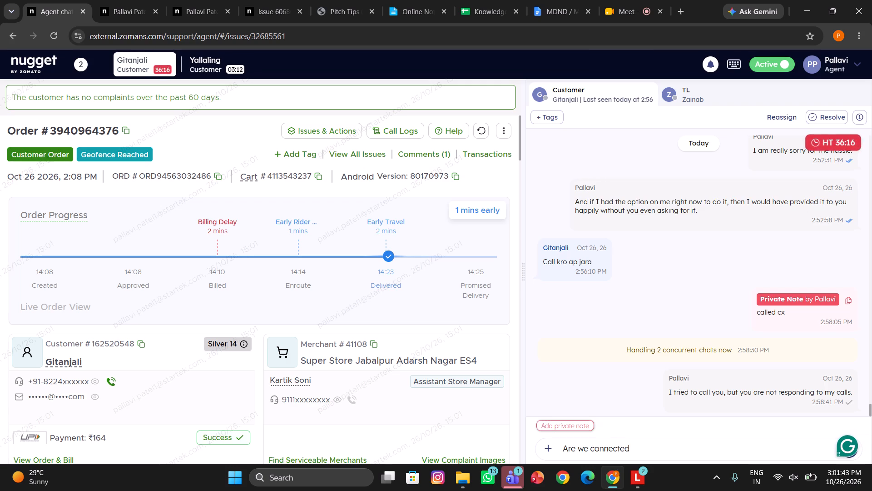
key("shift+question")
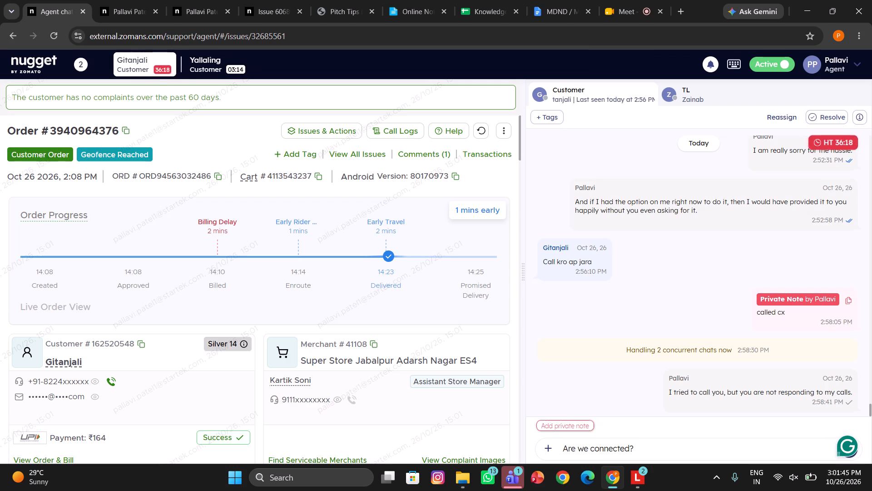
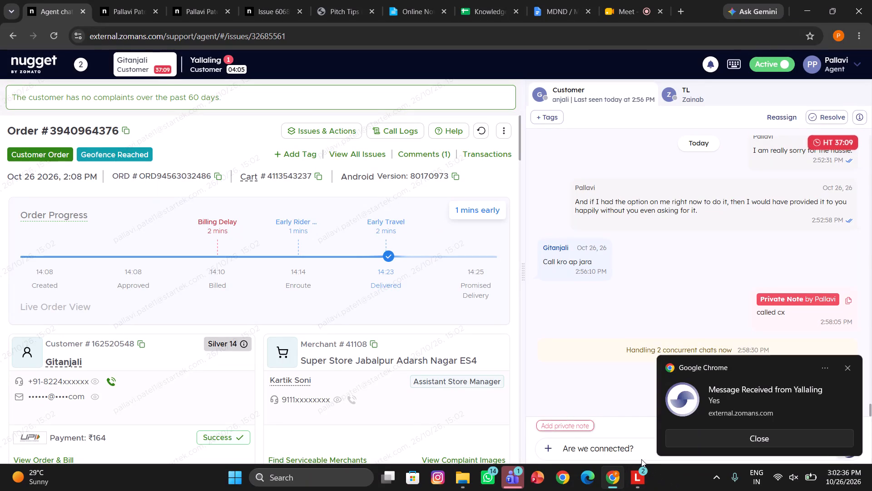
key("Return")
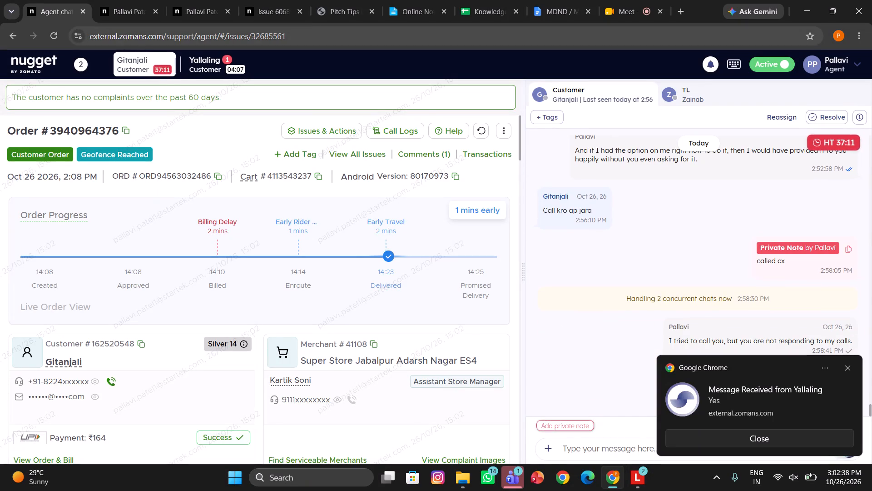
Switch to the other open customer chat, which has an unread message.
left_click(194, 65)
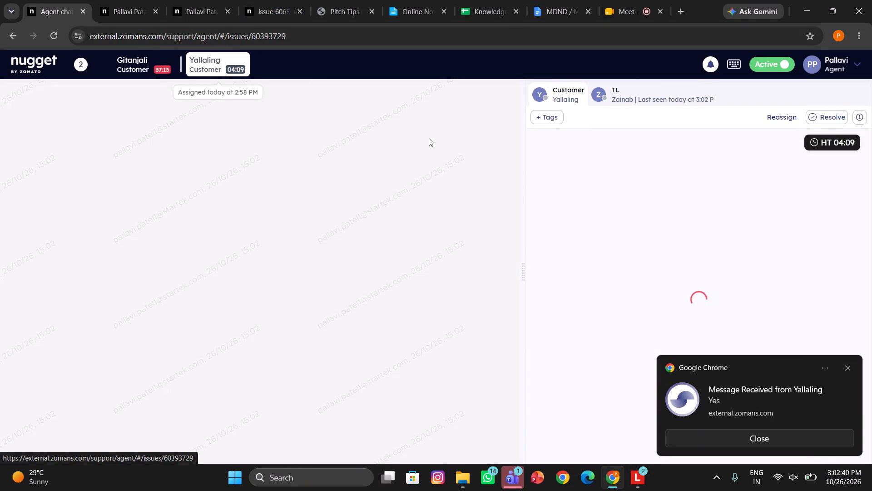
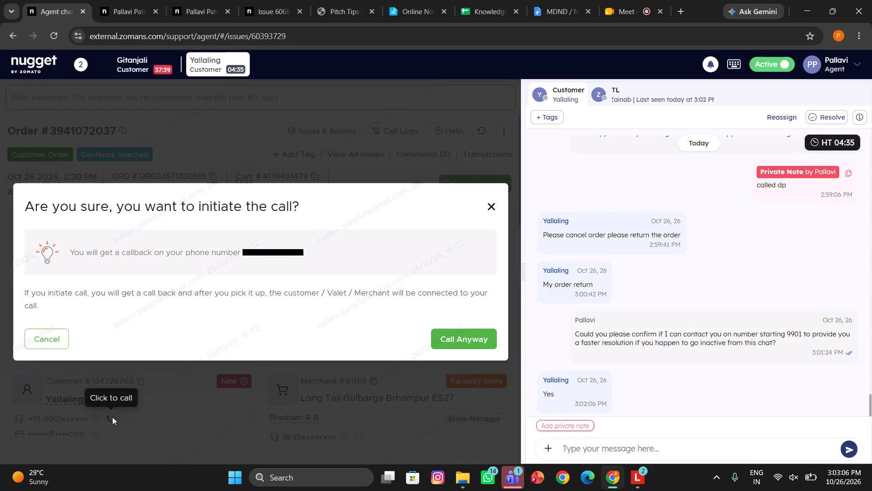
left_click(462, 337)
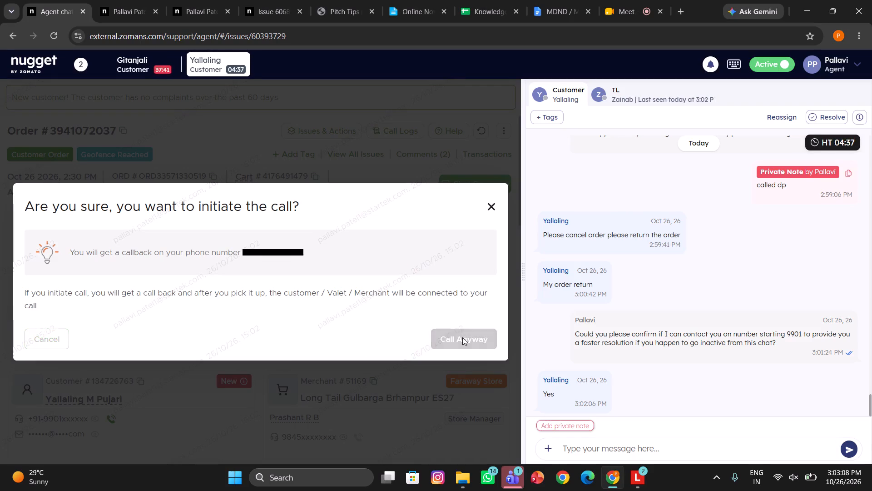
left_click(546, 417)
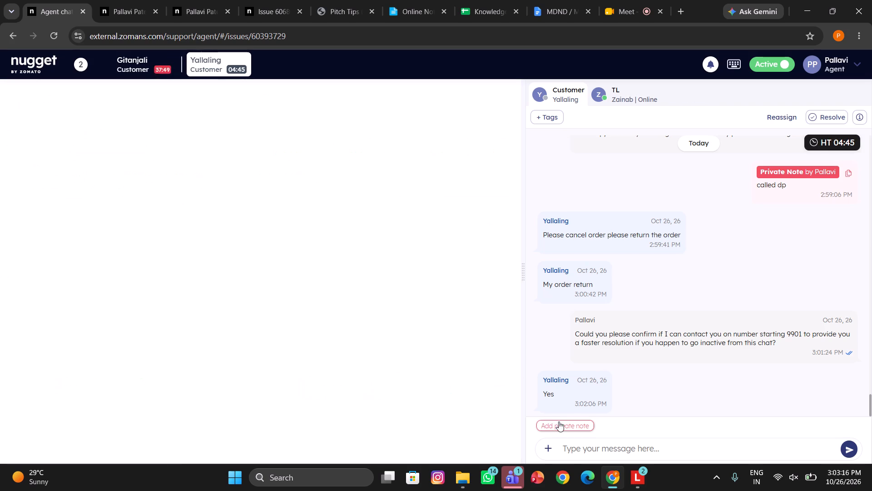
left_click(559, 421)
type("ca")
type("lled c")
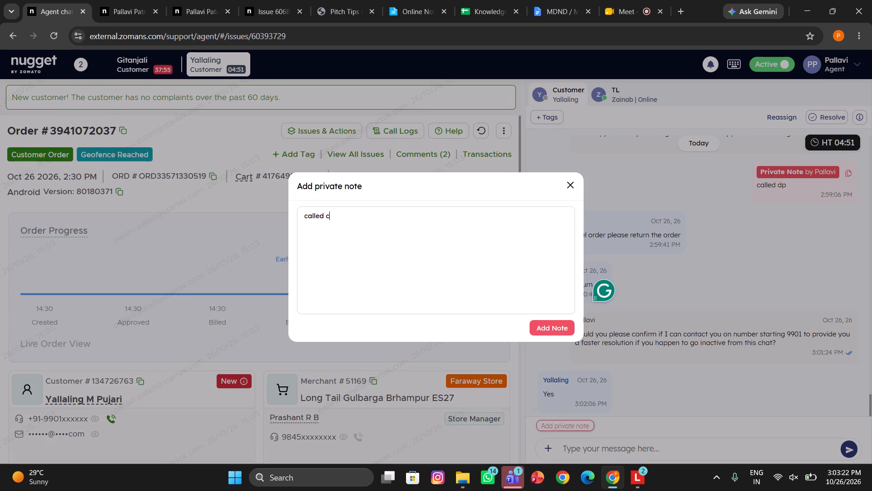
key("x")
left_click(568, 325)
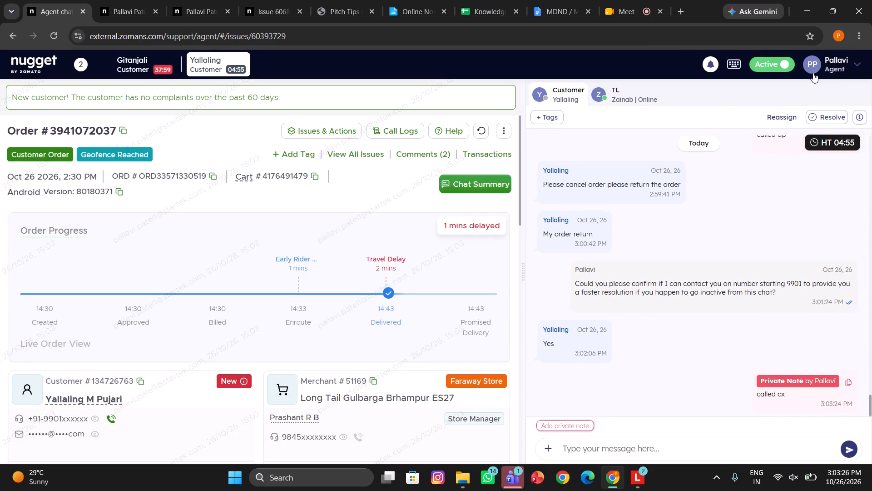
left_click(811, 70)
left_click(751, 130)
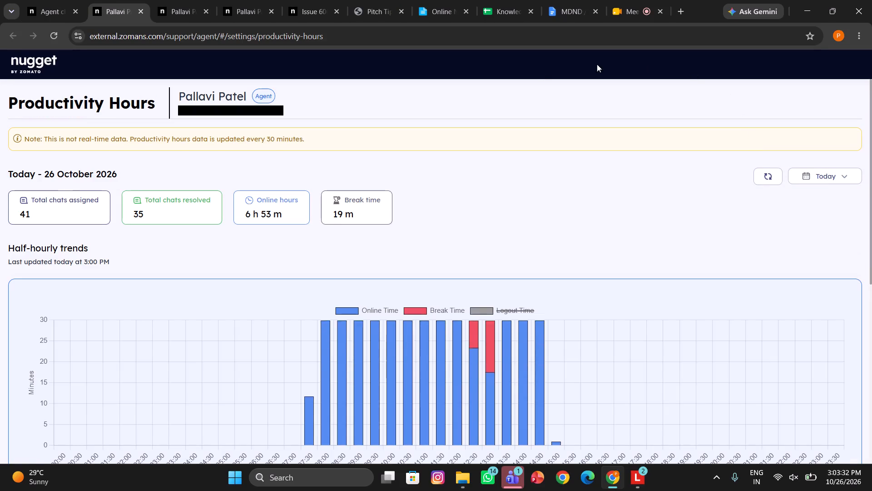
scroll(368, 150, "down", 2)
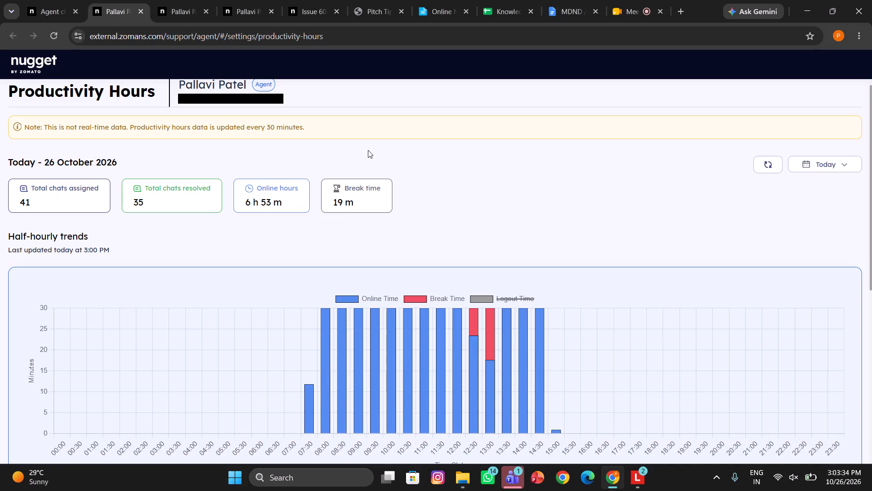
scroll(368, 150, "down", 2)
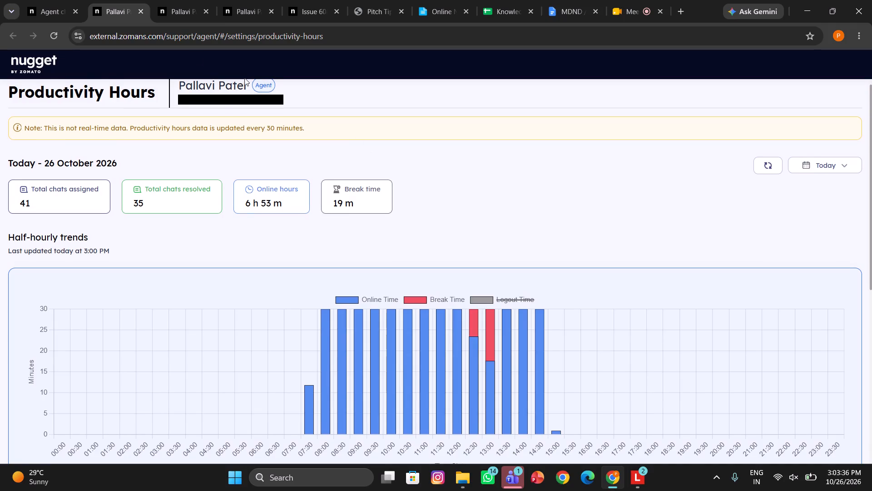
left_click(32, 0)
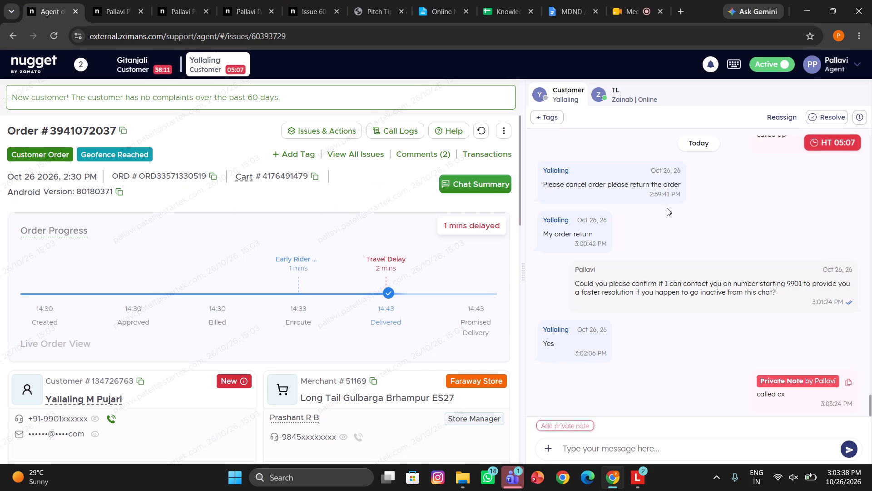
scroll(678, 241, "down", 2)
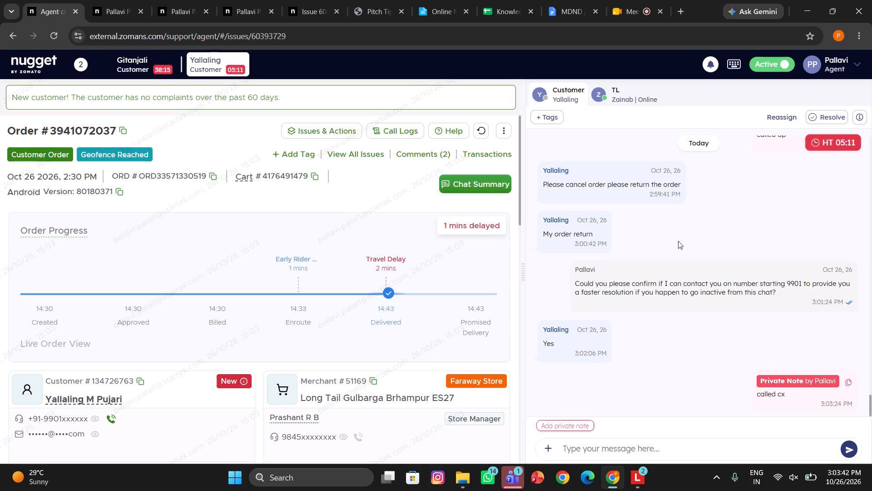
scroll(238, 297, "down", 1)
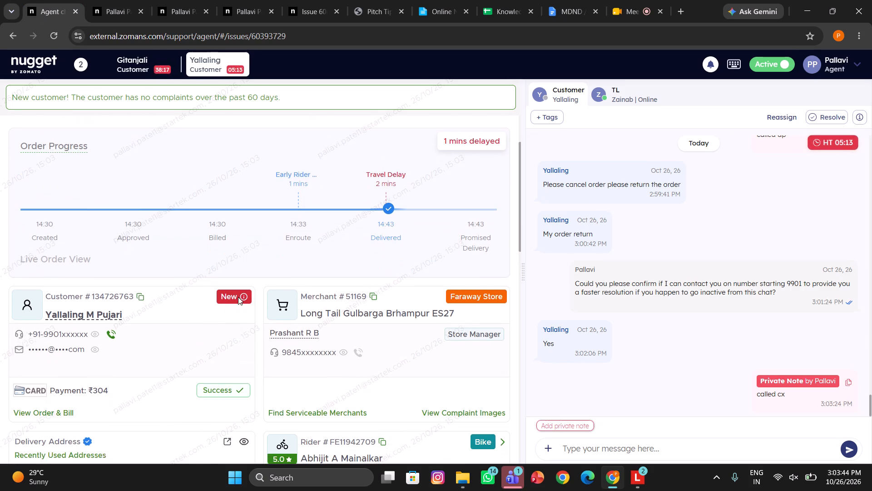
scroll(238, 297, "down", 1)
scroll(162, 388, "down", 1)
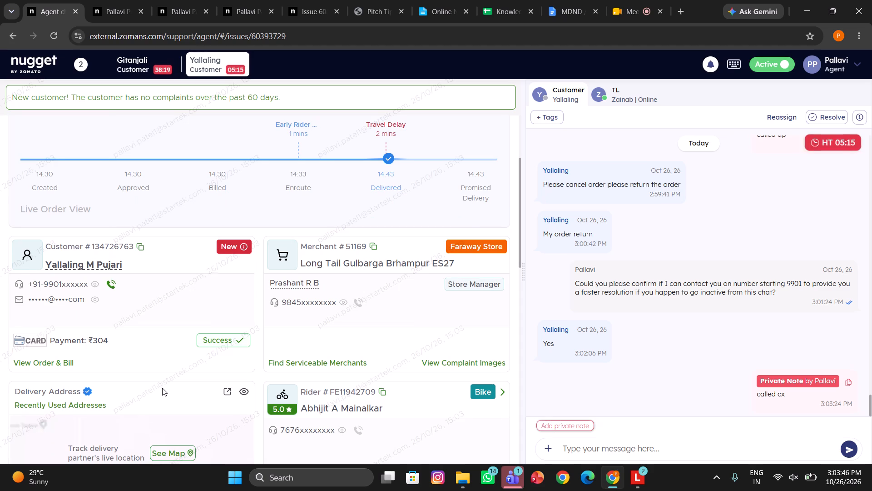
left_click(59, 361)
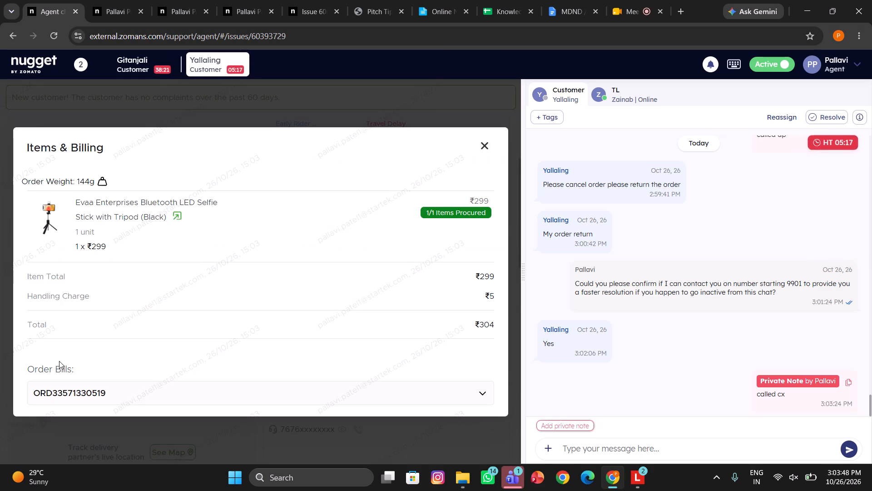
left_click(481, 145)
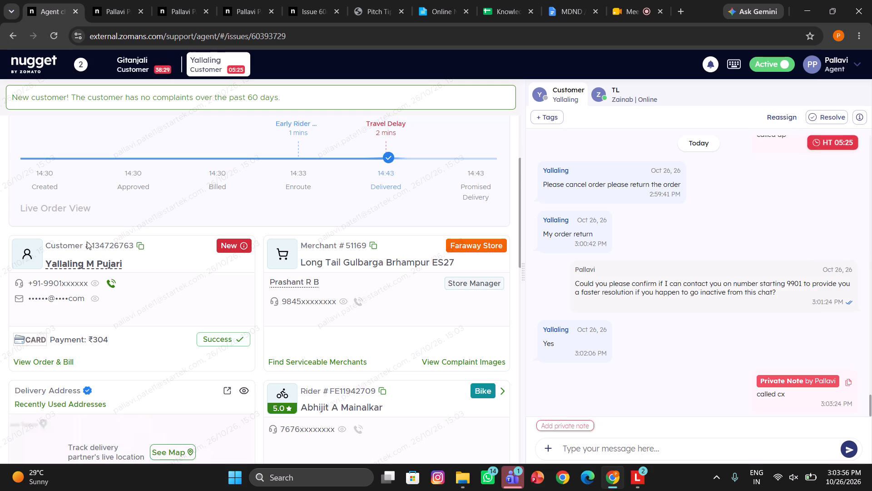
Copy the category name "Electronic Accessories" from the ordered selfie stick's product page and close the order's billing details.
left_click(51, 359)
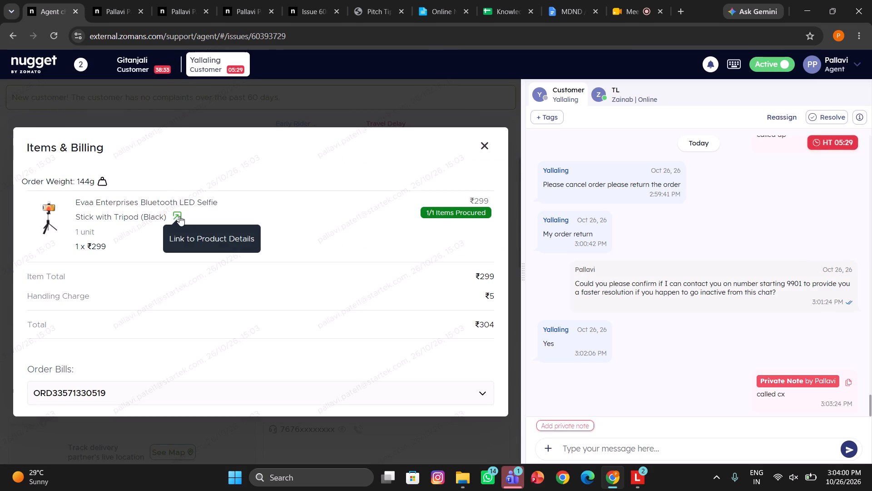
left_click(179, 216)
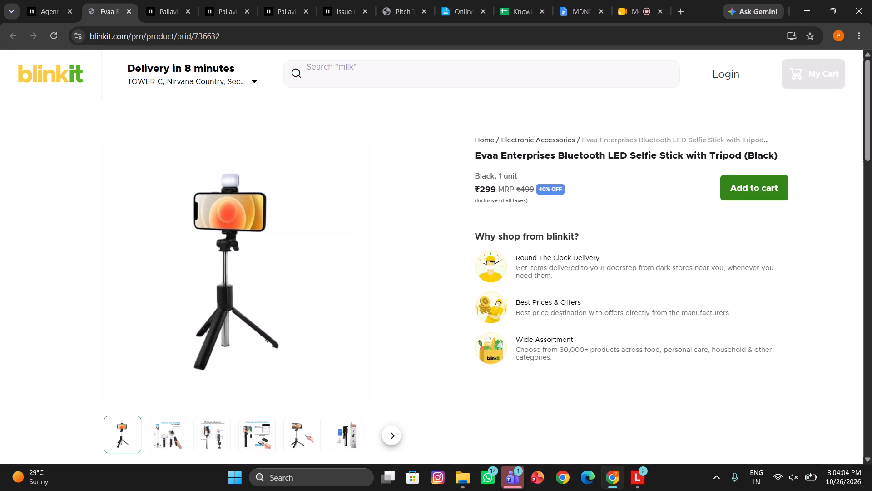
left_click_drag(575, 137, 520, 137)
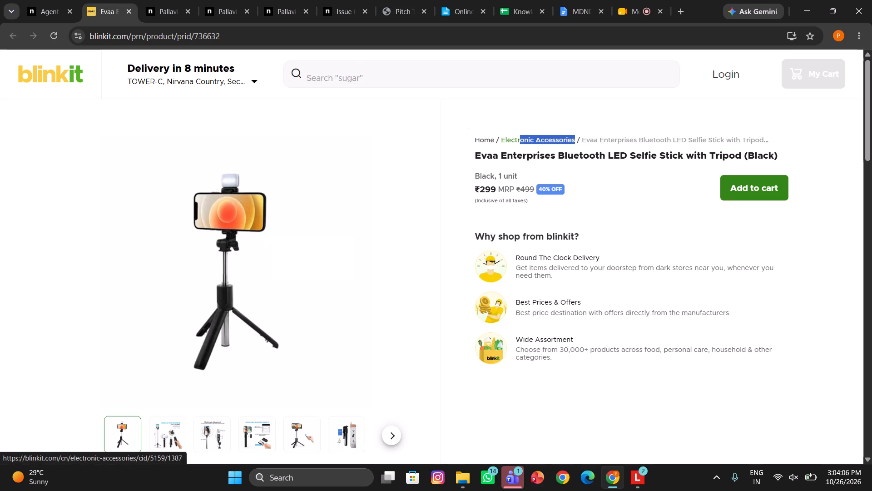
left_click_drag(520, 137, 502, 138)
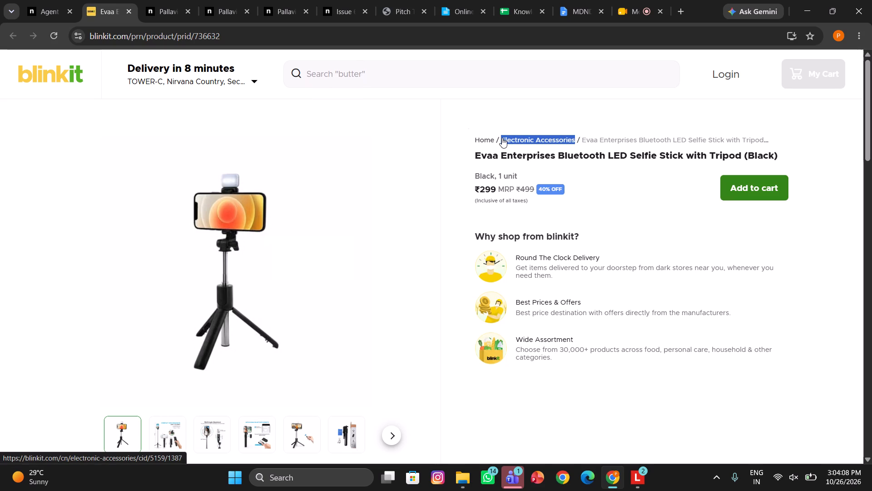
key("ctrl+c")
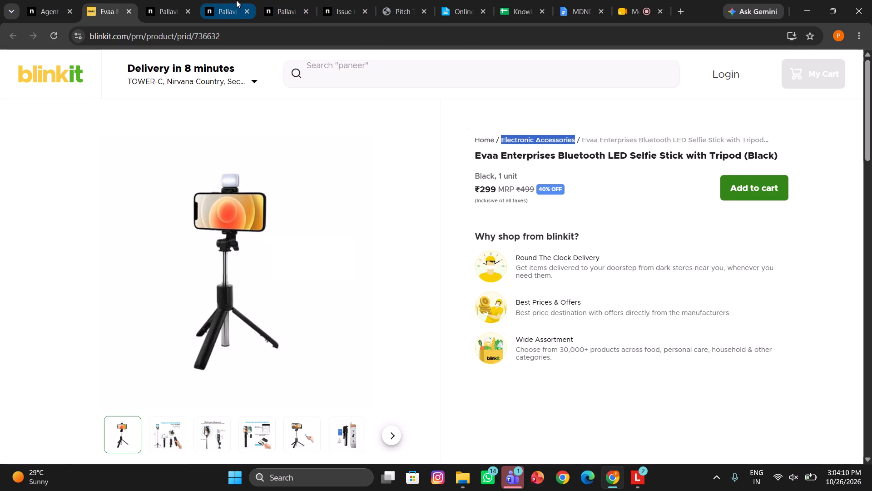
left_click(53, 0)
left_click(481, 142)
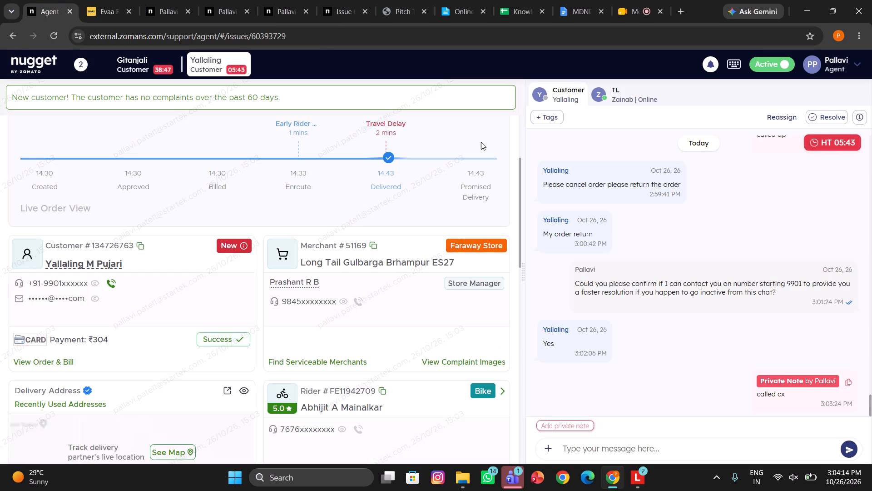
Search the Others channel mapping sheet of the Knowledge Hub for "Electronic Accessories" and examine the matching category rows.
left_click(515, 9)
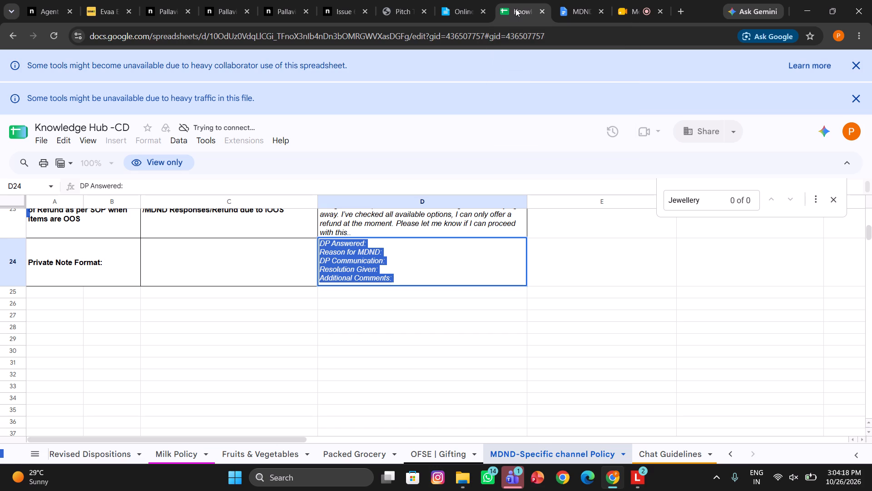
scroll(171, 459, "right", 20)
scroll(171, 459, "right", 3)
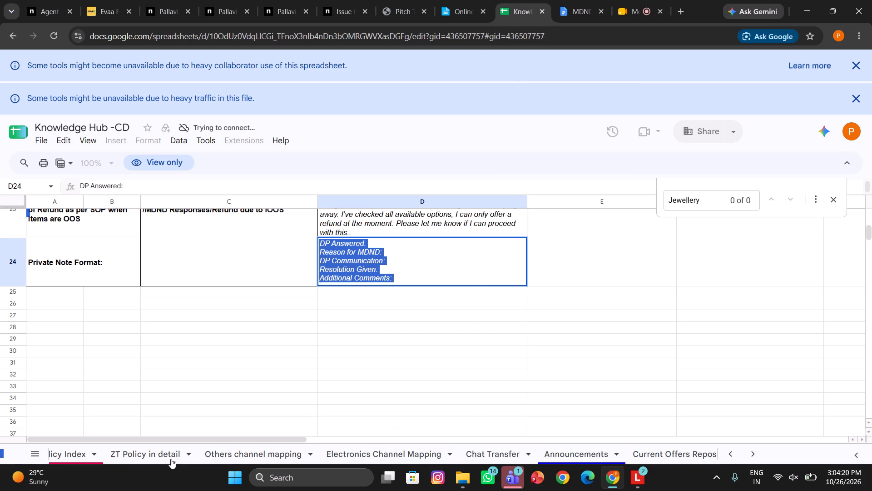
left_click(274, 457)
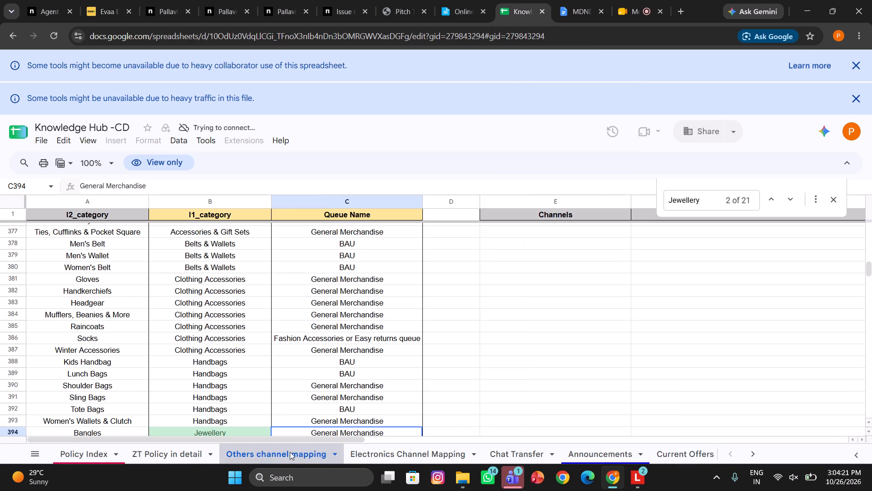
key("ctrl+f")
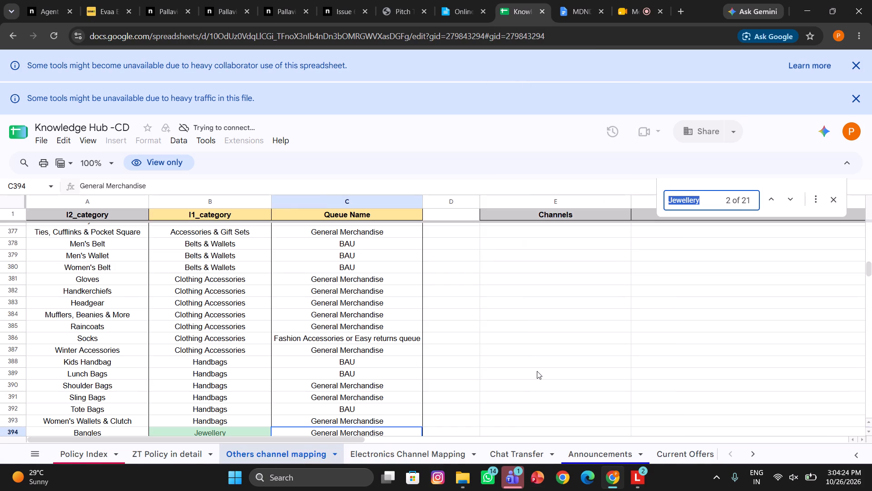
key("BackSpace")
key("ctrl+v")
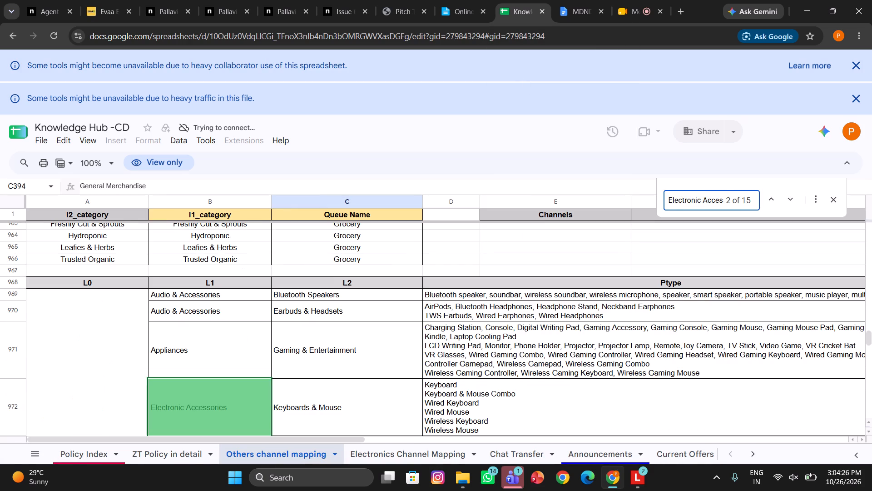
scroll(206, 374, "down", 2)
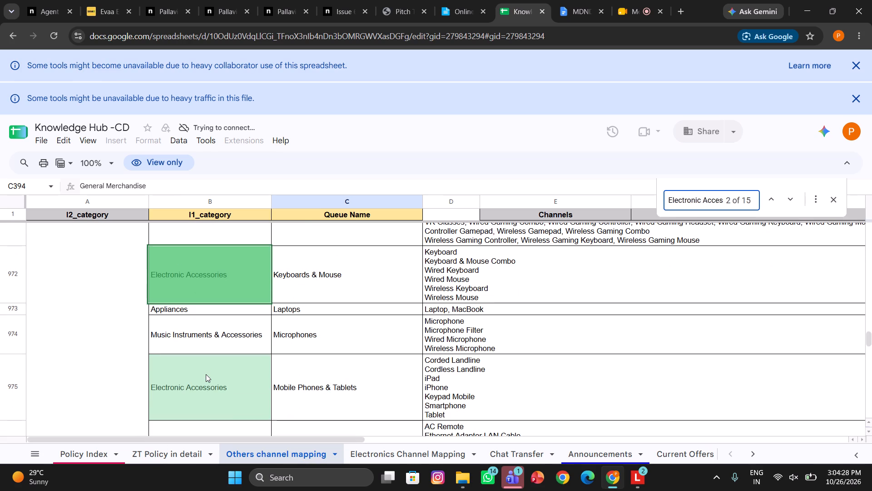
scroll(206, 374, "up", 1)
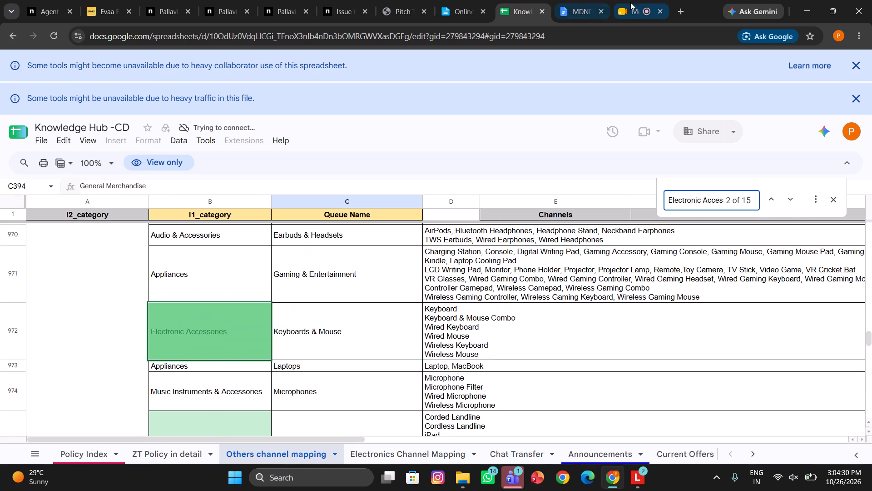
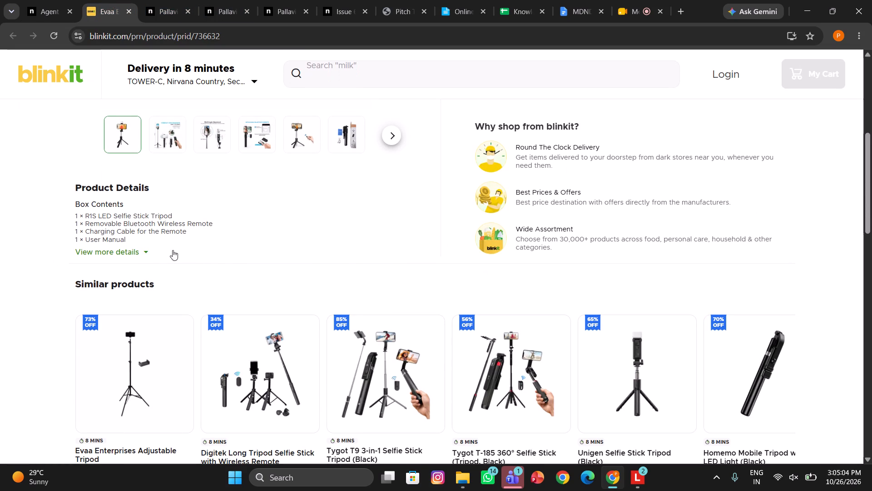
left_click(143, 249)
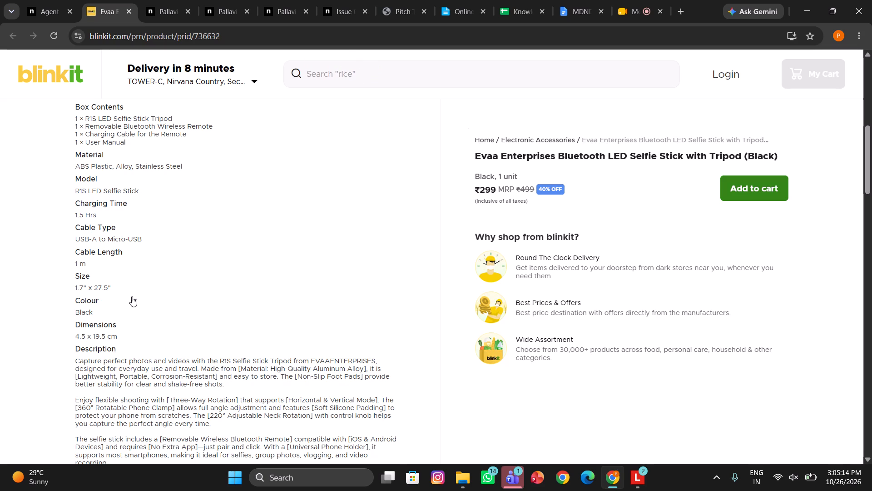
scroll(132, 296, "down", 2)
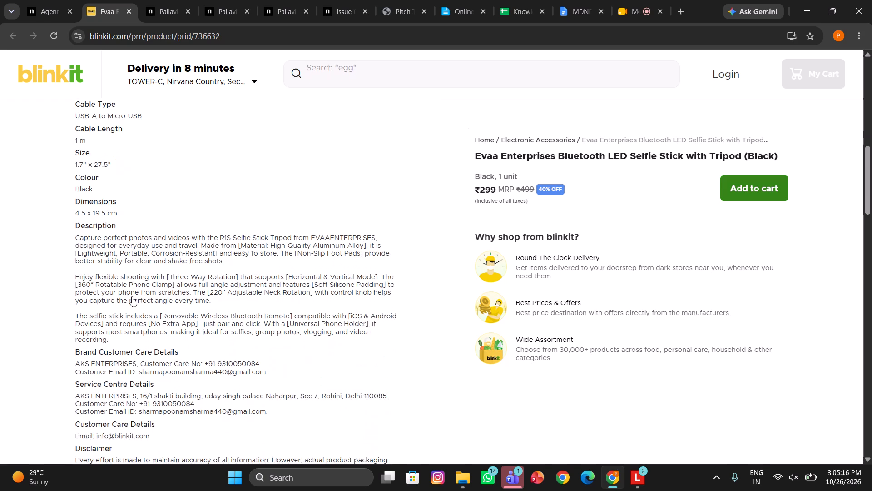
scroll(132, 296, "down", 2)
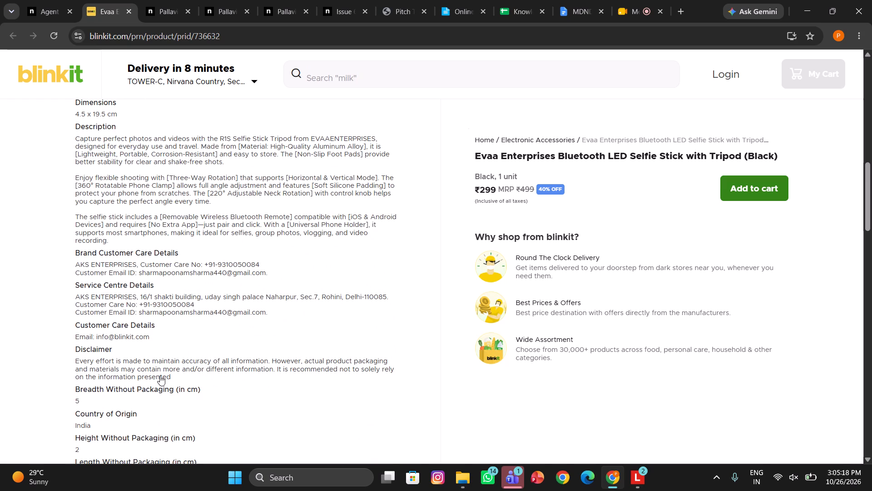
scroll(182, 366, "down", 3)
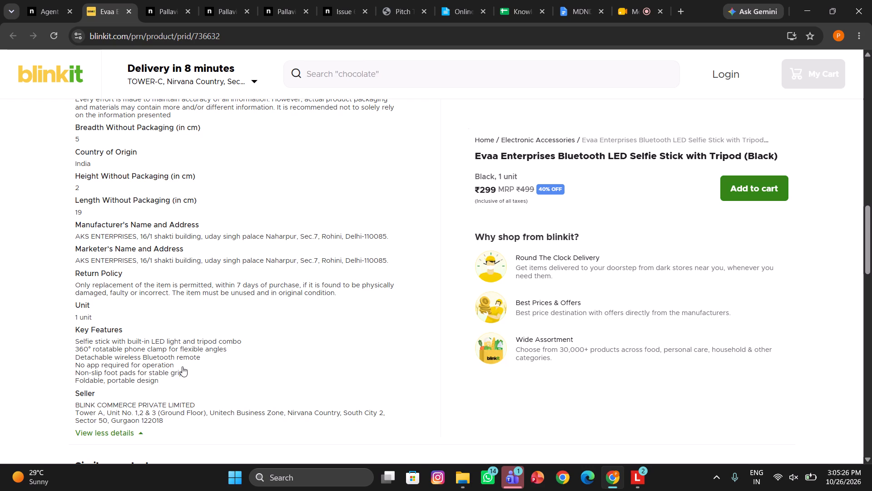
scroll(182, 366, "down", 1)
scroll(182, 366, "up", 6)
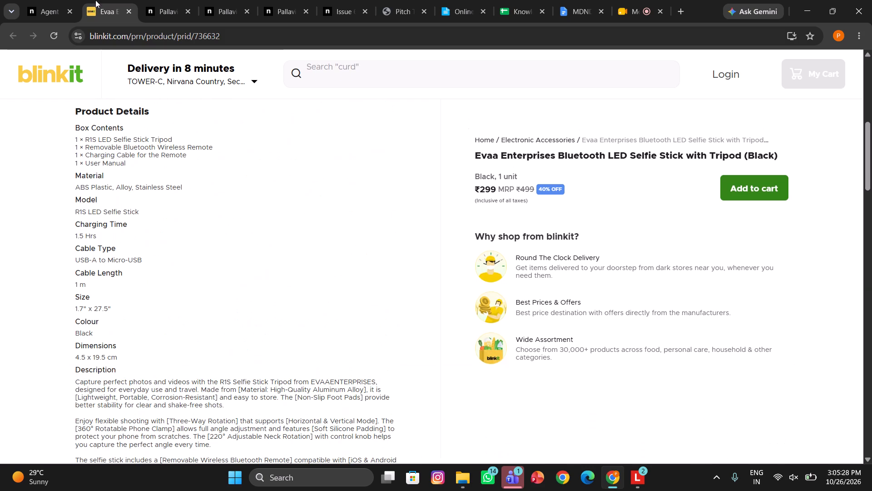
left_click(50, 0)
scroll(600, 315, "down", 2)
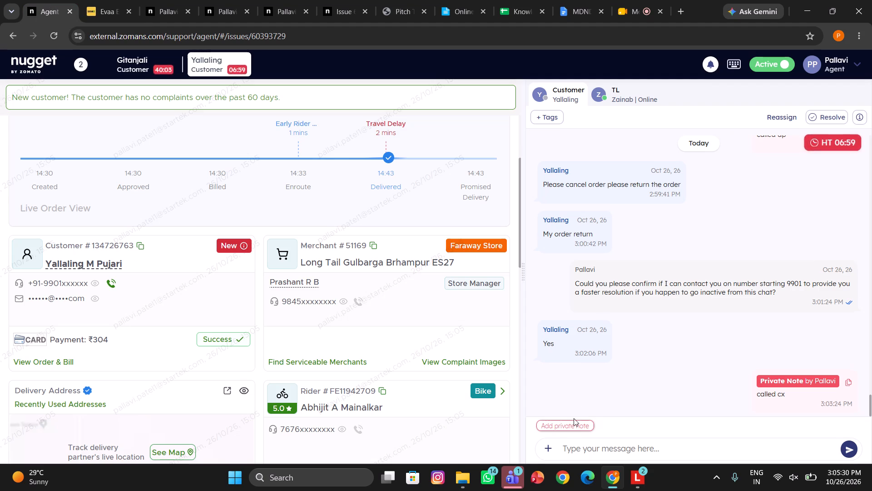
left_click(575, 449)
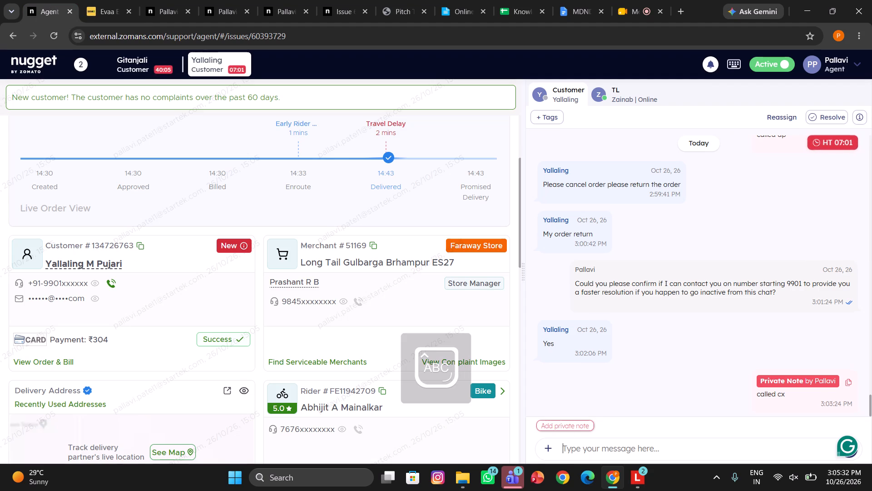
key("o")
type("n")
key("space")
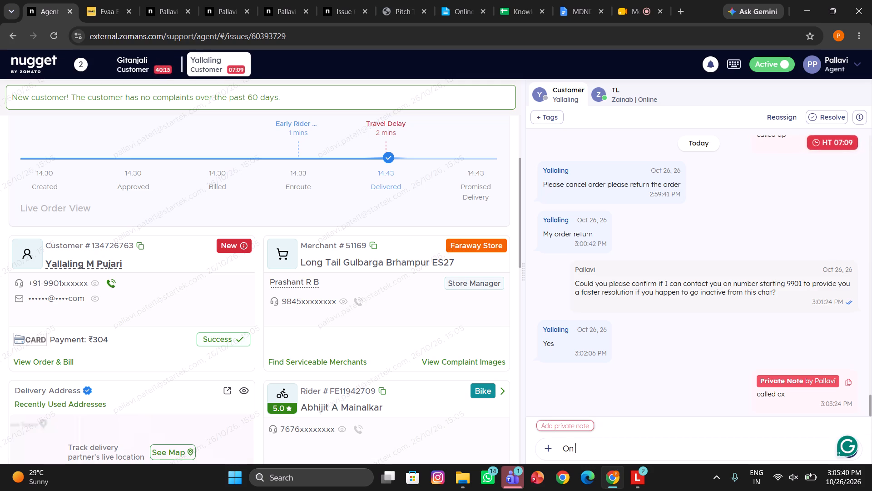
type("call with you")
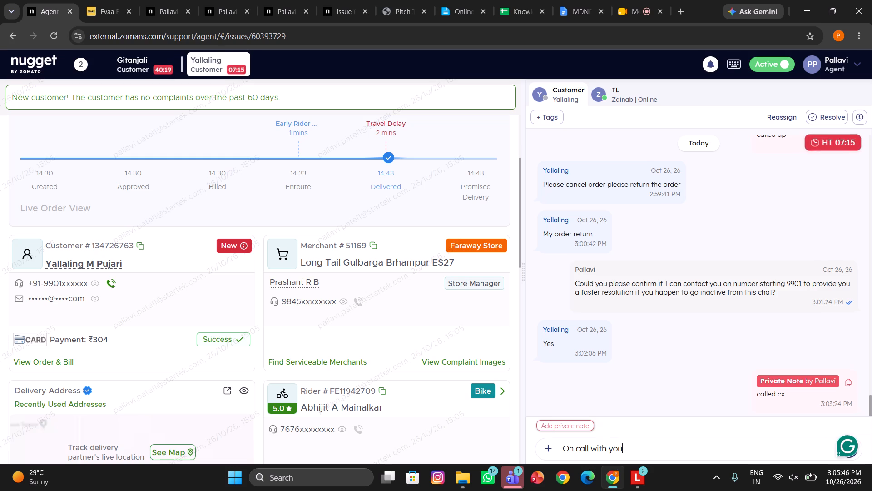
key("period")
key("Return")
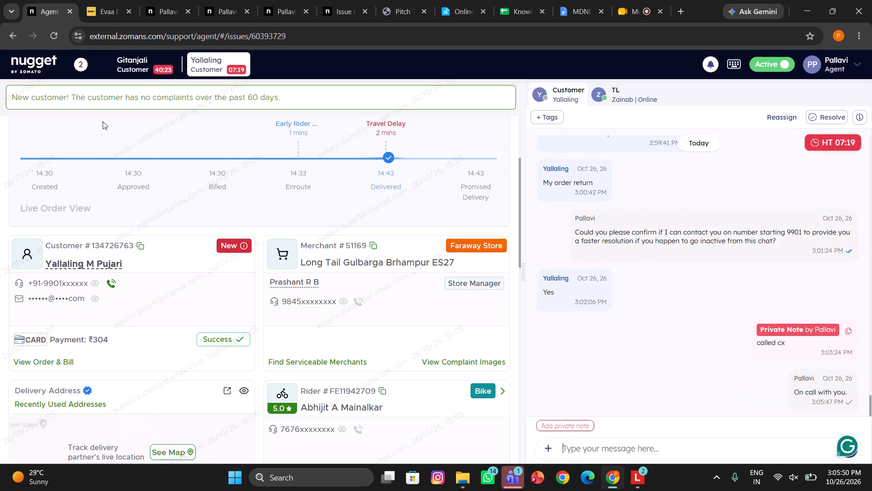
left_click(154, 65)
scroll(701, 323, "down", 3)
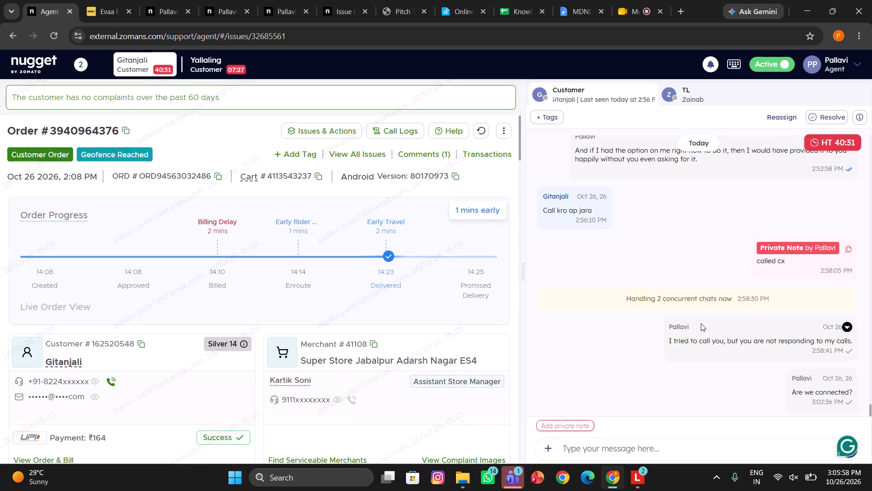
Review the selfie stick's charging time, cable type, cable length and size on its product page.
left_click(95, 6)
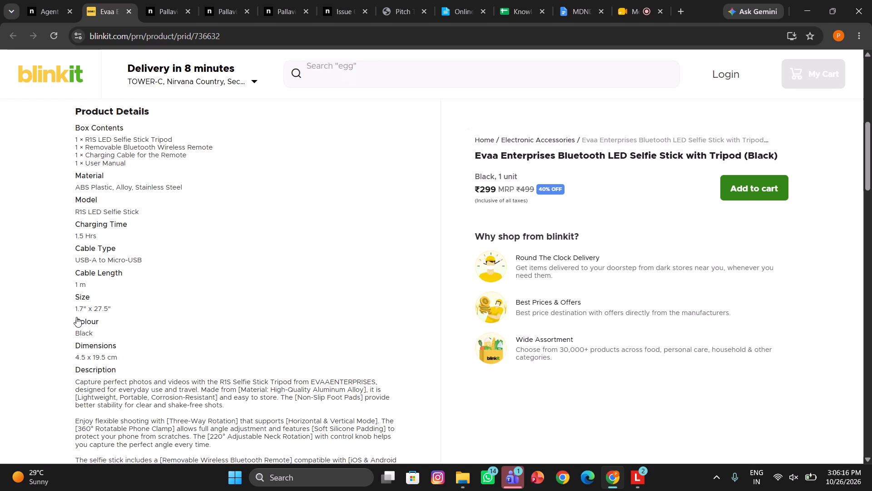
double_click(108, 246)
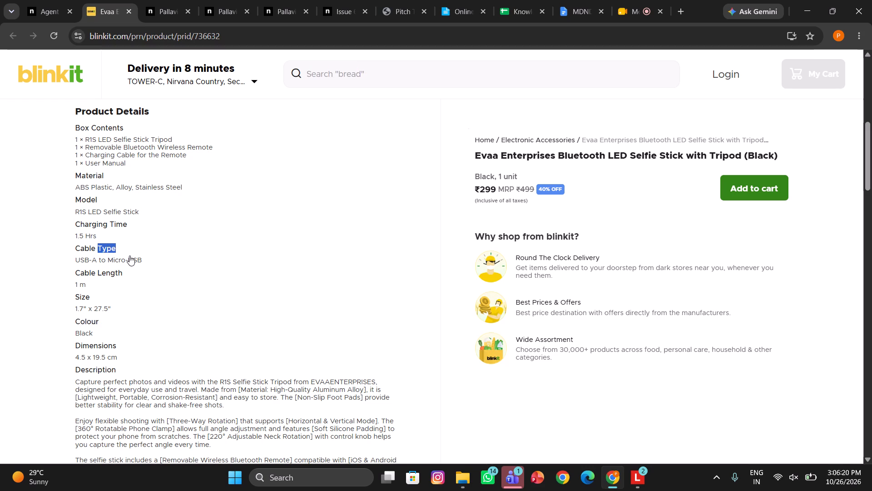
triple_click(129, 256)
left_click(129, 256)
triple_click(94, 223)
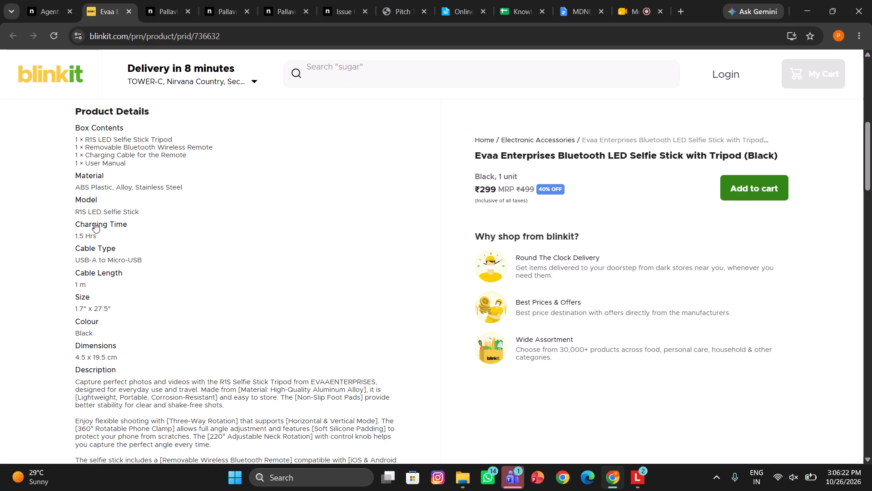
left_click(94, 223)
triple_click(83, 233)
left_click(83, 233)
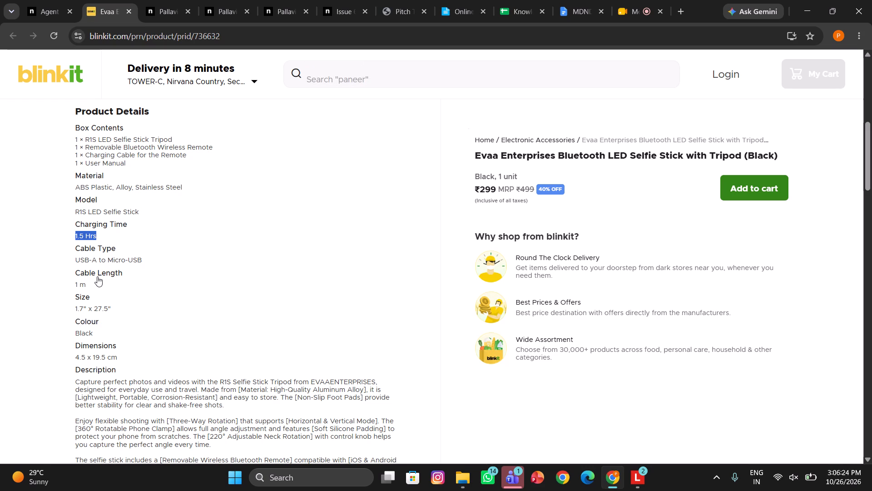
triple_click(97, 277)
left_click(97, 277)
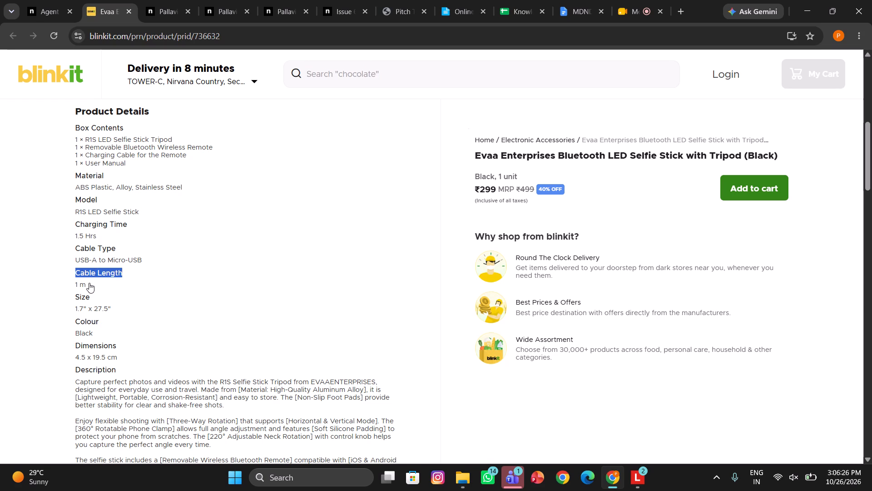
triple_click(89, 283)
left_click(89, 283)
triple_click(92, 296)
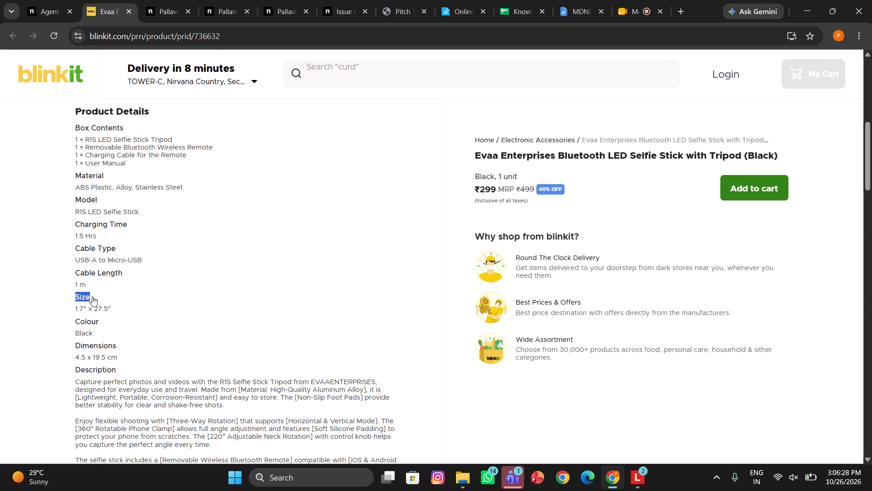
left_click(92, 296)
triple_click(119, 305)
left_click(119, 305)
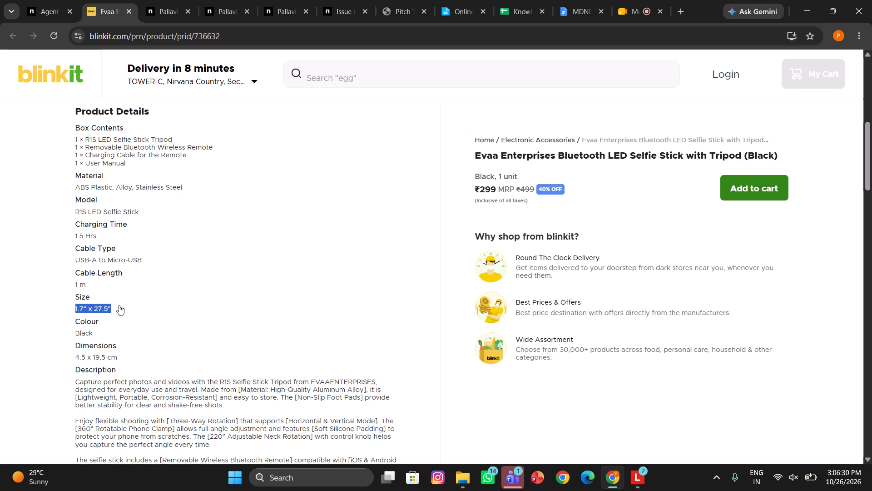
Review the service centre details, customer care details and disclaimer on the selfie stick's product page.
scroll(119, 305, "down", 2)
scroll(104, 360, "down", 2)
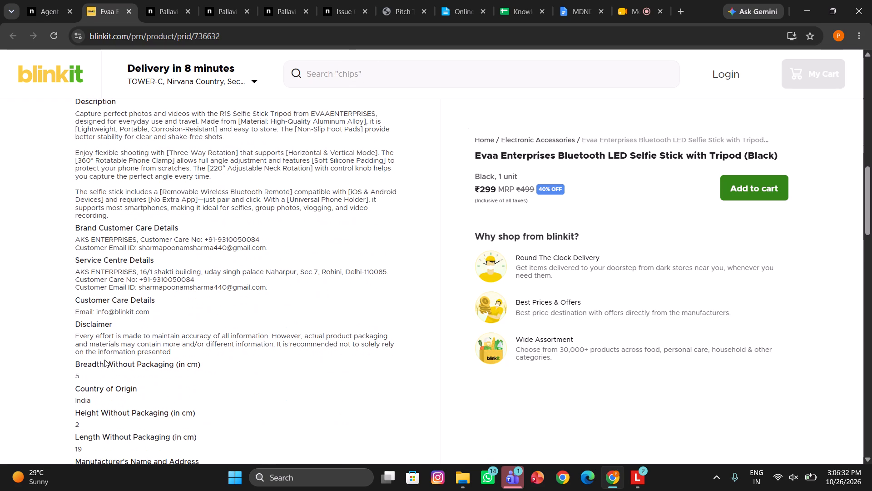
triple_click(125, 348)
left_click(125, 348)
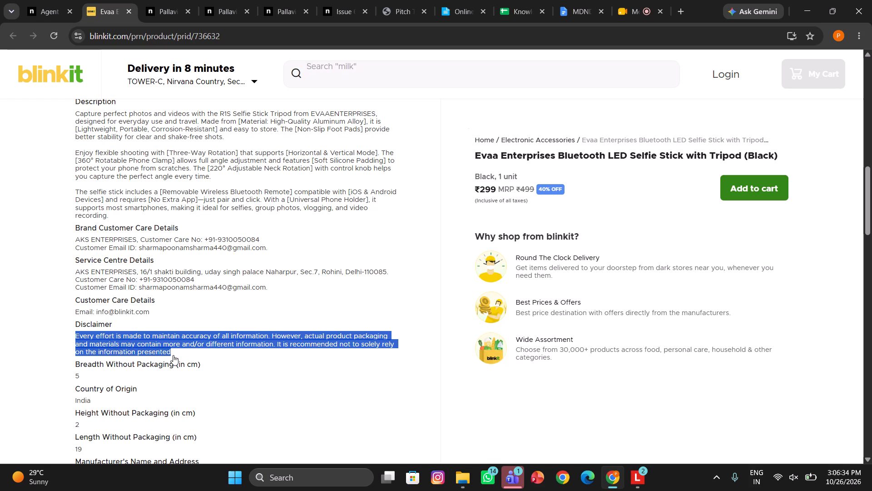
triple_click(173, 355)
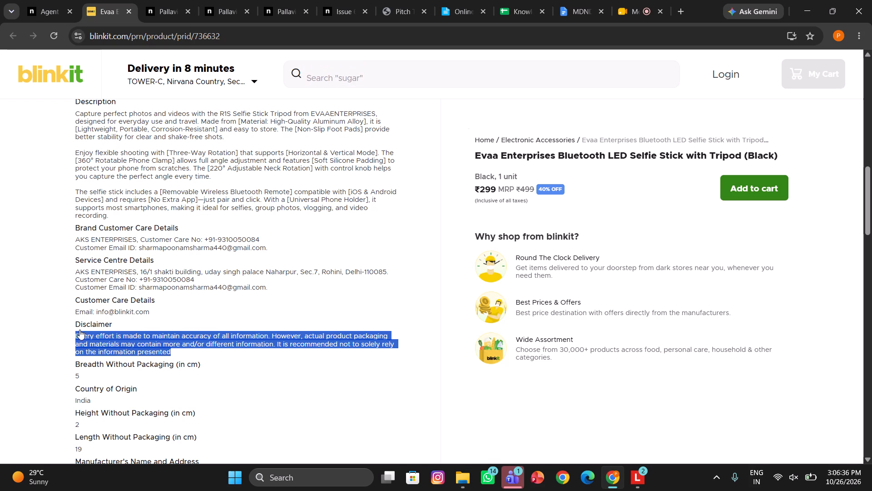
triple_click(79, 313)
left_click(79, 313)
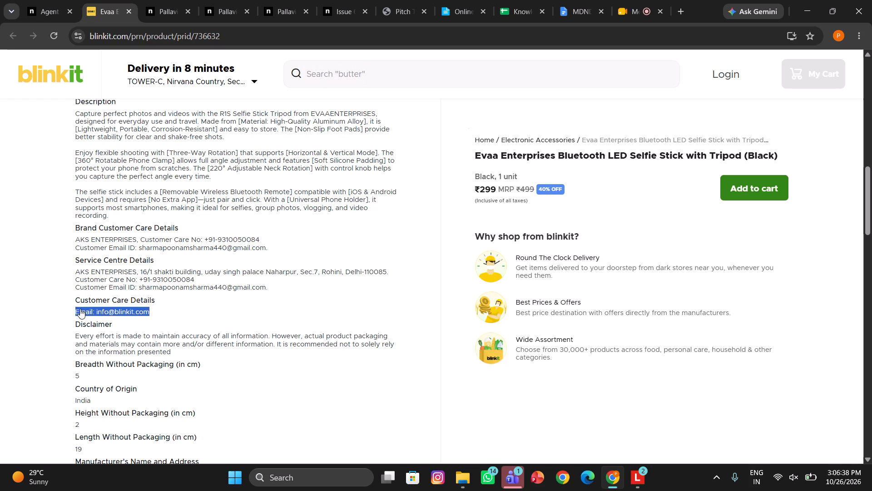
left_click(80, 268)
left_click_drag(80, 268, 248, 292)
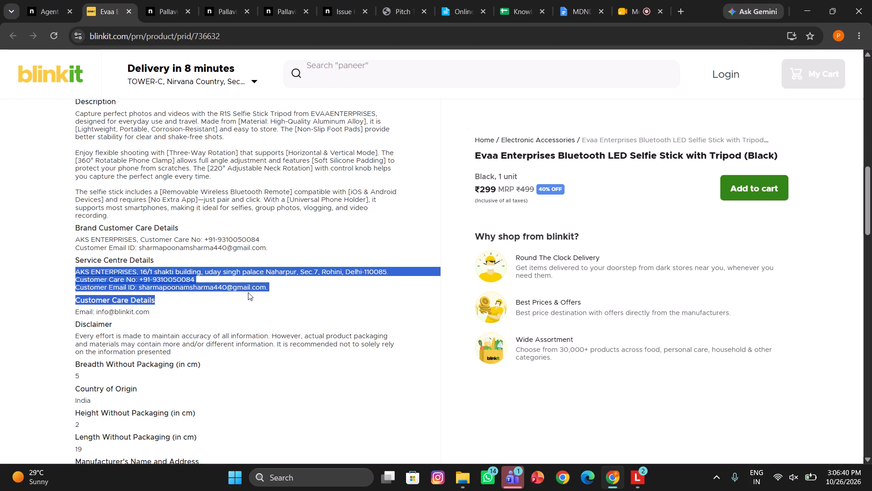
left_click_drag(248, 292, 264, 291)
left_click(264, 291)
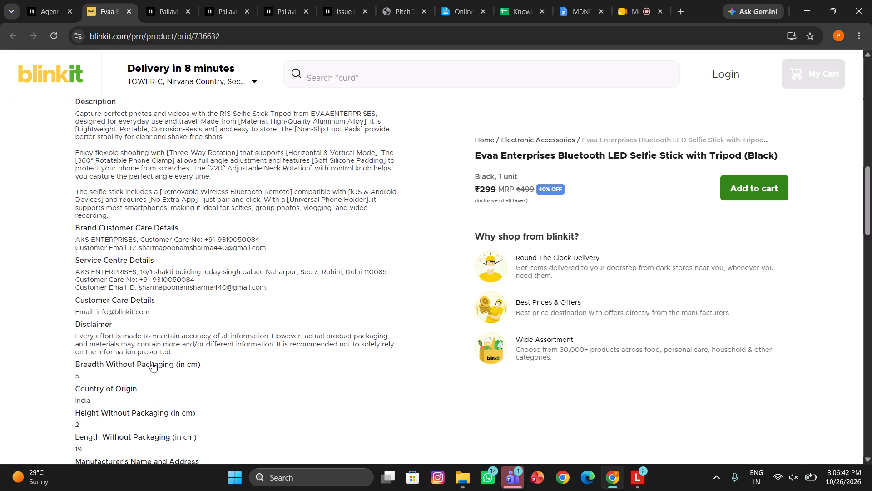
scroll(198, 352, "down", 1)
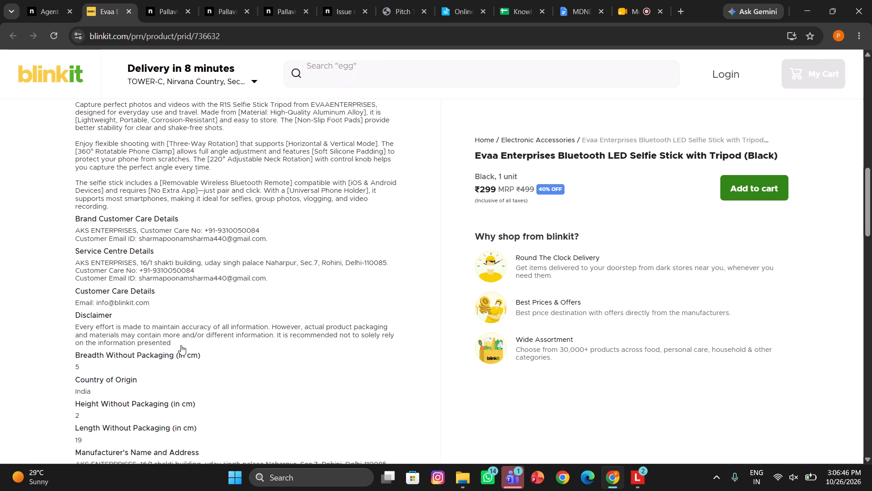
left_click_drag(181, 345, 78, 329)
left_click(78, 329)
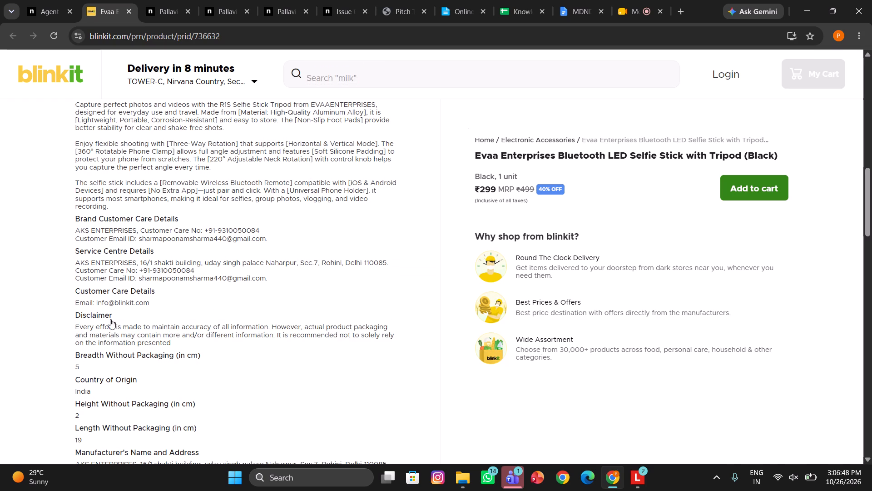
left_click(155, 307)
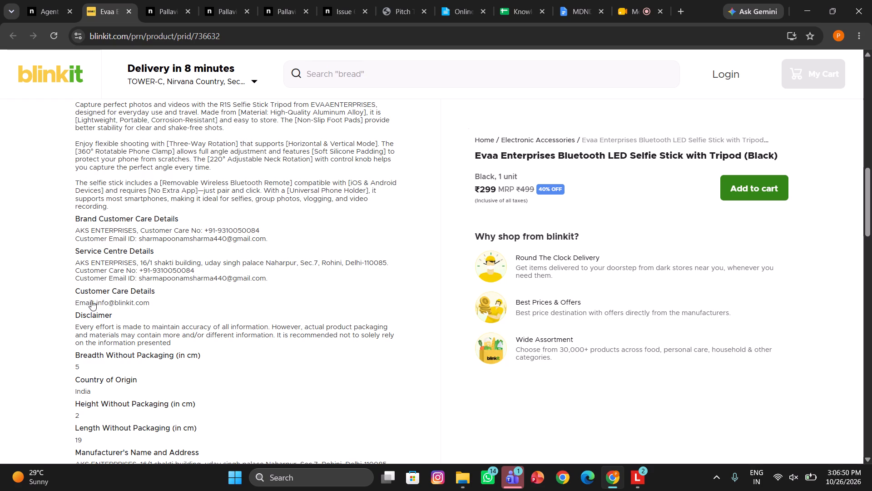
left_click_drag(71, 299, 169, 307)
left_click(169, 307)
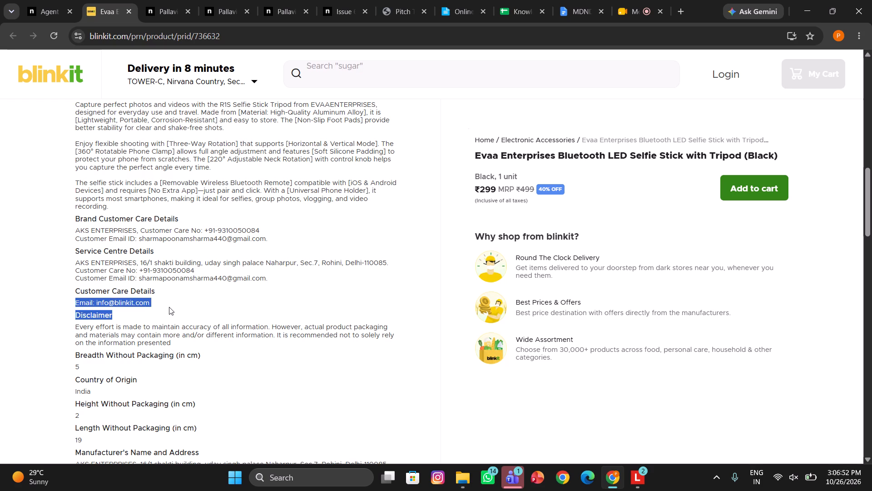
left_click(120, 177)
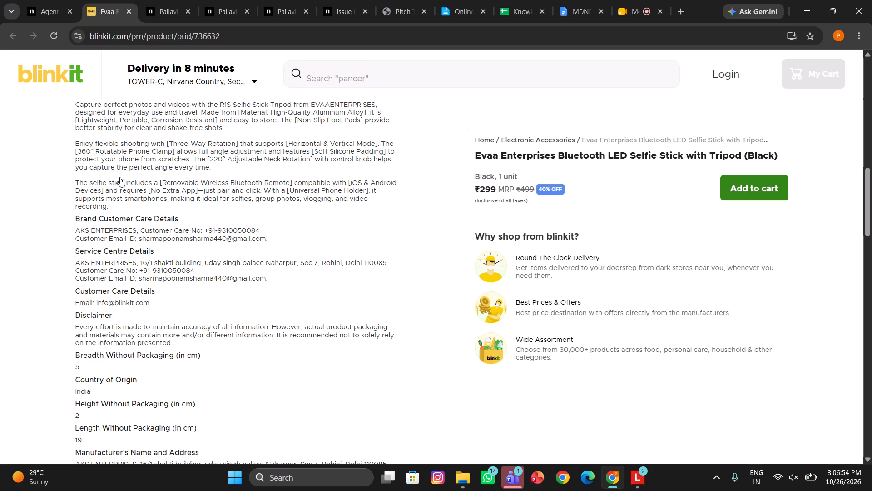
left_click(54, 1)
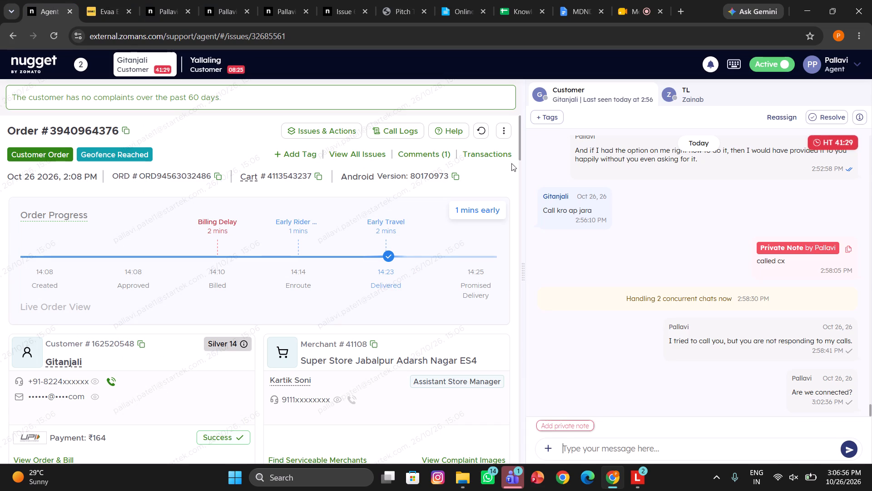
scroll(572, 276, "down", 1)
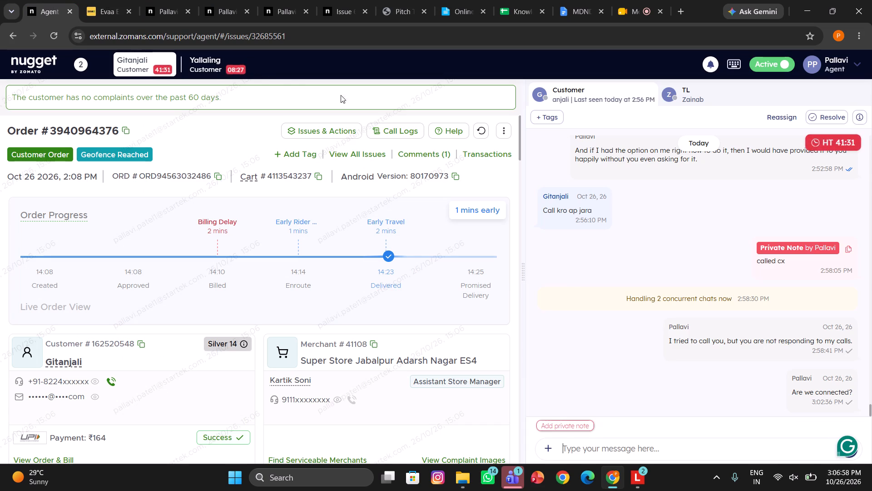
left_click(590, 447)
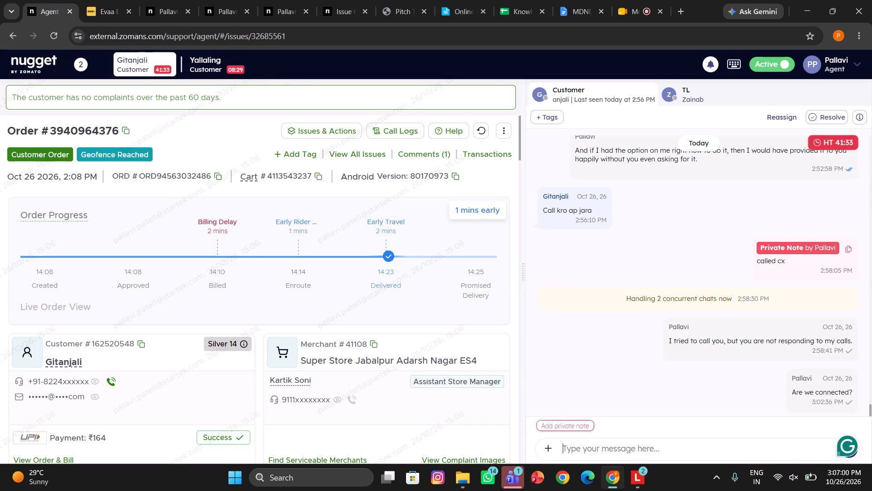
left_click(590, 447)
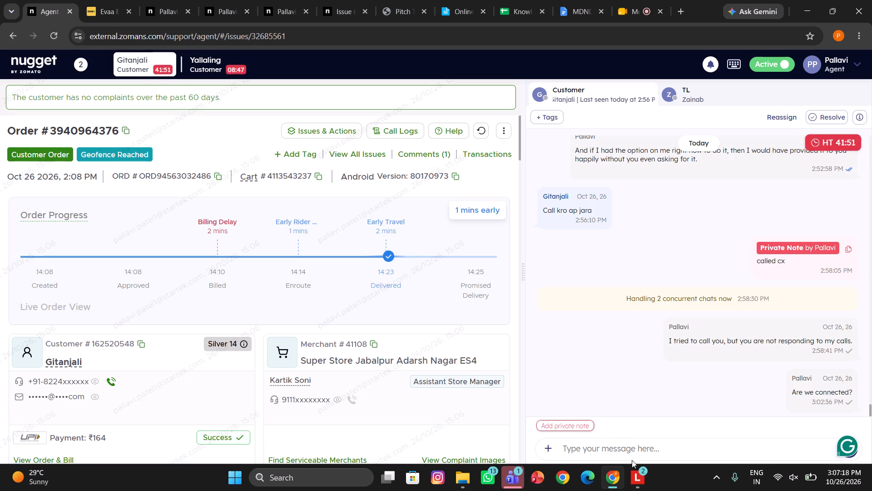
key("slash")
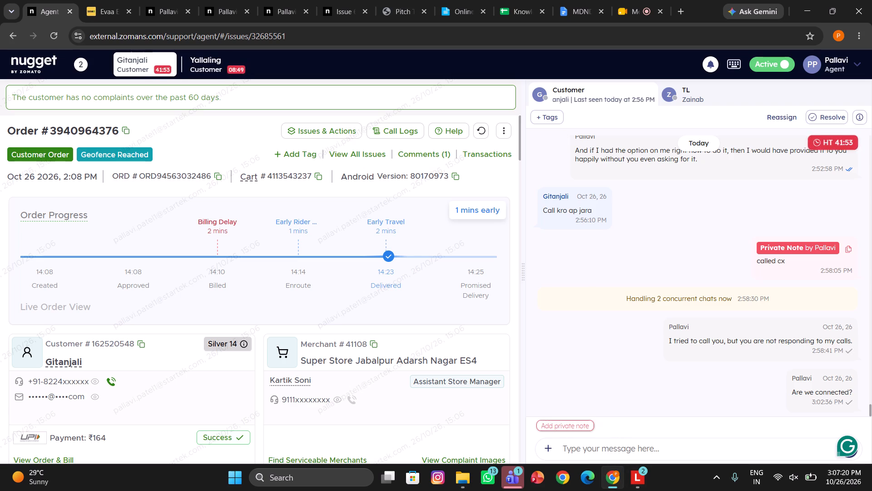
type("awa")
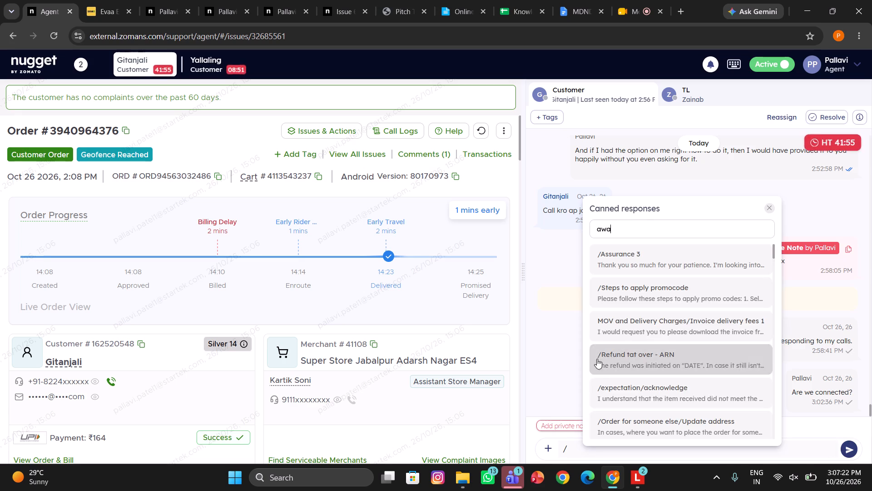
left_click(656, 266)
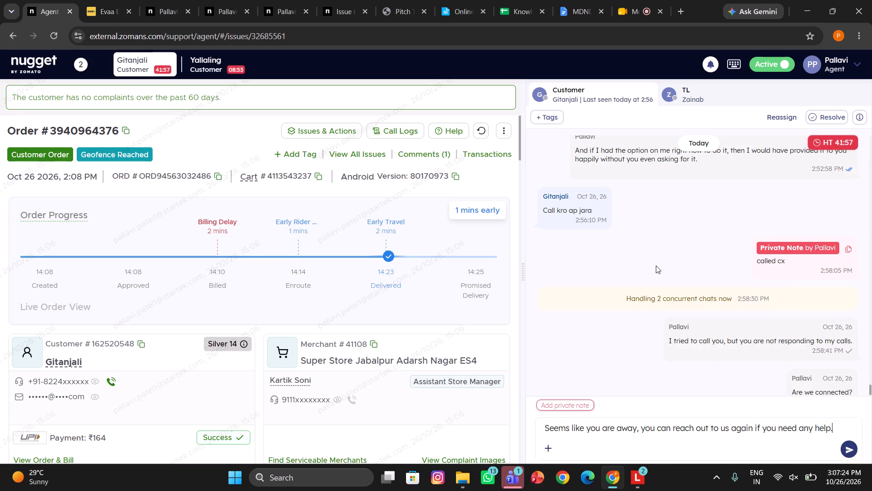
key("Return")
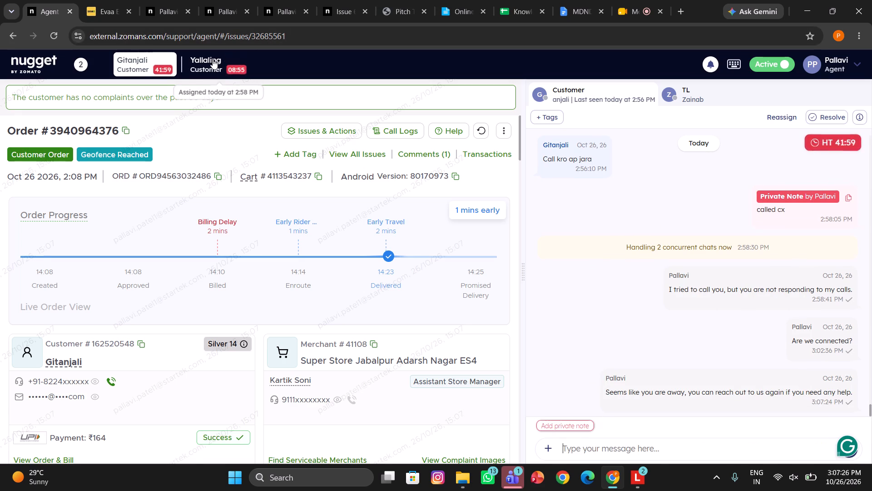
left_click(213, 59)
scroll(576, 251, "down", 1)
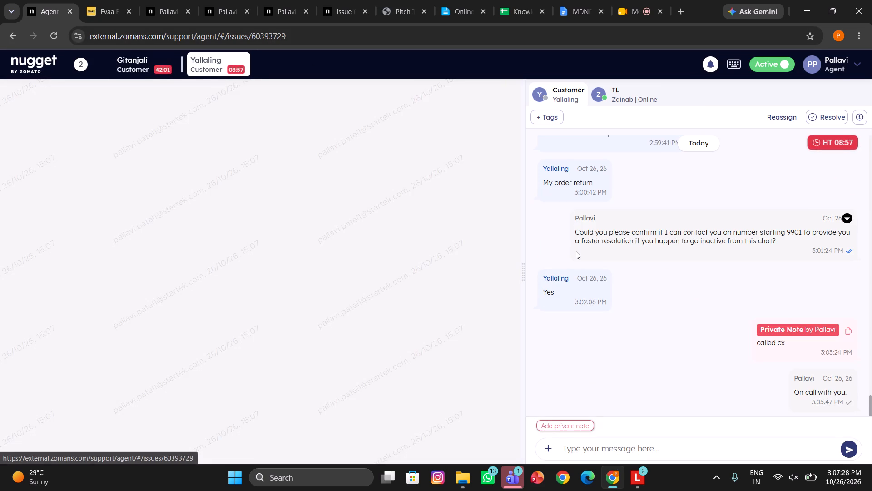
scroll(576, 251, "down", 4)
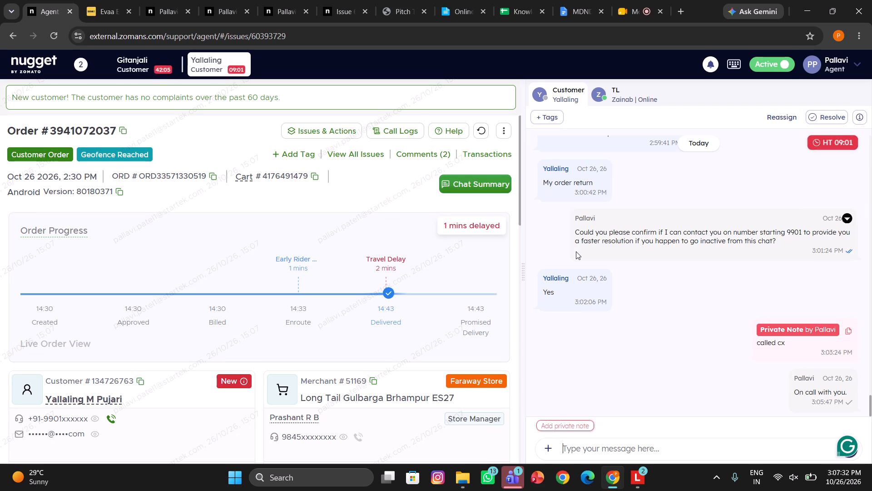
scroll(576, 251, "down", 2)
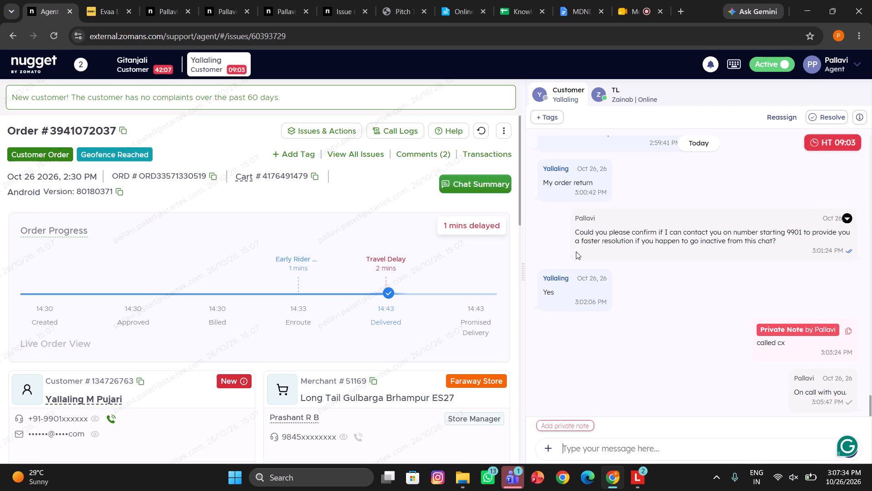
scroll(576, 251, "down", 1)
Close the three Productivity Hours pages, the resolved marked-delivered-but-not-delivered issue page and the selfie stick's product page.
left_click(160, 0)
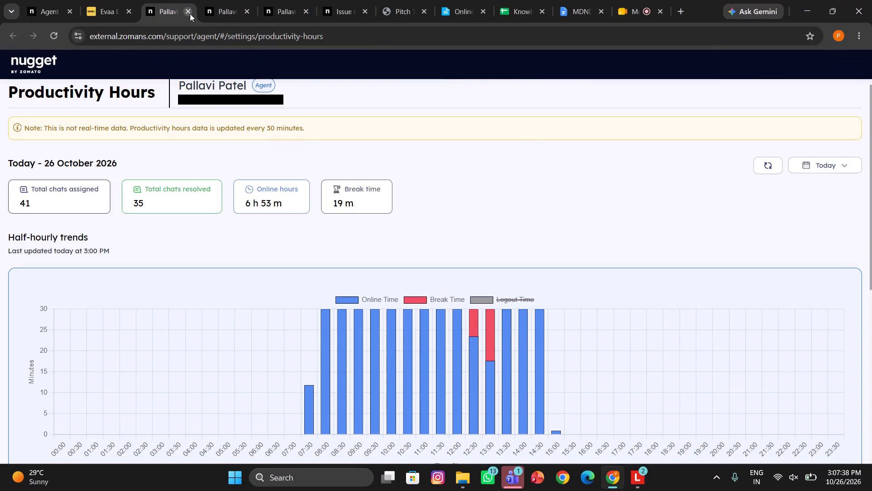
left_click(190, 14)
left_click(190, 14)
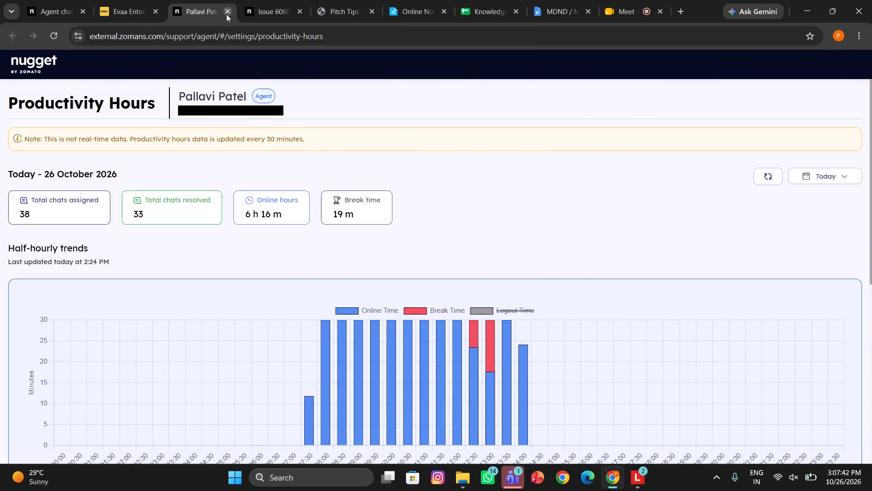
left_click(226, 14)
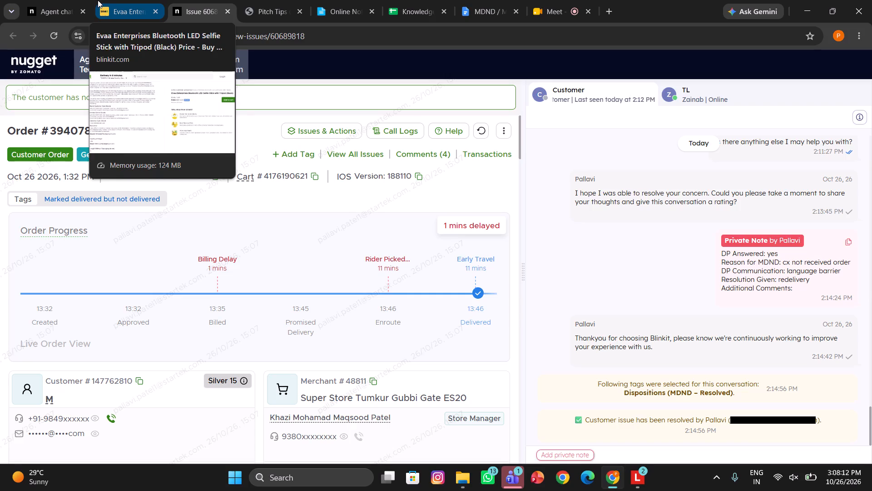
scroll(625, 193, "down", 7)
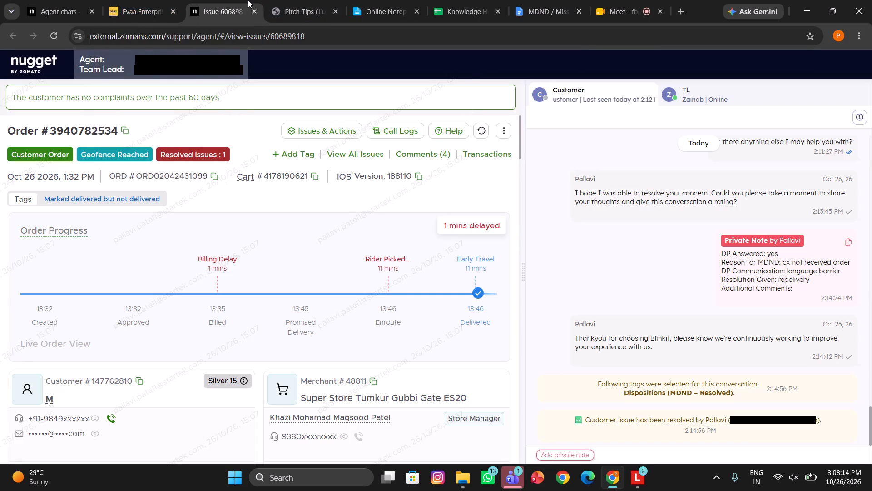
left_click(256, 11)
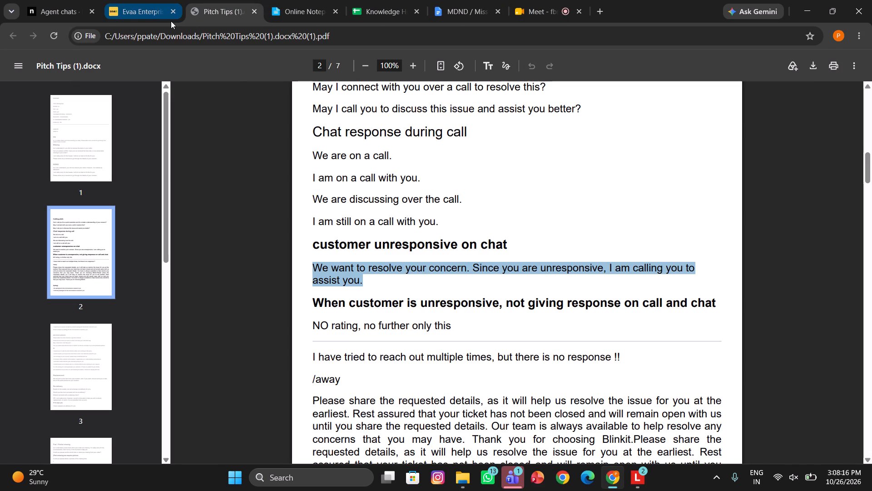
left_click(172, 11)
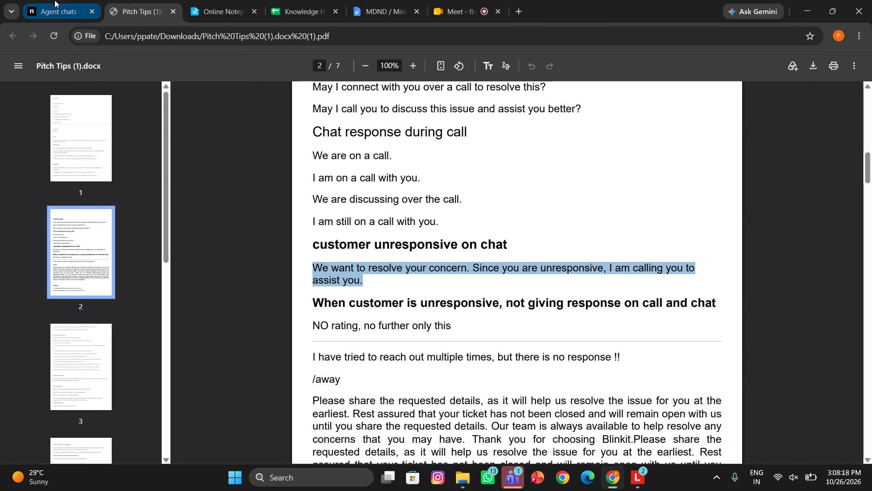
left_click(54, 0)
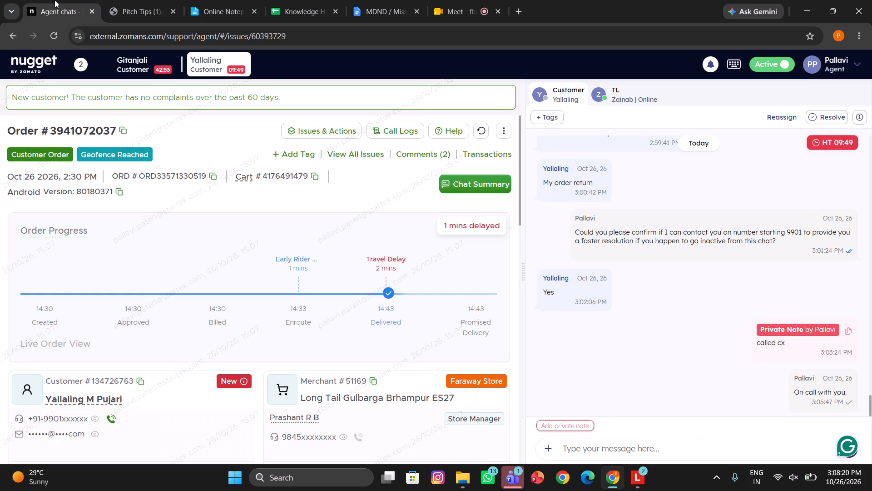
scroll(365, 276, "down", 1)
scroll(617, 277, "down", 1)
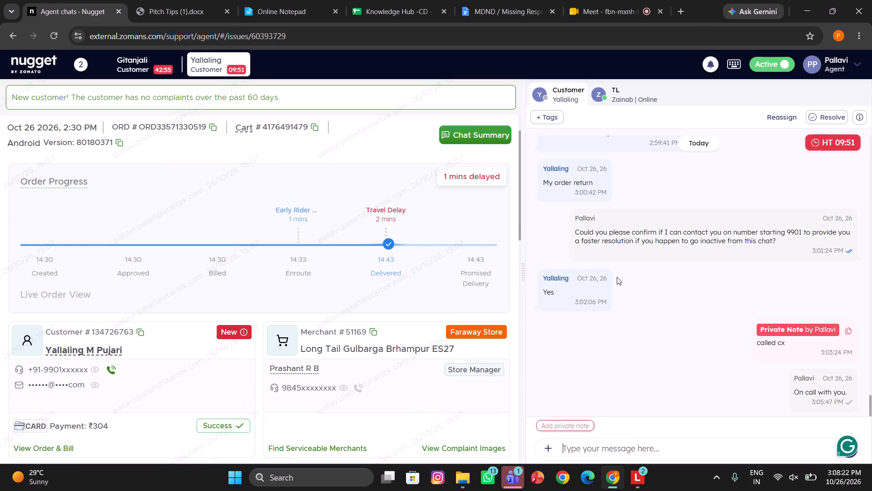
scroll(617, 277, "down", 2)
scroll(617, 277, "left", 3)
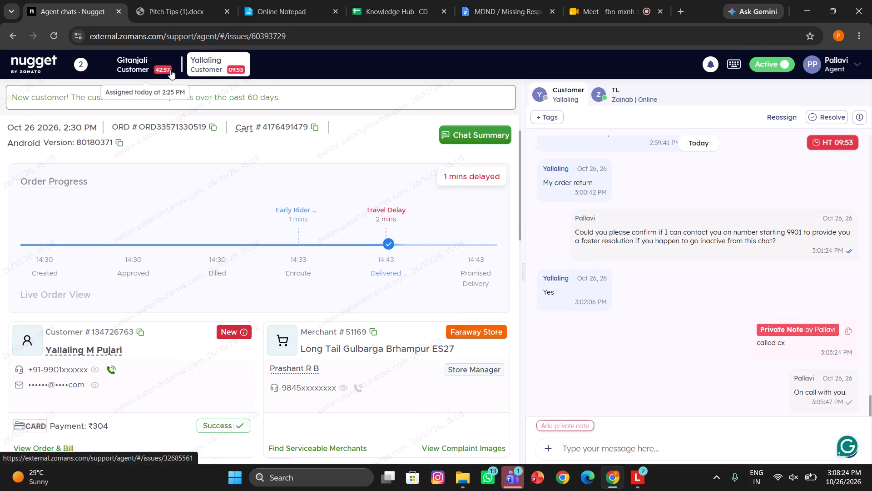
left_click(141, 66)
scroll(590, 341, "down", 1)
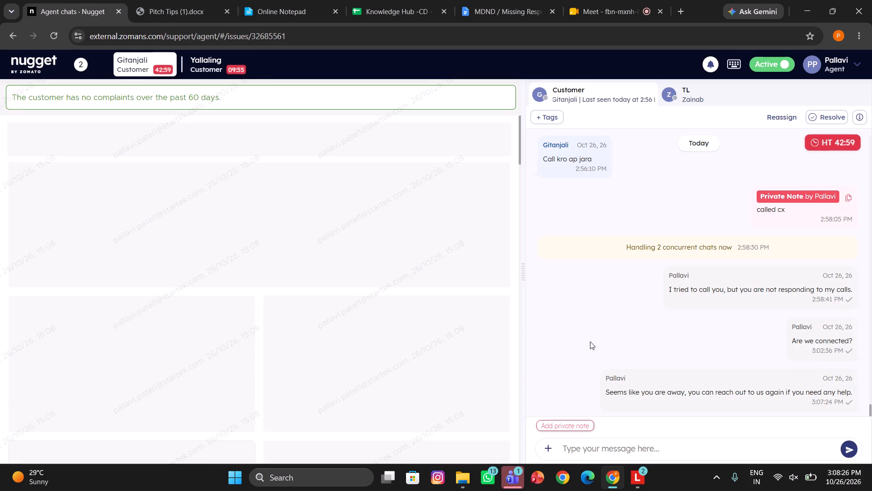
scroll(590, 341, "down", 1)
left_click(491, 2)
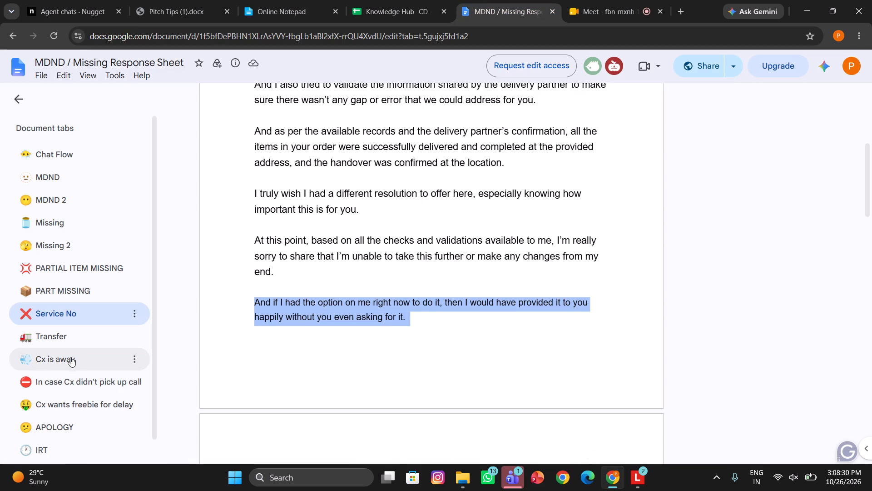
left_click(79, 358)
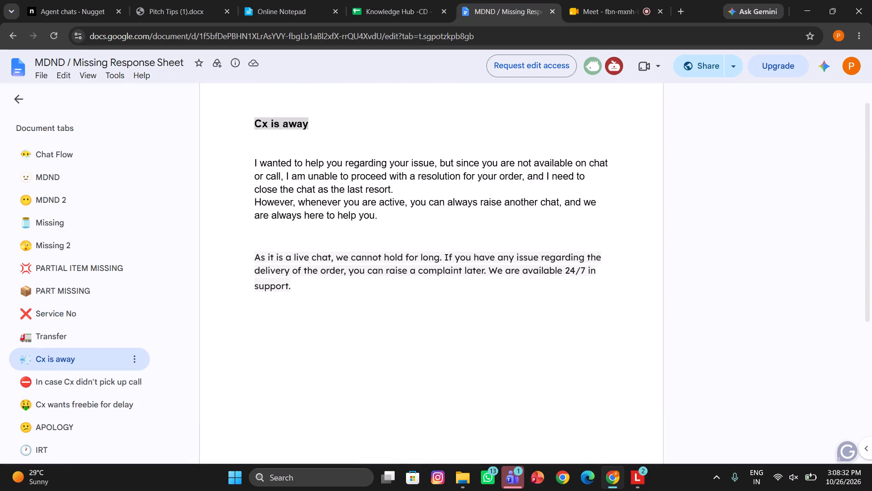
left_click_drag(403, 190, 258, 170)
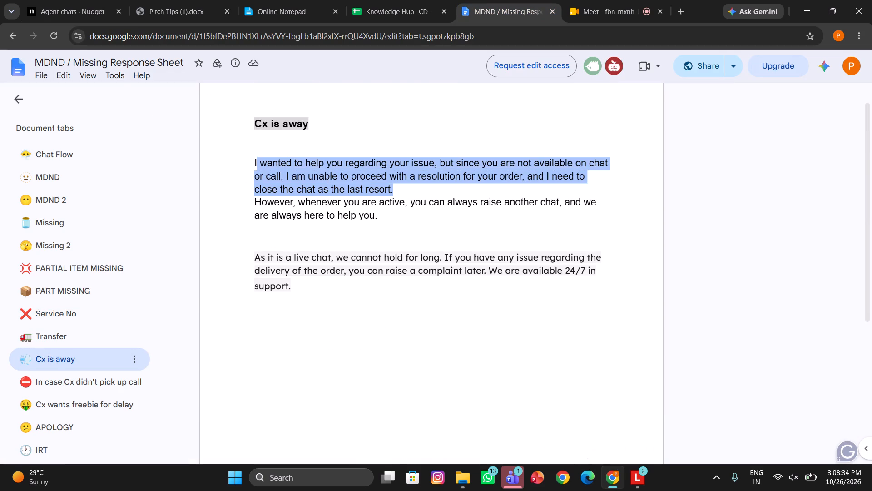
left_click_drag(258, 170, 243, 163)
key("ctrl+c")
left_click(179, 2)
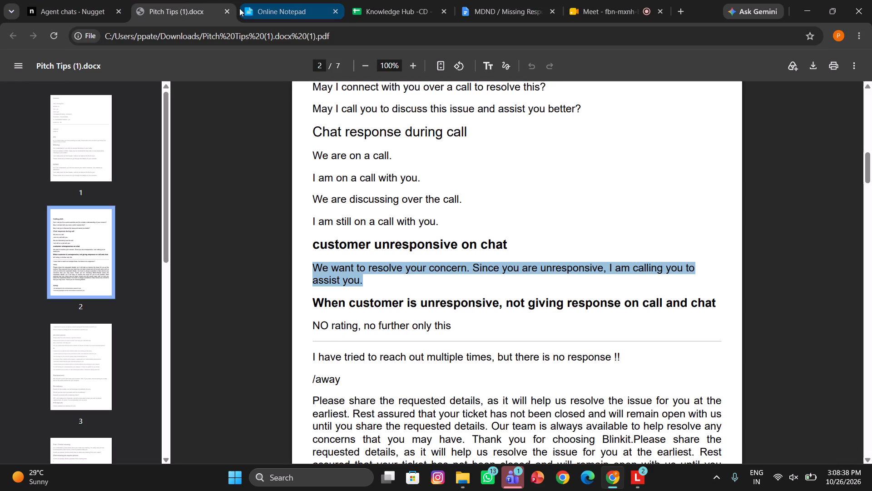
left_click(239, 8)
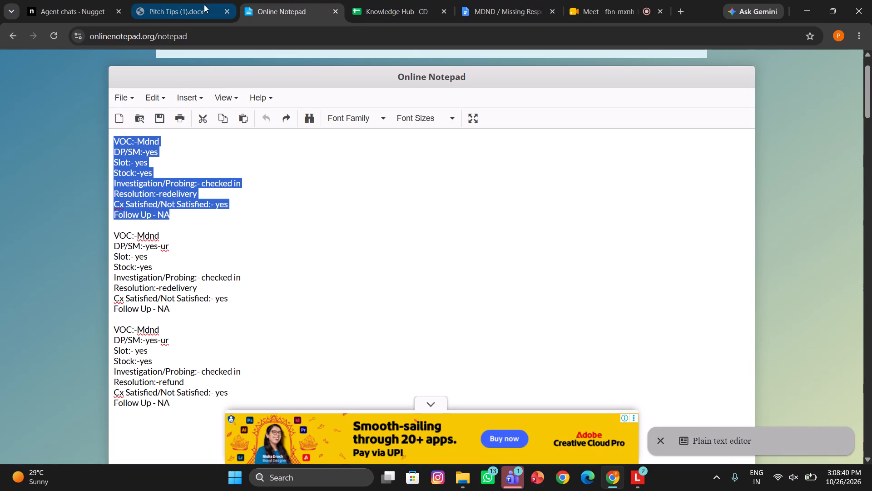
left_click(93, 0)
scroll(606, 290, "down", 1)
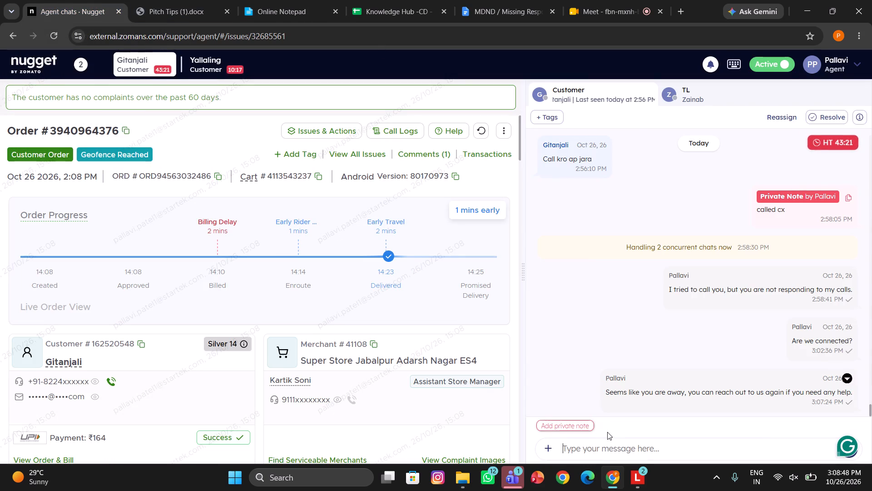
key("ctrl+v")
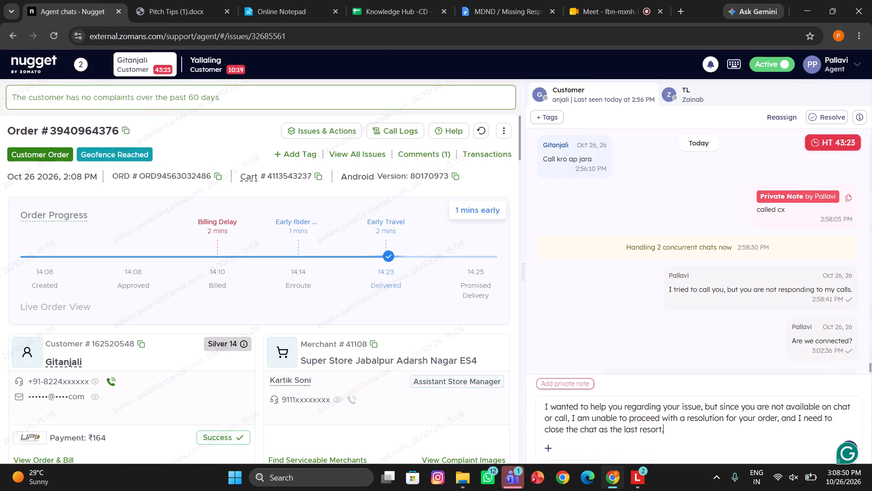
key("Return")
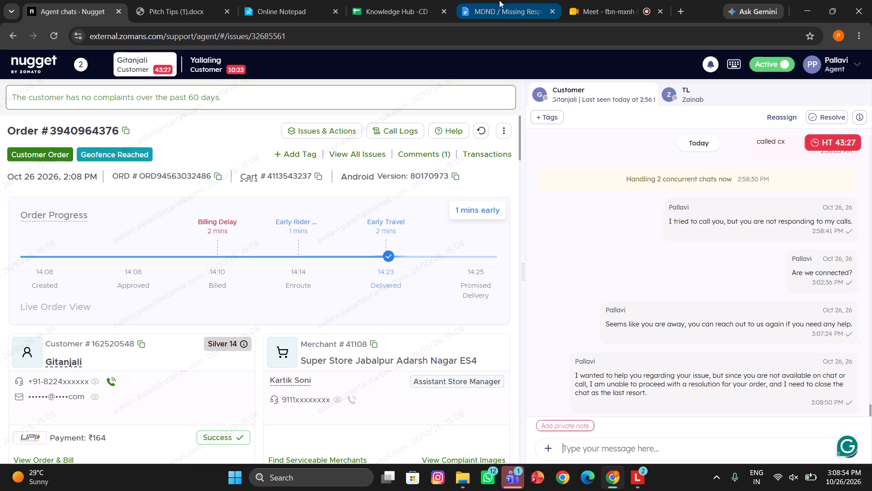
left_click(472, 0)
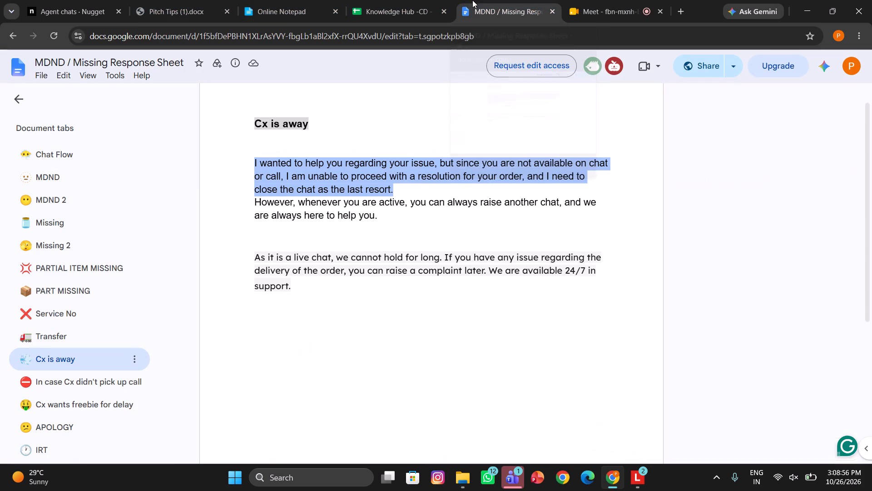
left_click_drag(379, 215, 322, 204)
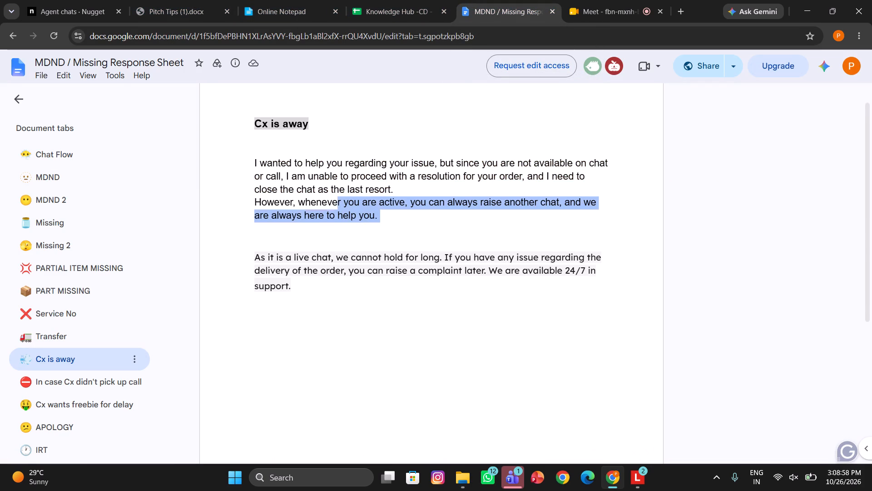
left_click_drag(322, 204, 252, 197)
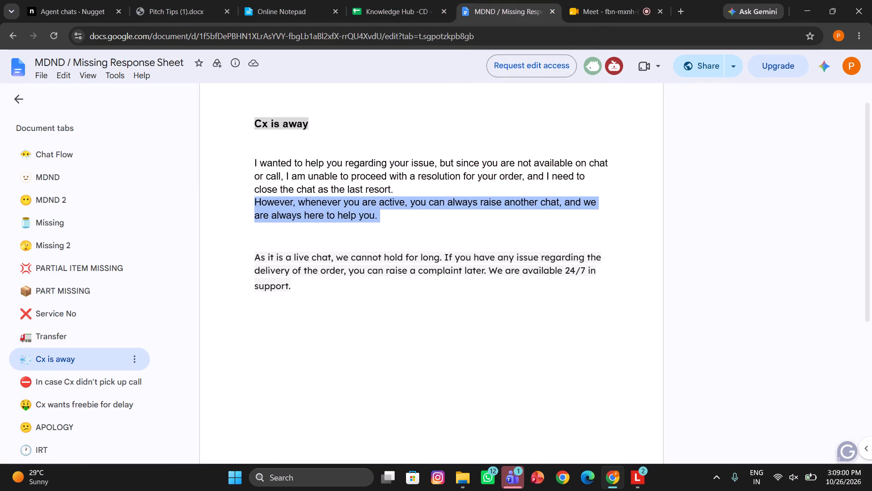
key("ctrl+c")
left_click(31, 0)
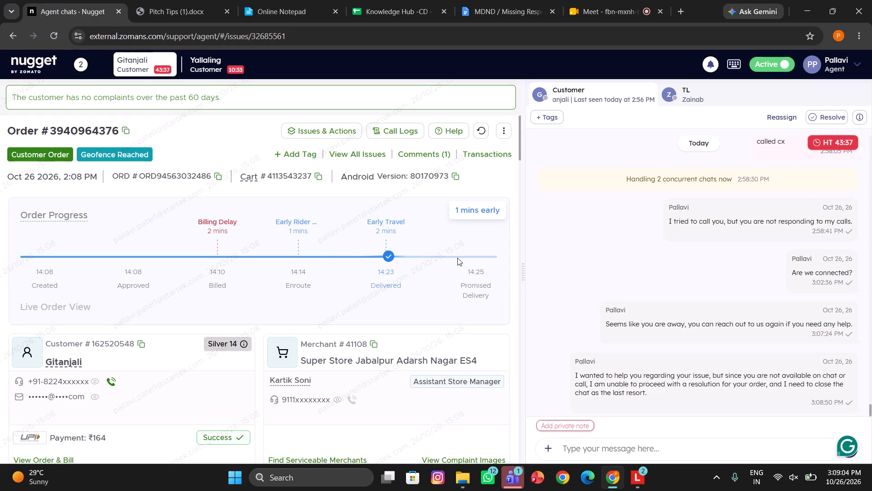
key("ctrl+v")
key("Return")
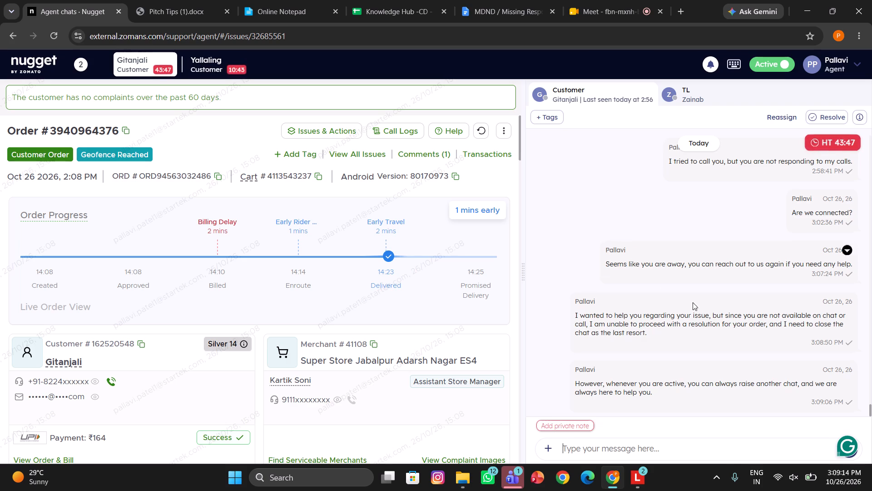
scroll(699, 319, "down", 1)
scroll(578, 340, "down", 1)
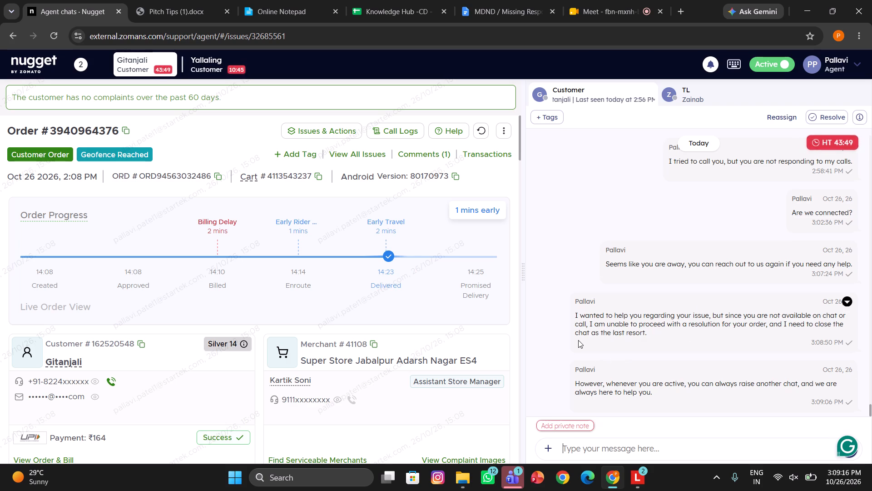
left_click(203, 72)
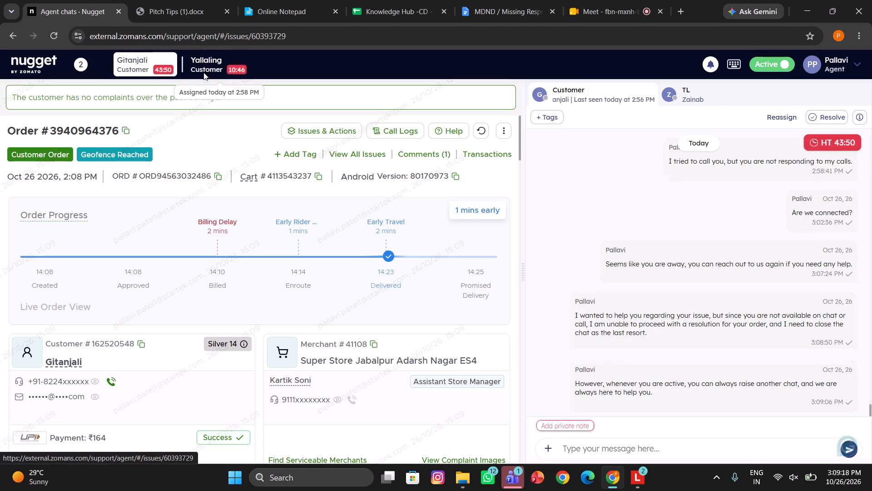
scroll(587, 290, "down", 2)
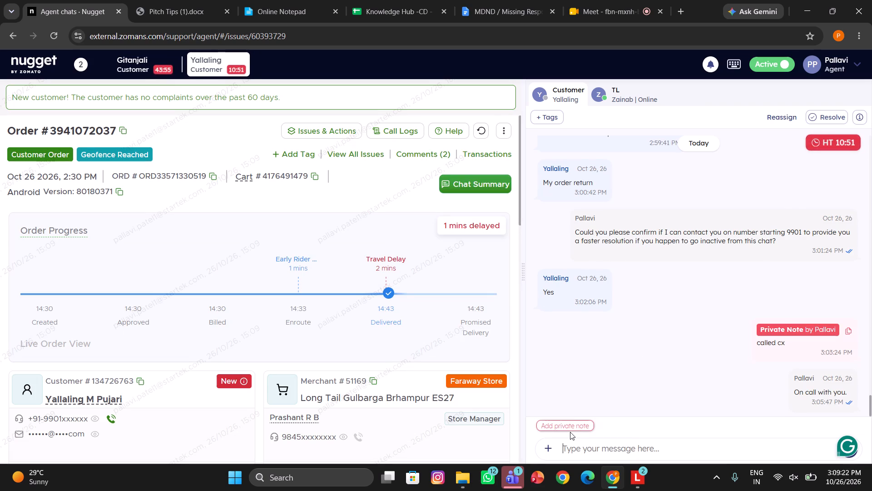
type("/fu")
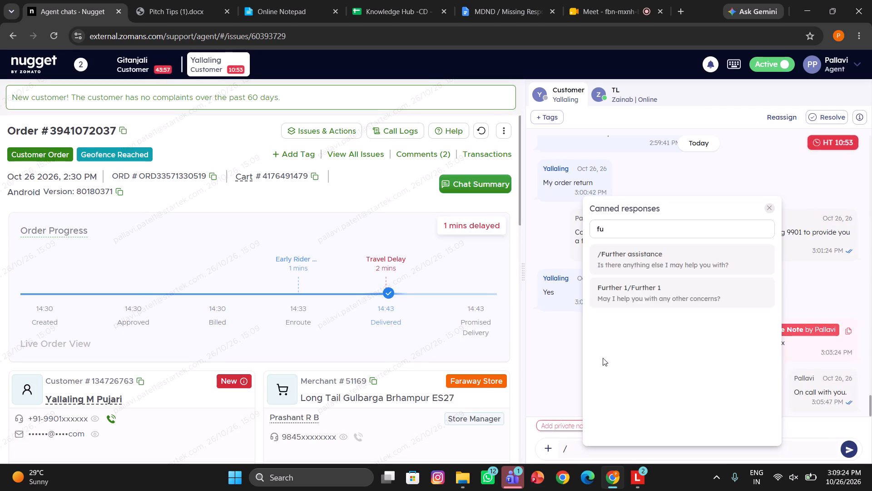
left_click(637, 265)
key("Return")
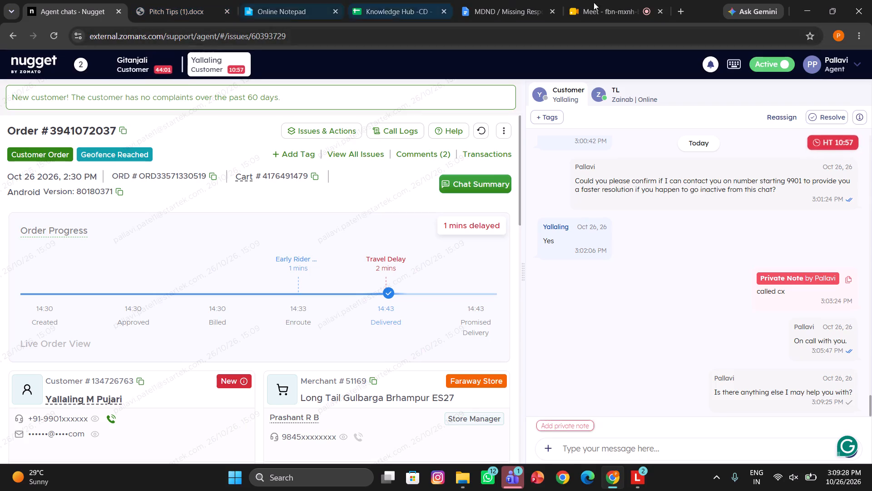
View the agent's productivity hours for today and close that page.
left_click(819, 66)
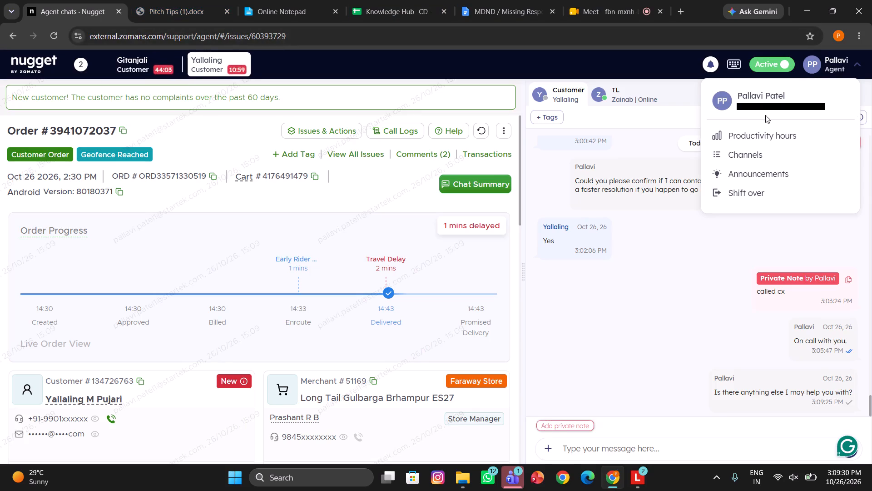
left_click(746, 129)
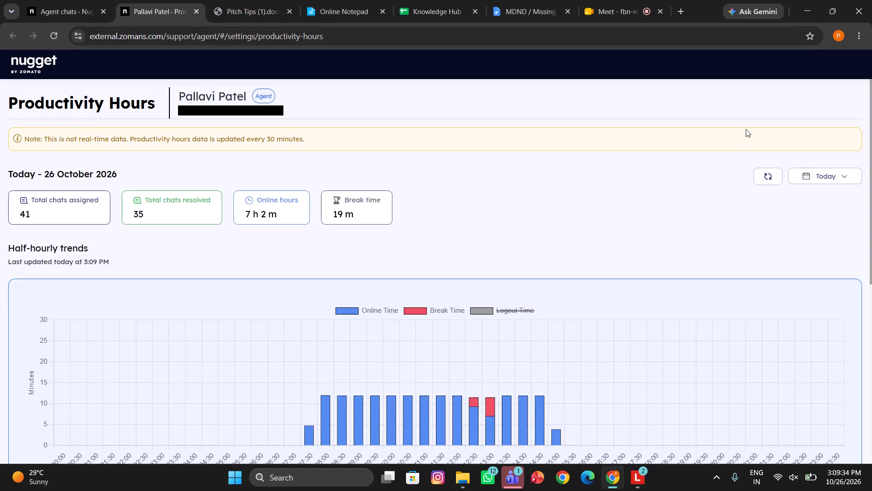
left_click(193, 13)
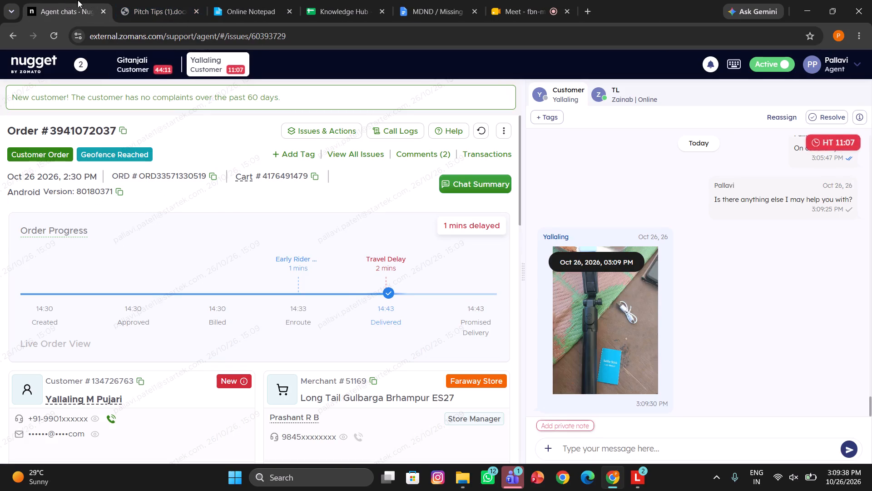
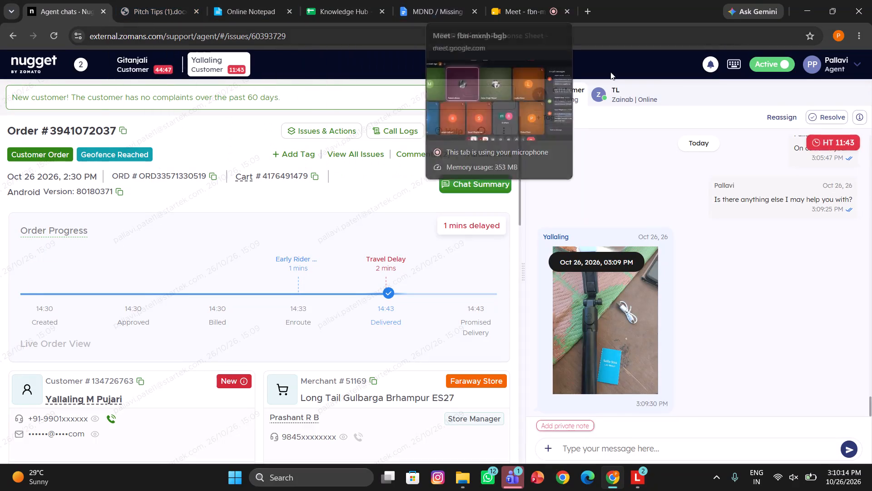
scroll(654, 181, "down", 1)
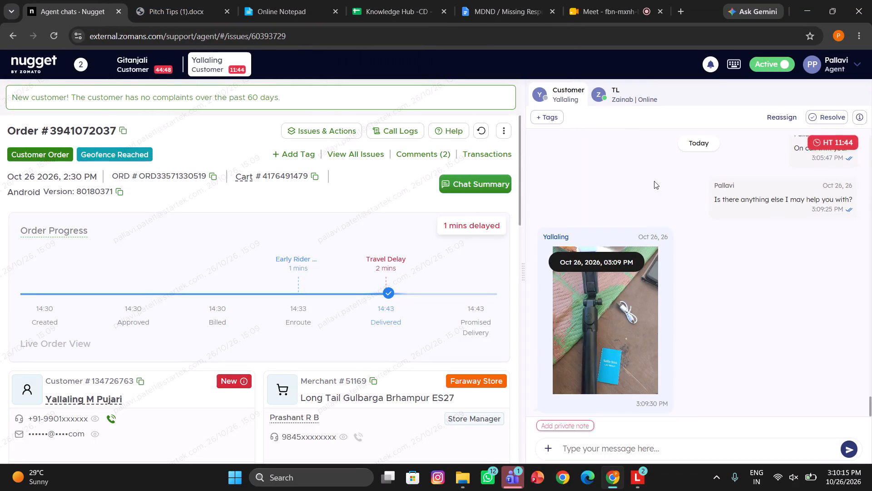
scroll(654, 181, "down", 1)
left_click(581, 441)
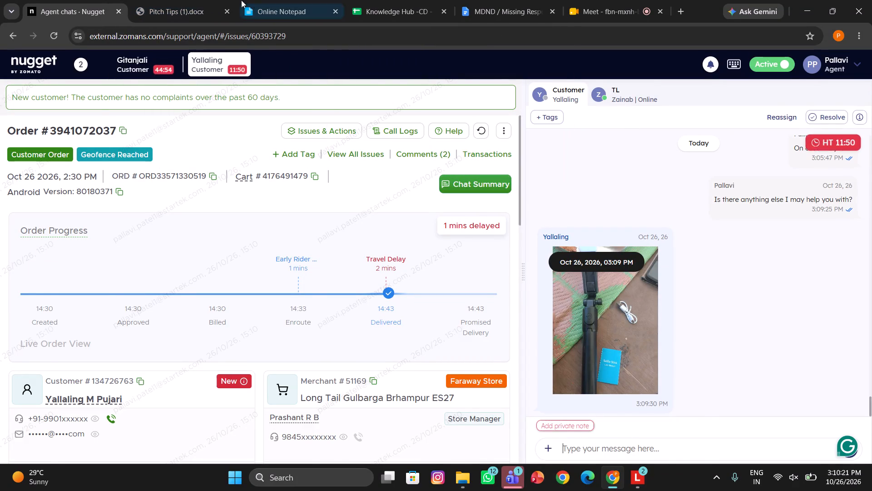
left_click(148, 1)
left_click(387, 160)
scroll(387, 160, "up", 4)
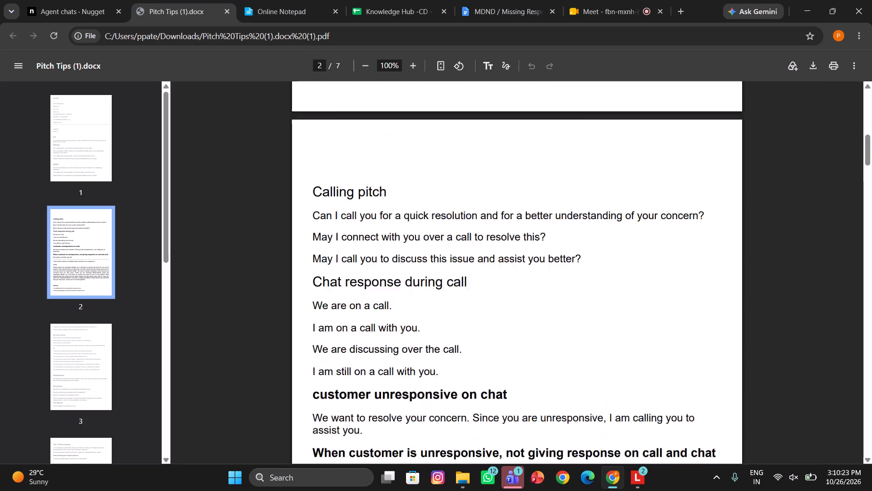
scroll(387, 160, "up", 3)
scroll(387, 160, "down", 6)
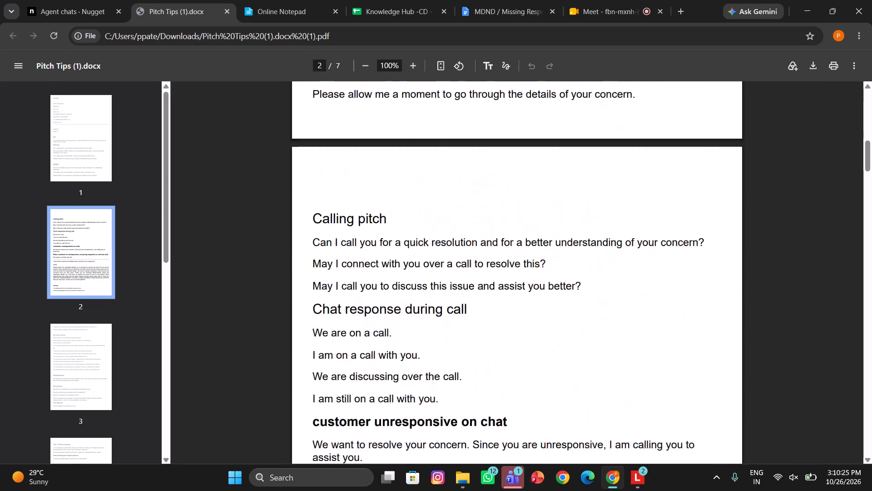
scroll(387, 160, "down", 4)
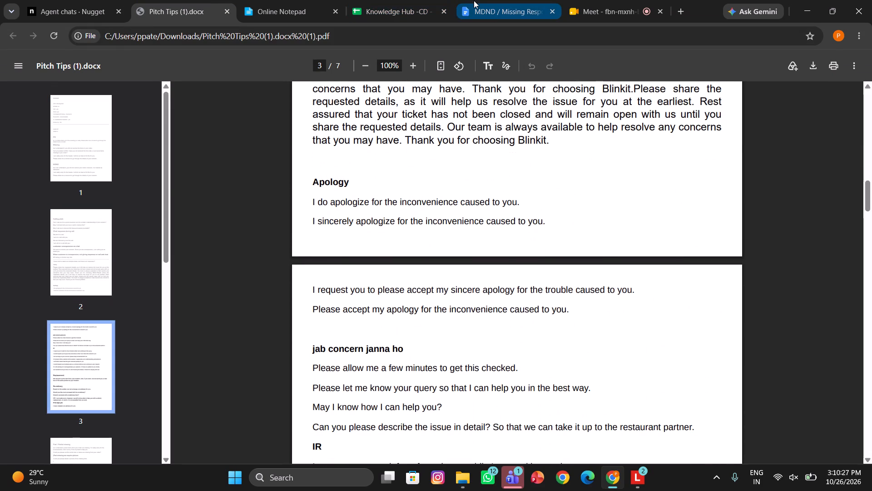
left_click(474, 0)
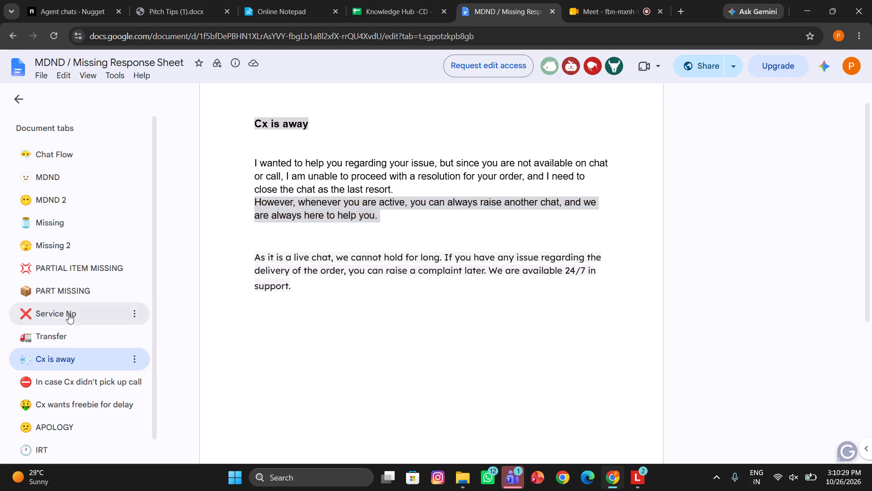
left_click(69, 314)
scroll(271, 269, "up", 1)
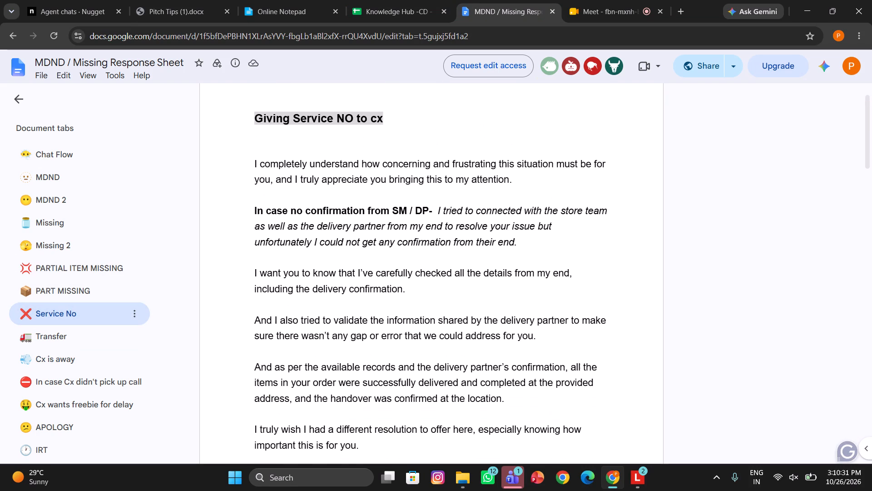
scroll(271, 269, "up", 1)
scroll(271, 269, "down", 1)
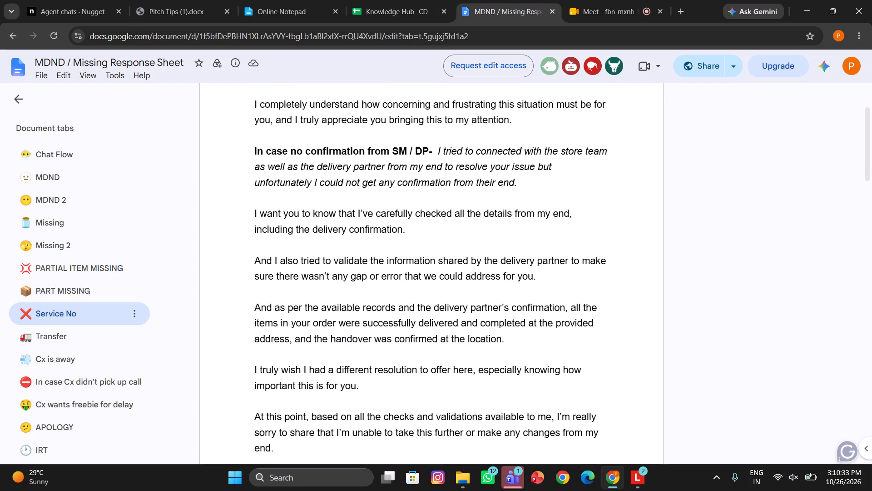
scroll(250, 304, "down", 2)
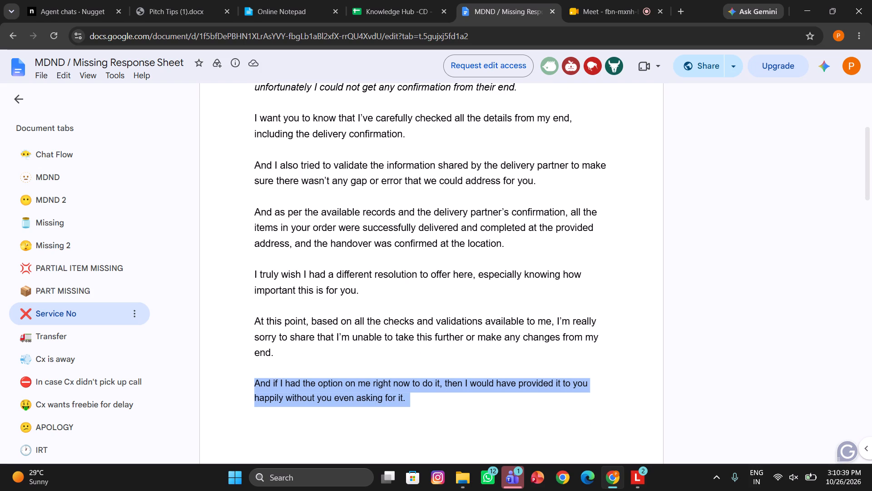
left_click_drag(244, 323, 275, 350)
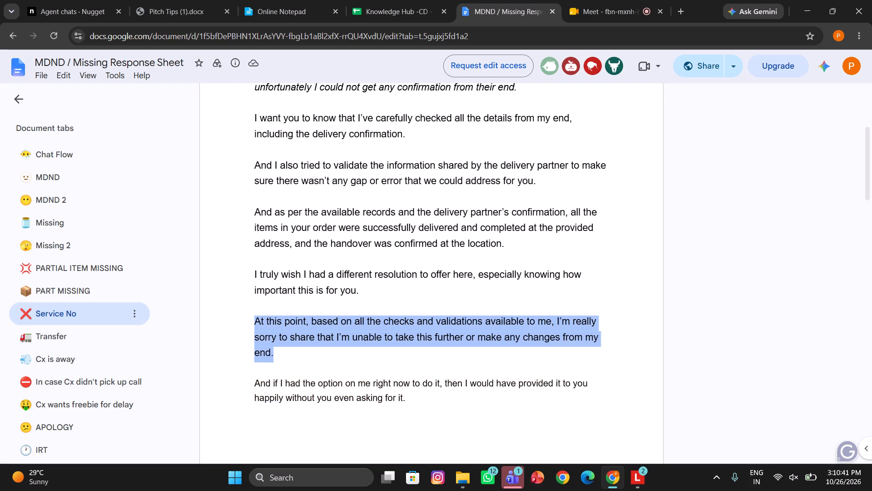
left_click_drag(275, 350, 279, 356)
key("ctrl+c")
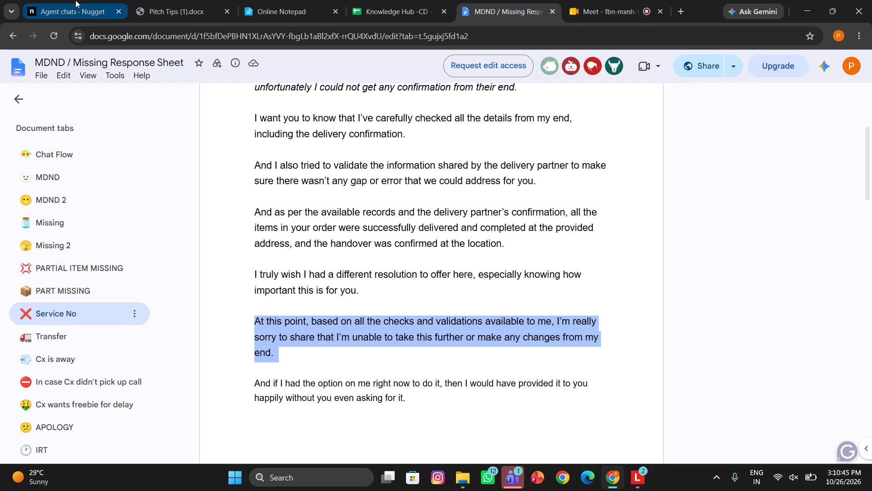
left_click(75, 0)
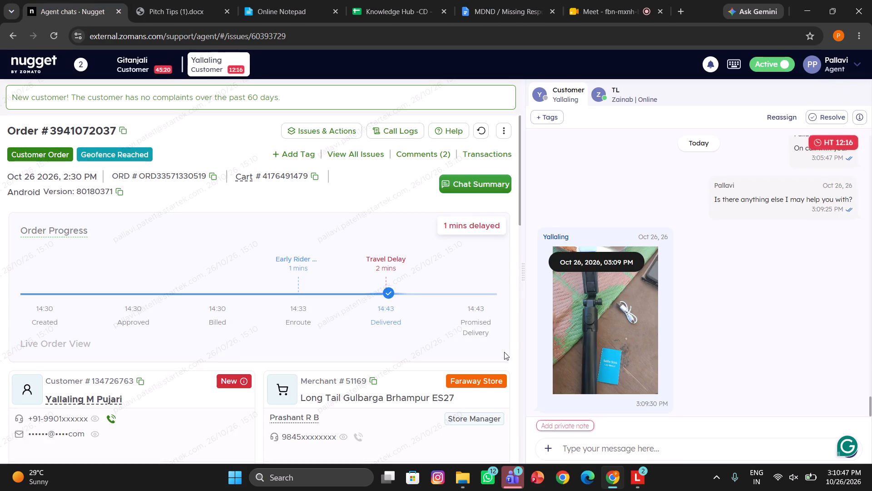
key("ctrl+v")
key("Return")
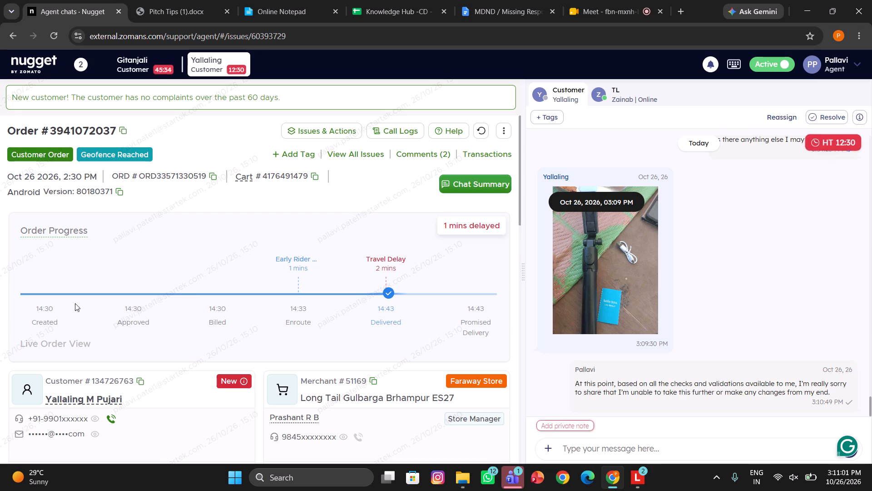
left_click(125, 60)
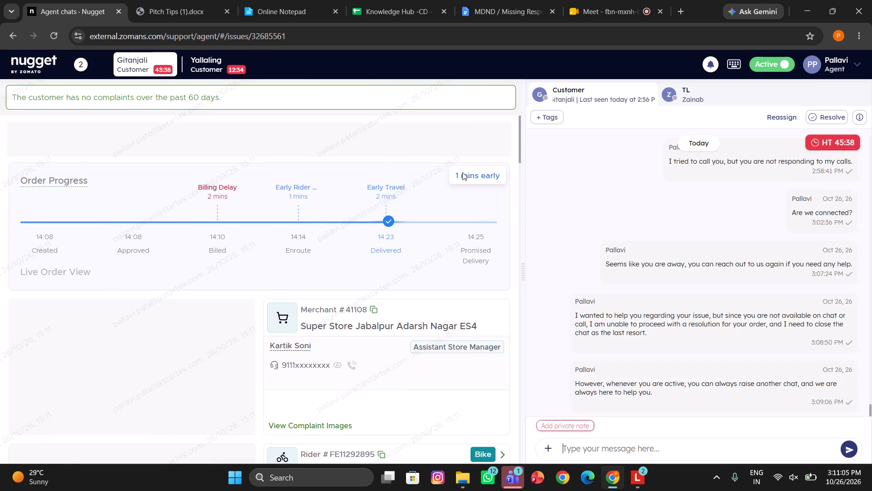
scroll(462, 174, "down", 2)
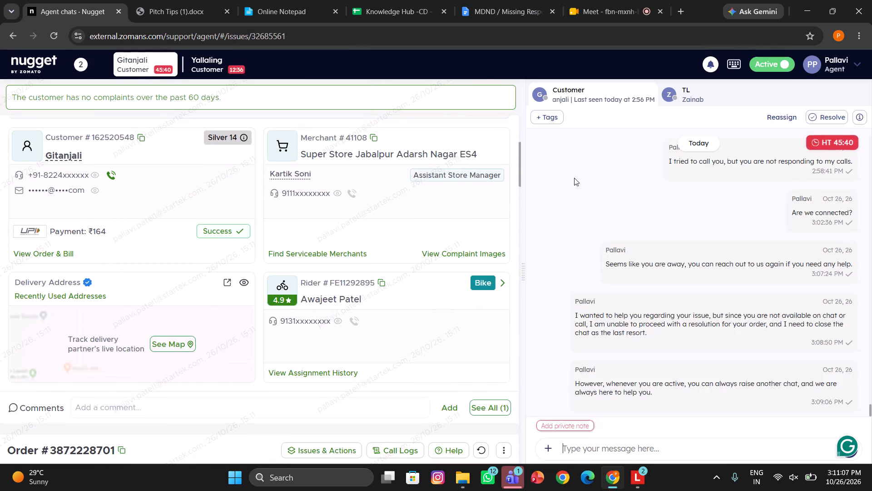
scroll(610, 176, "down", 2)
scroll(643, 267, "down", 1)
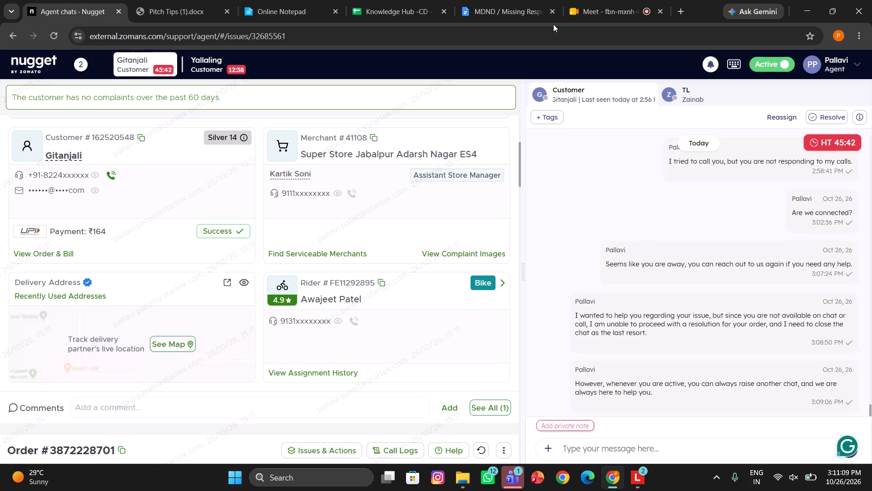
left_click(492, 2)
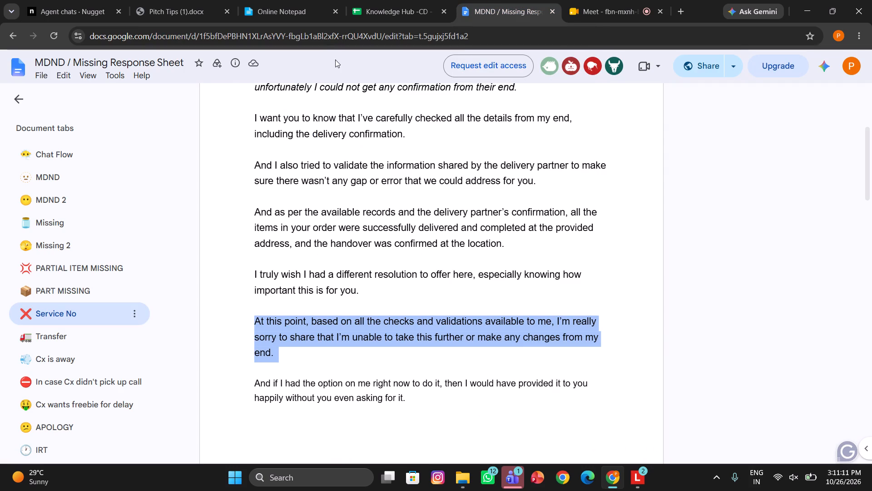
left_click(44, 364)
left_click_drag(293, 207, 256, 182)
key("ctrl+c")
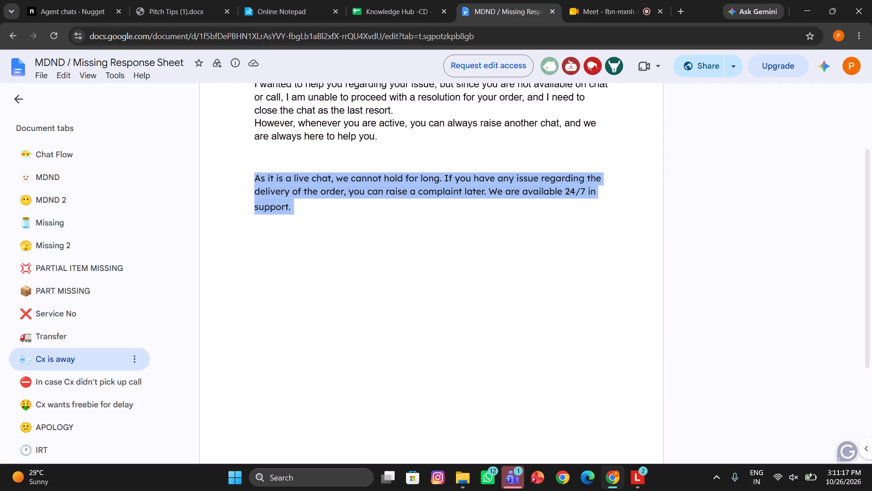
left_click(73, 0)
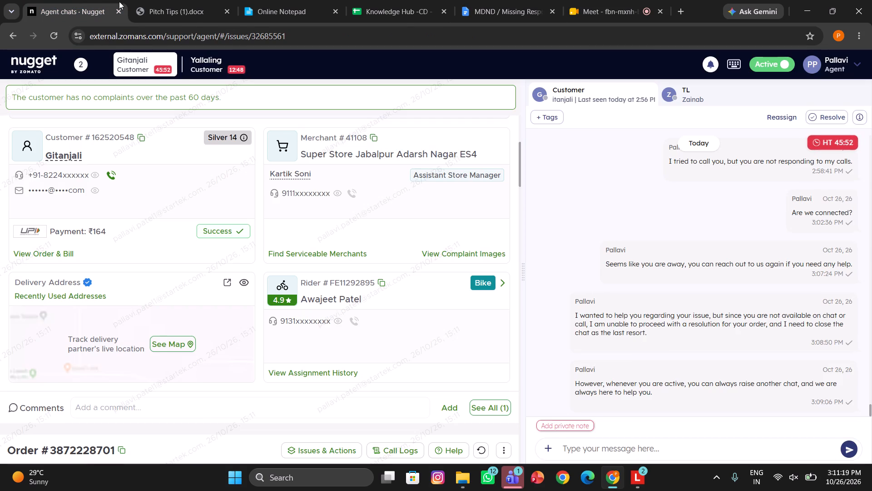
key("ctrl+v")
key("Return")
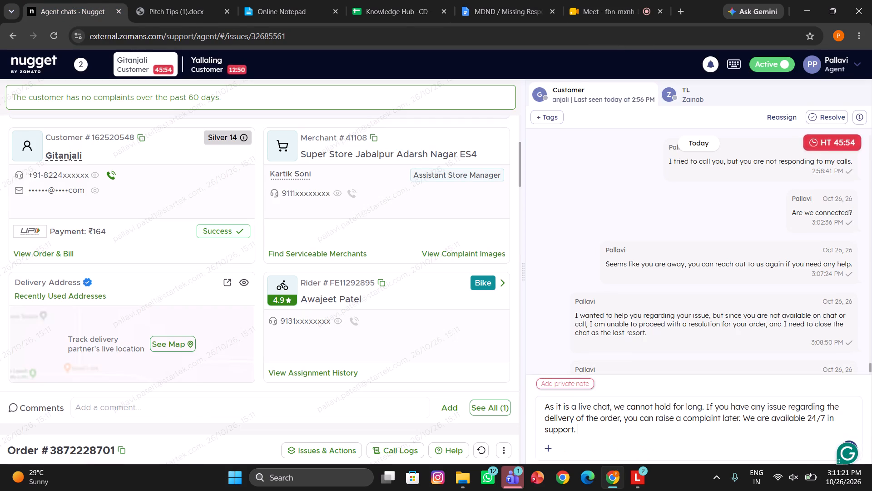
left_click(305, 0)
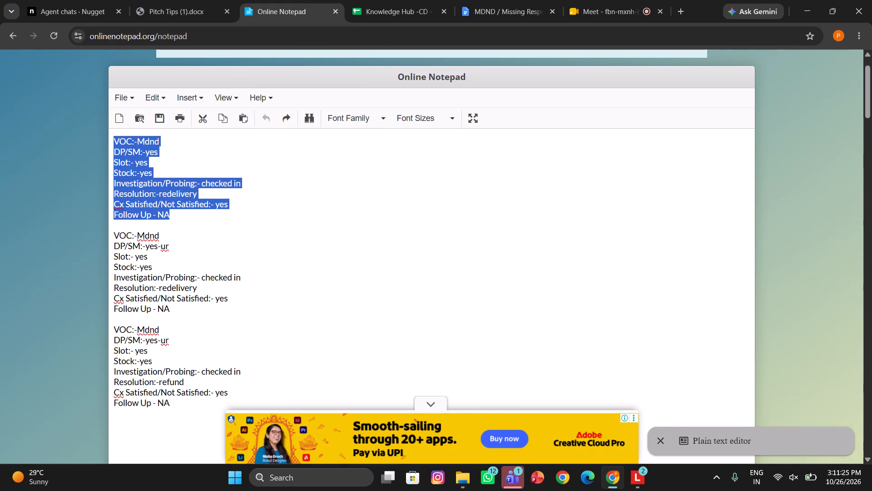
key("ctrl+c")
left_click(85, 0)
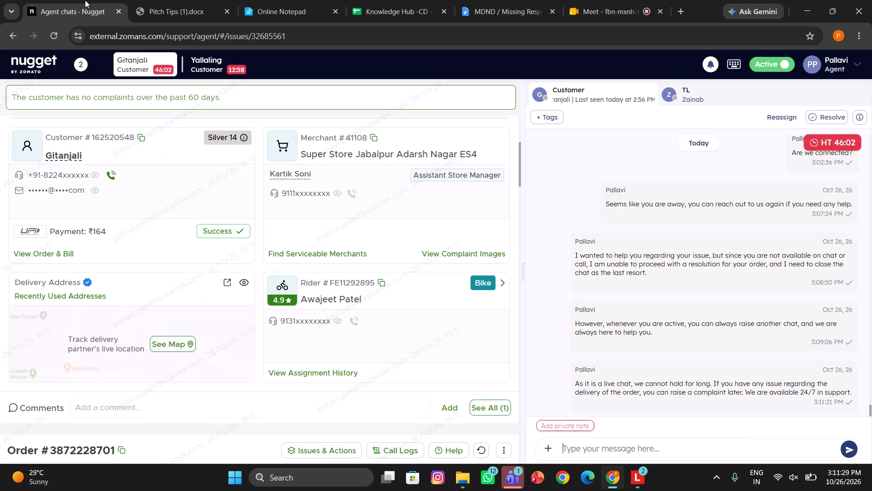
scroll(169, 257, "down", 2)
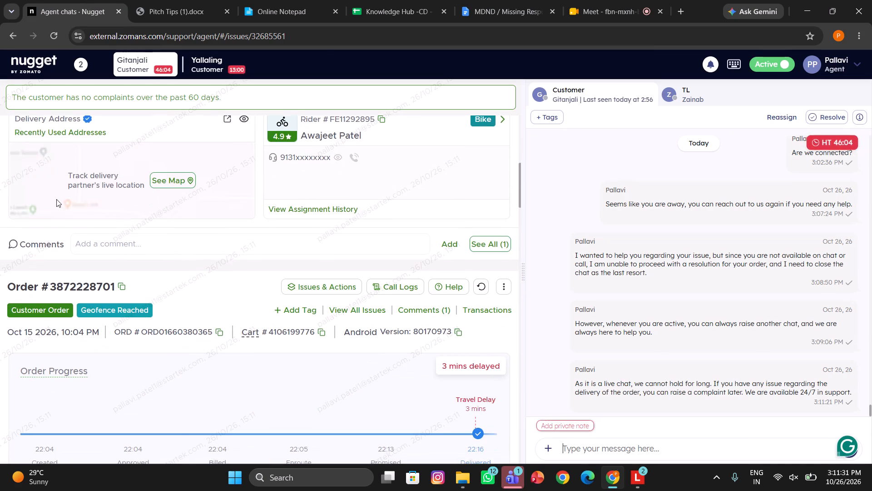
left_click(131, 255)
left_click(124, 248)
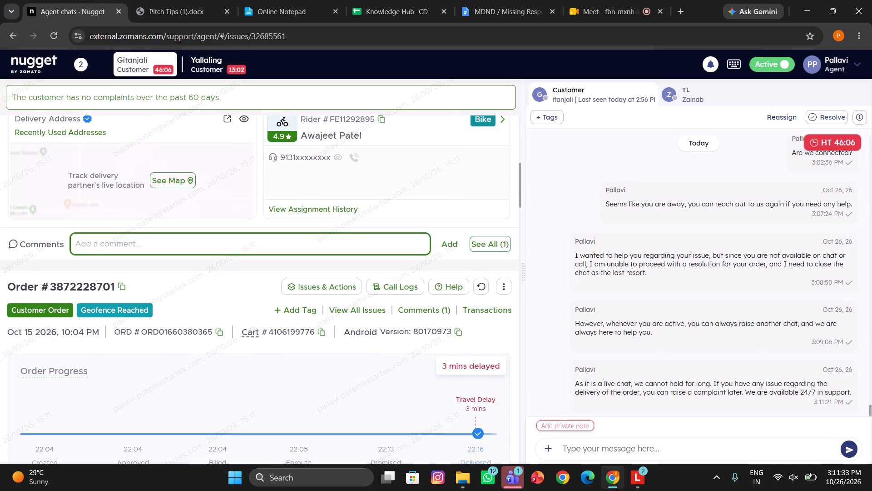
key("ctrl+v")
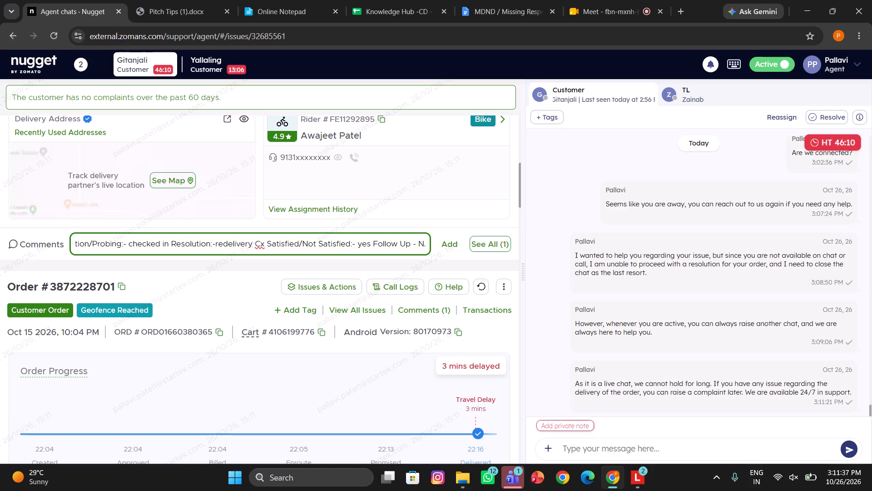
left_click_drag(252, 245, 215, 243)
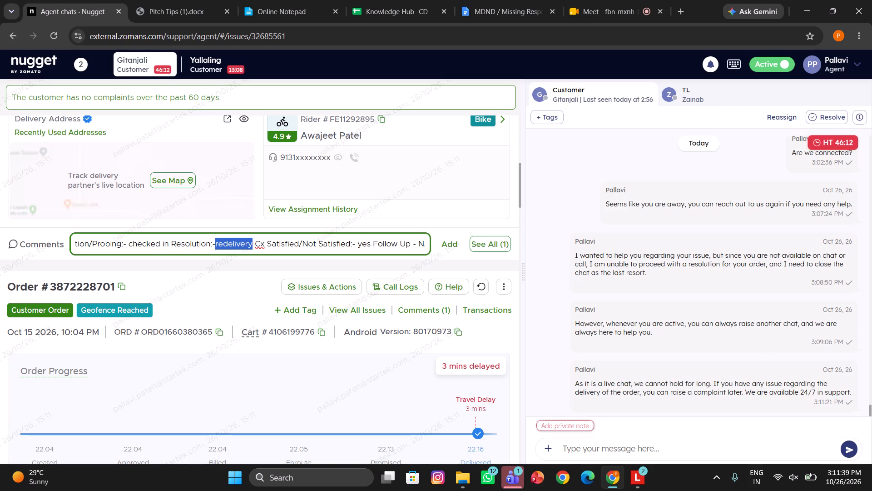
key("BackSpace")
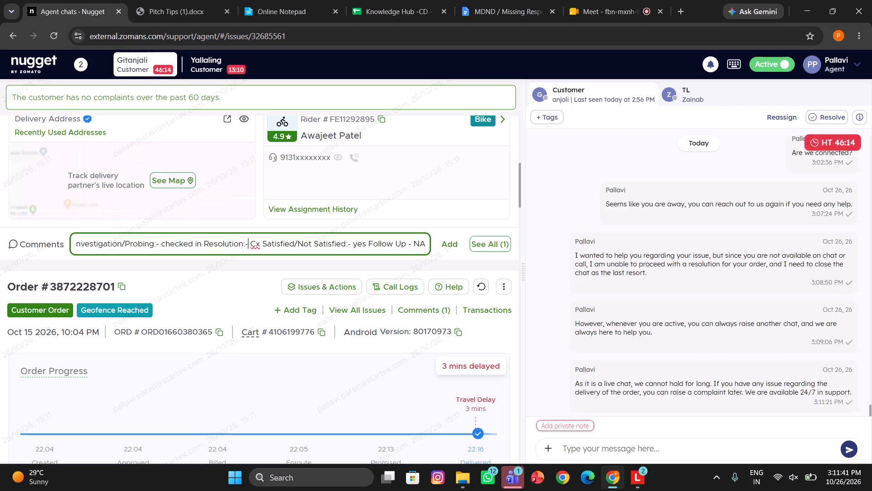
type("service no")
key("Return")
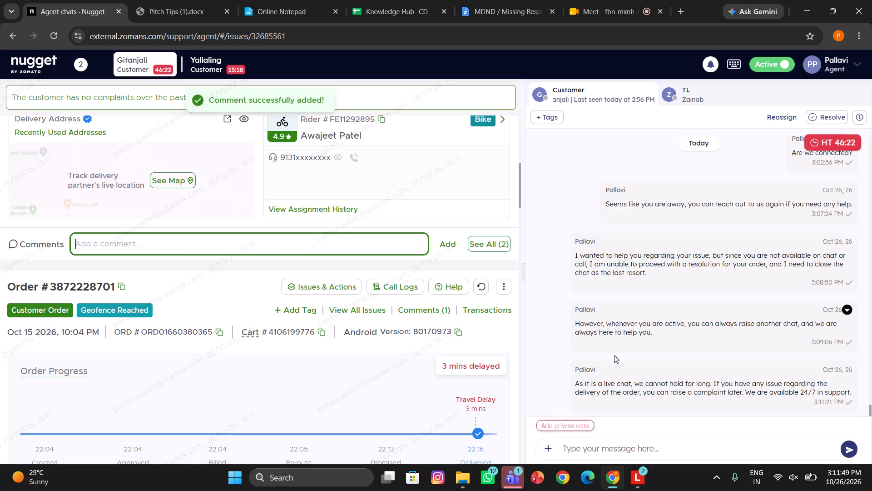
left_click(386, 0)
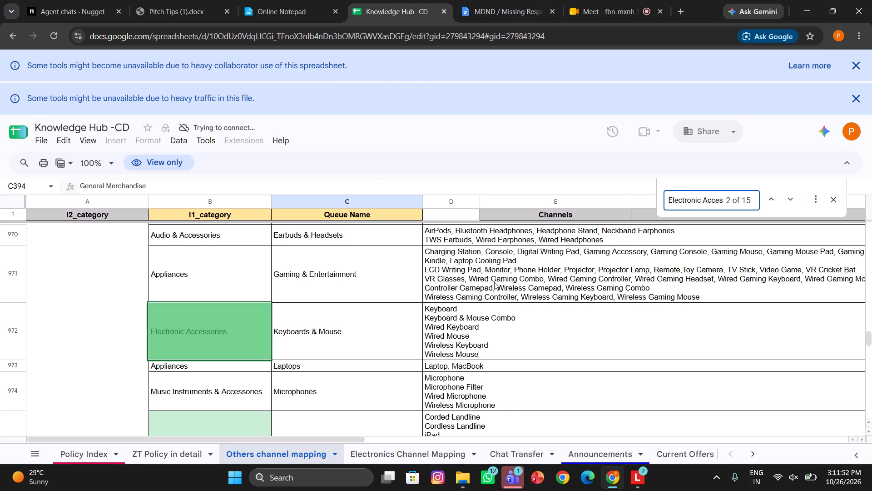
scroll(580, 454, "left", 9)
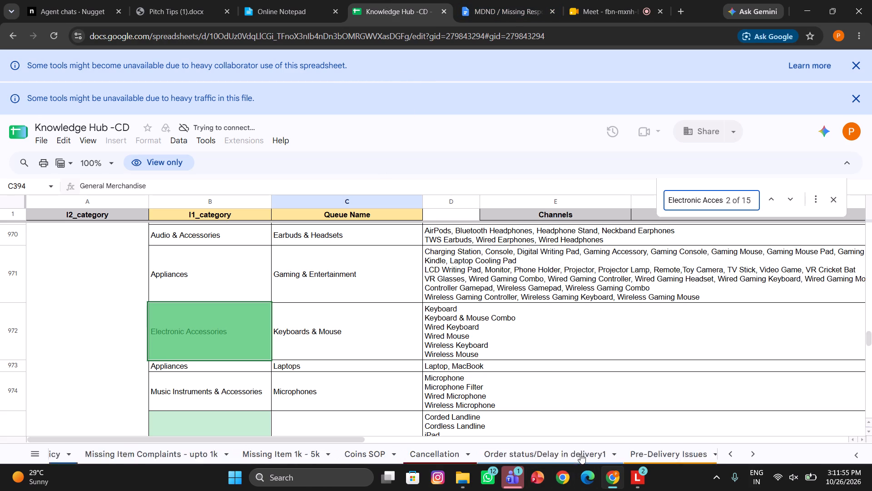
scroll(580, 454, "left", 11)
left_click(568, 454)
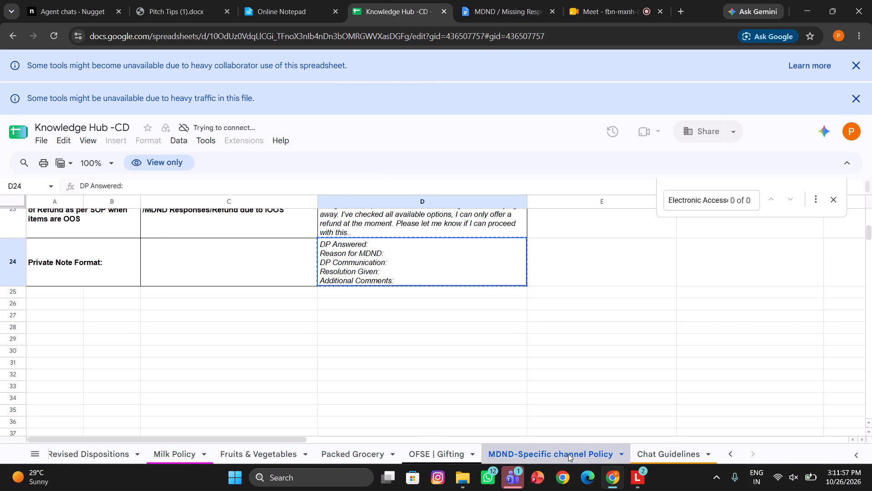
scroll(462, 377, "up", 1)
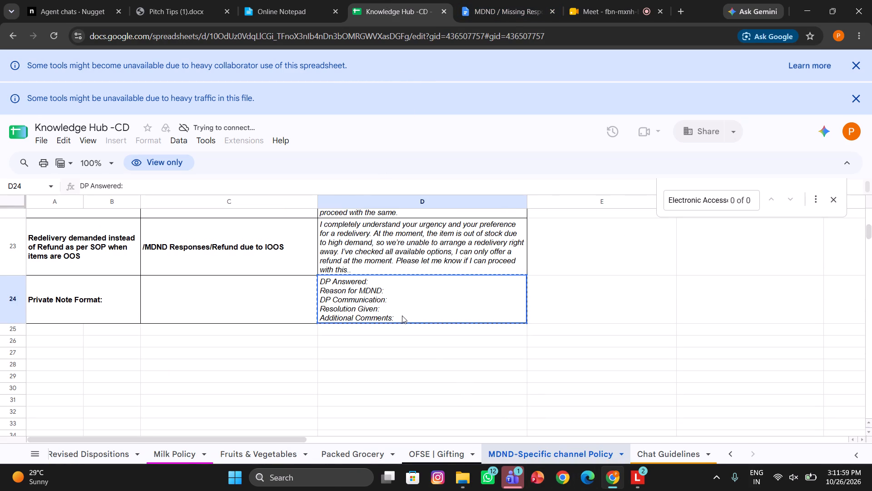
double_click(401, 314)
left_click_drag(401, 314, 324, 278)
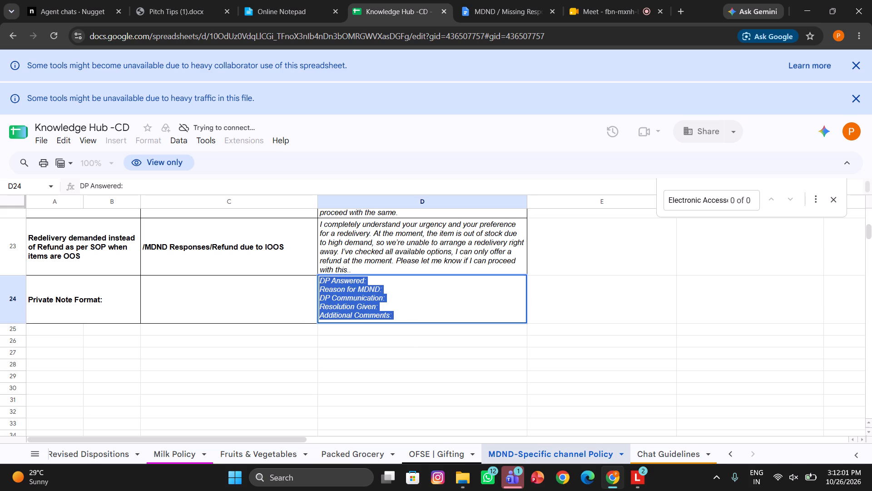
key("ctrl+c")
left_click(49, 0)
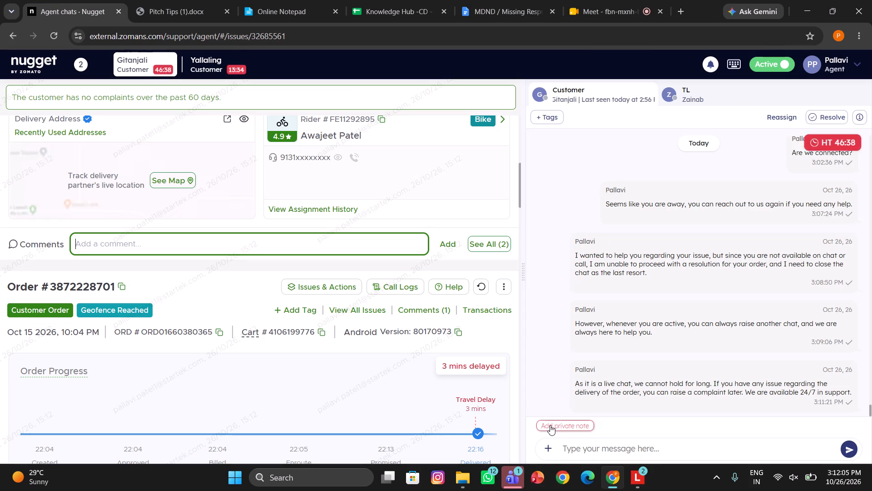
left_click(550, 425)
key("ctrl+v")
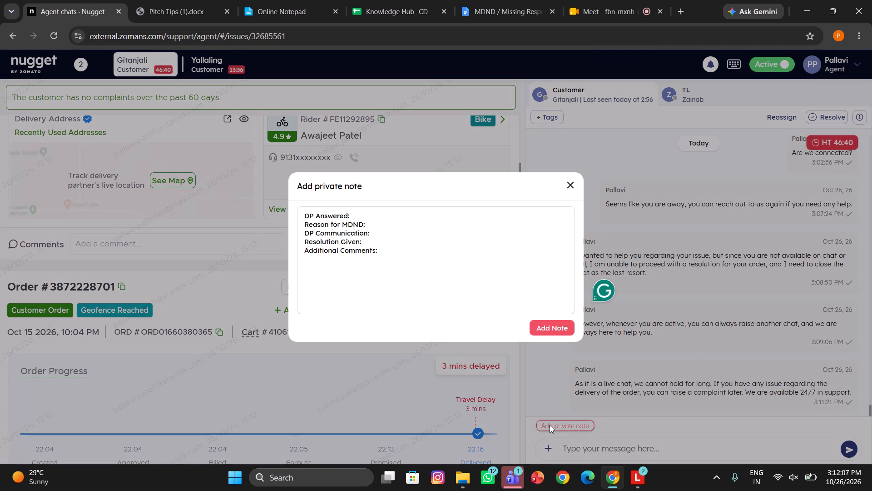
Fill in the private note: DP Answered "yes", Reason for MDND "dp said delivered" and DP Communication "dp said delivered".
left_click(369, 218)
key("space")
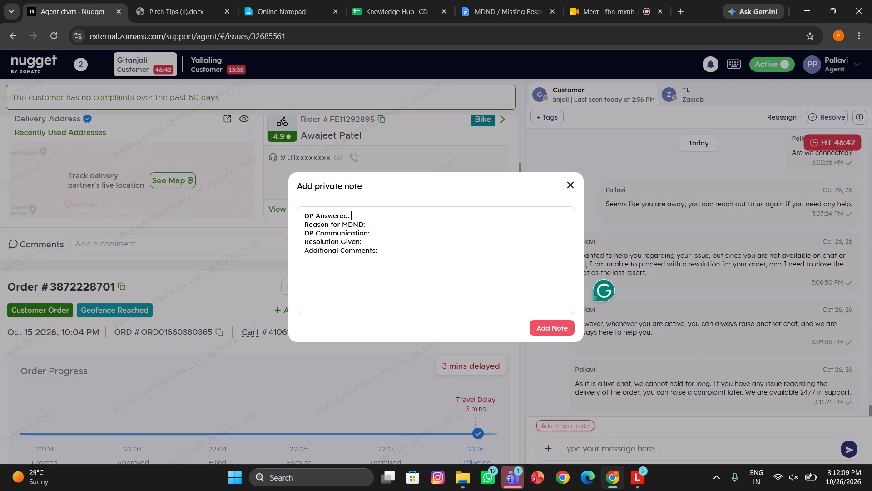
type("yes")
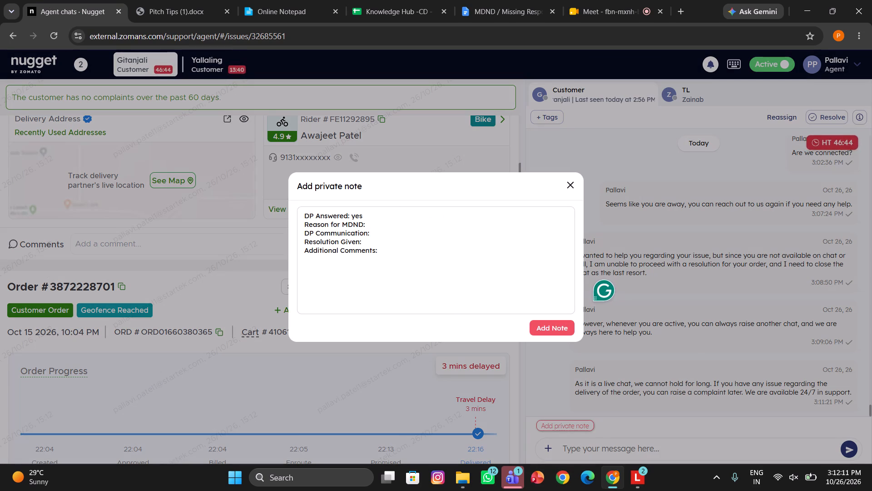
left_click(388, 228)
key("space")
type("dp sa")
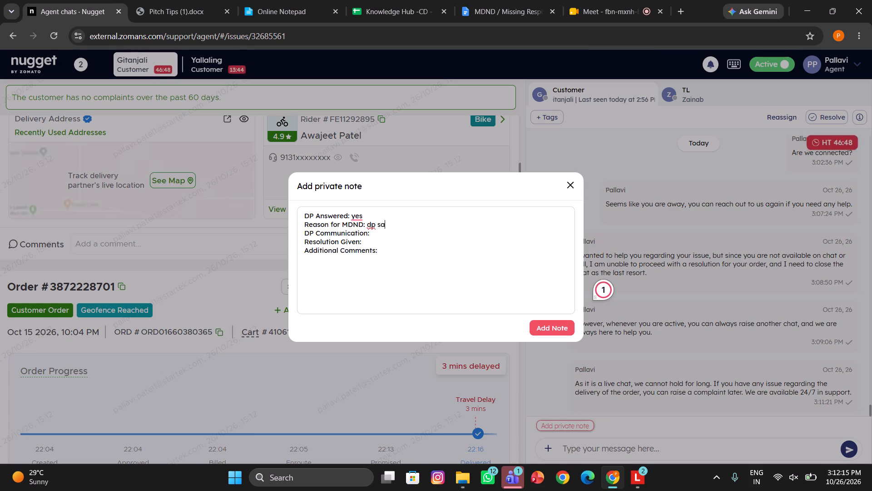
type("id delivered")
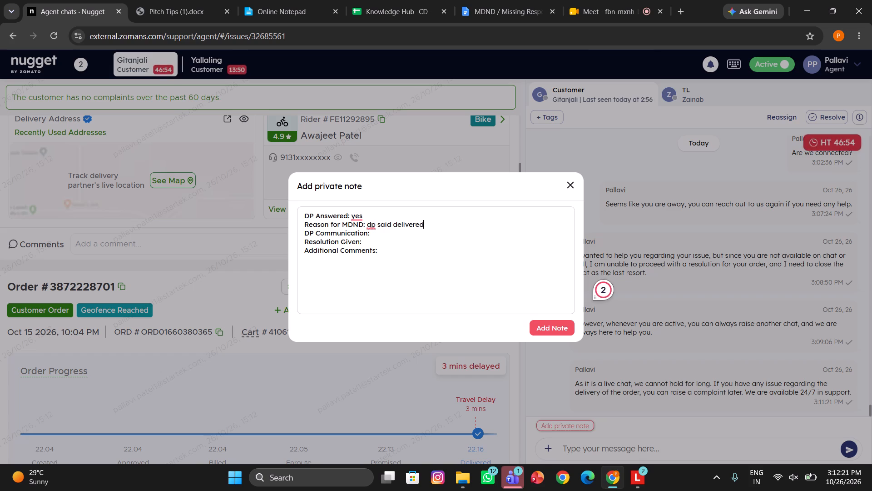
left_click(379, 236)
key("space")
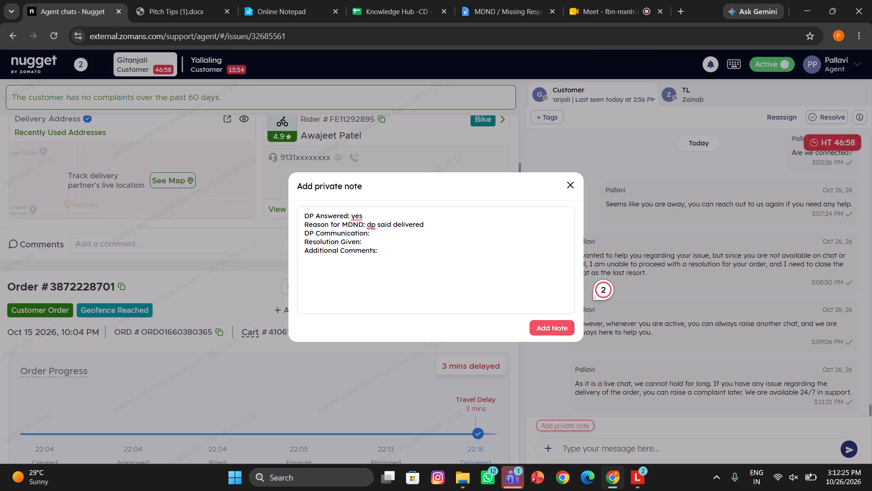
type("dp said delivered")
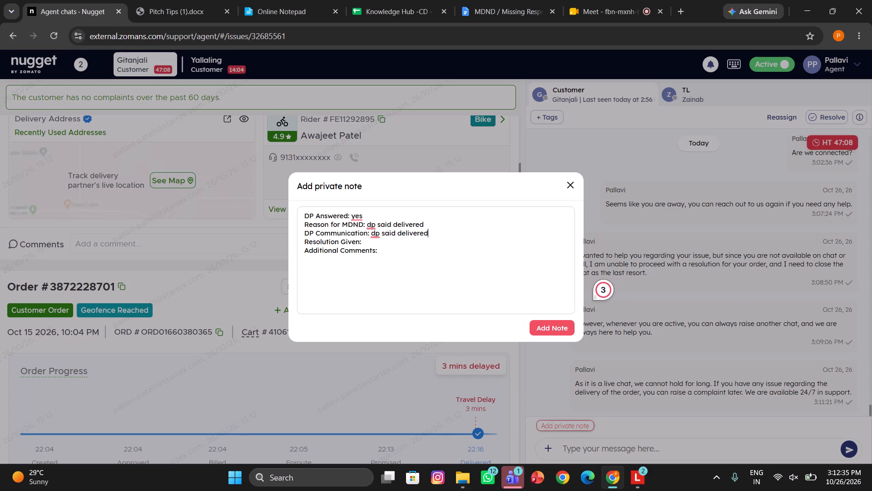
Replace the private note's Reason for MDND with "cx not received odr".
left_click_drag(429, 221, 369, 225)
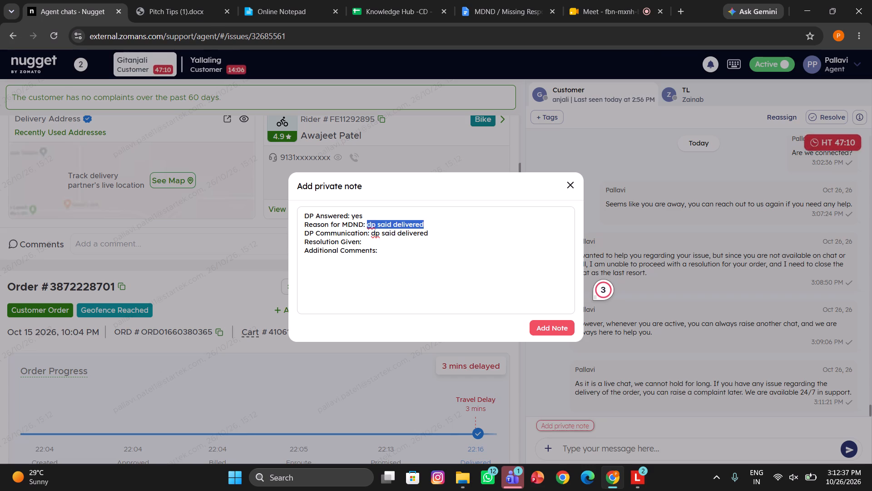
key("BackSpace")
type("cx not received")
key("space")
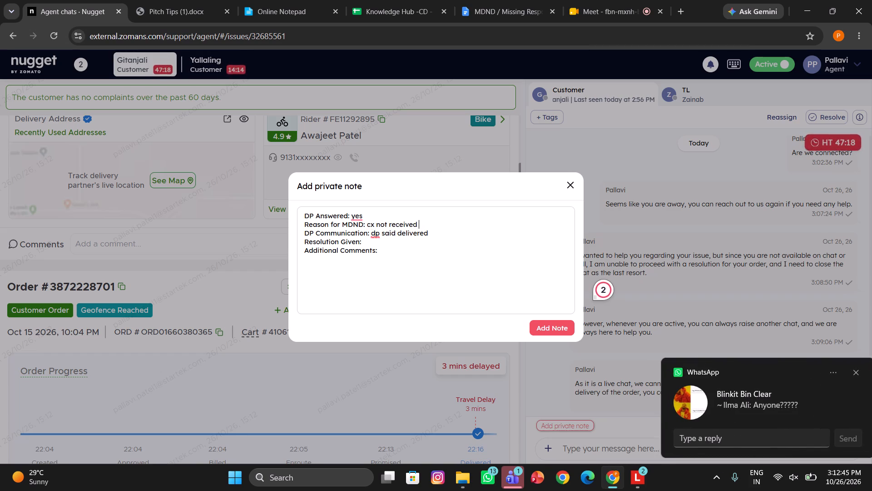
type("odr")
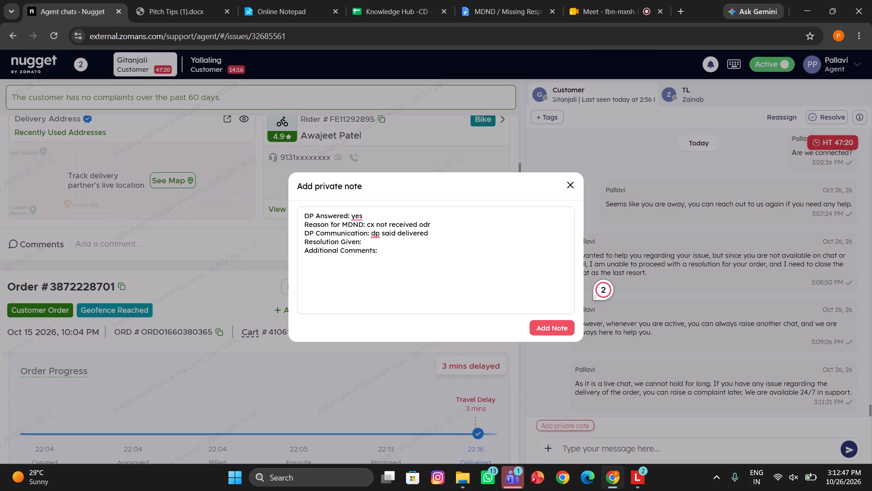
Enter "service no" as the Resolution Given and add the private note to the chat.
left_click(365, 242)
key("space")
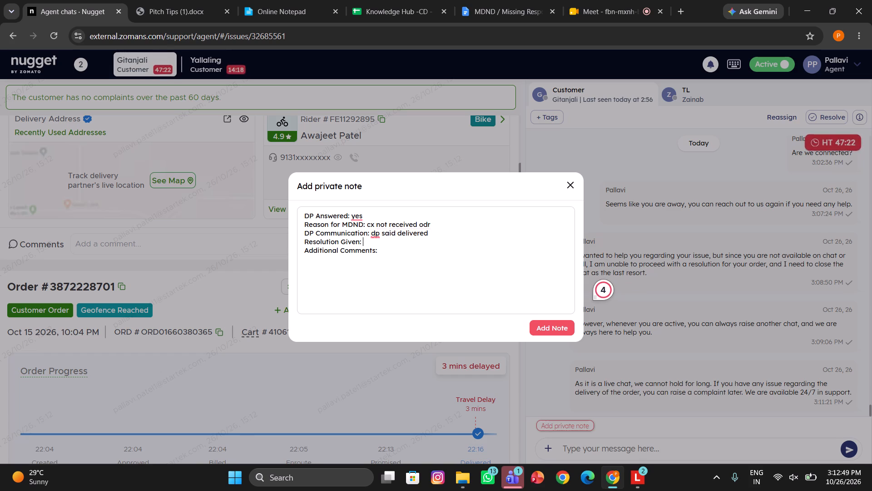
type("r")
key("BackSpace")
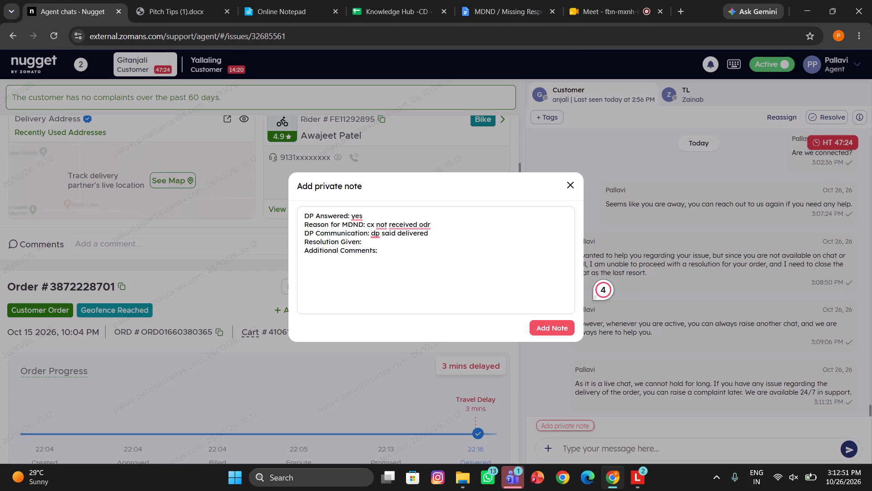
type("service no")
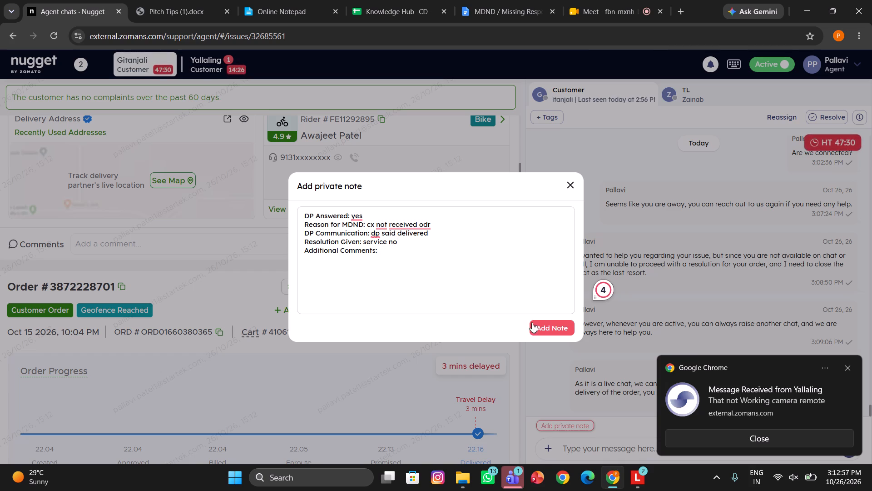
left_click(543, 321)
Send the "/Closing" canned response in the unresponsive customer's chat.
left_click(574, 454)
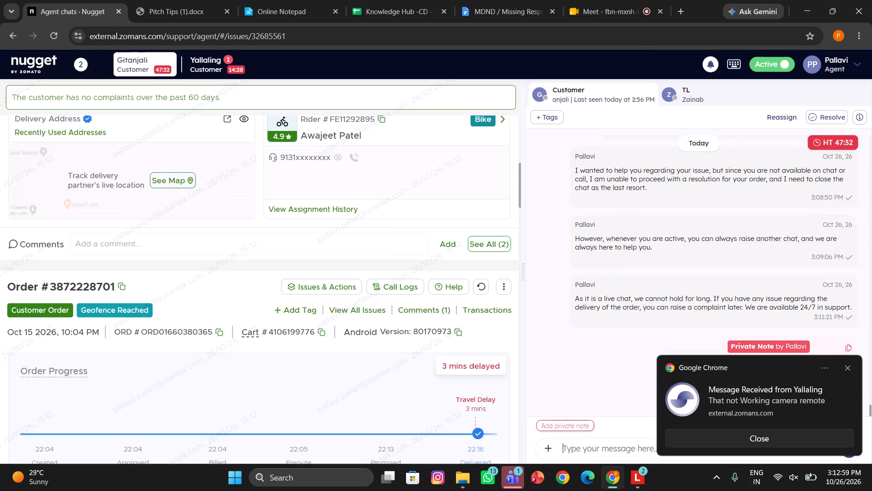
type("/clo")
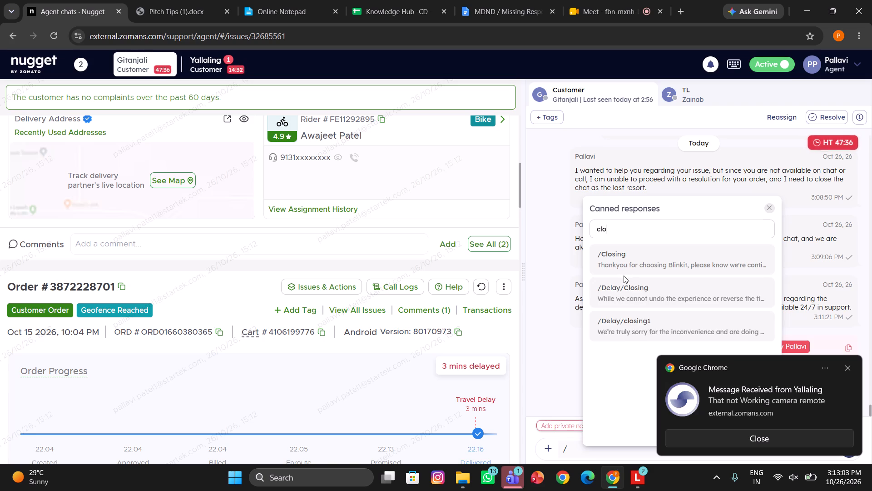
left_click(613, 248)
key("Return")
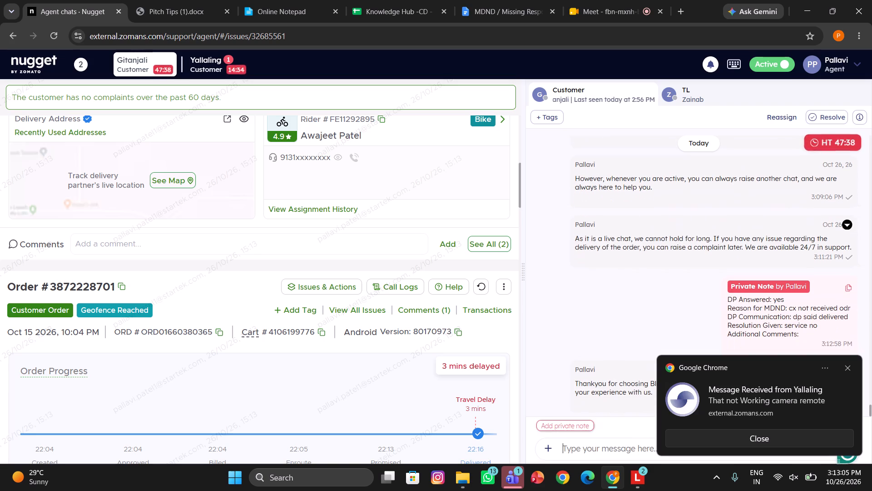
Start resolving the chat and select the "MDND – Unresolved" disposition tag.
left_click(840, 121)
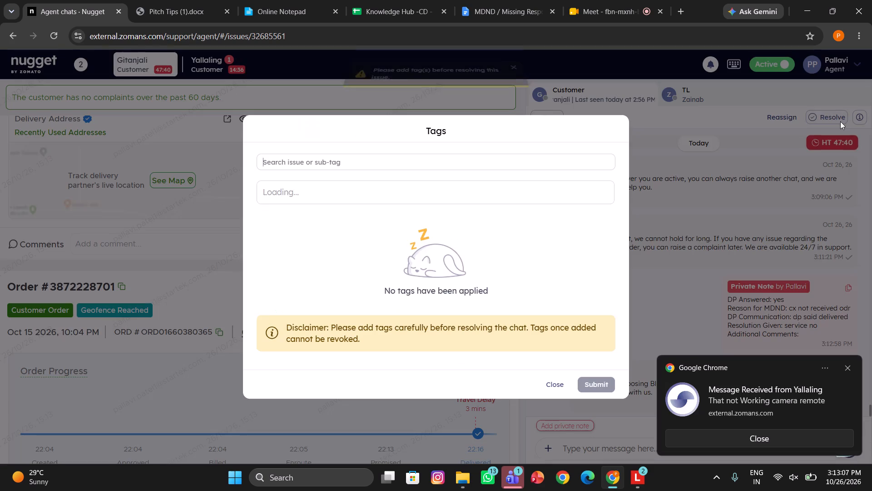
type("mdnd")
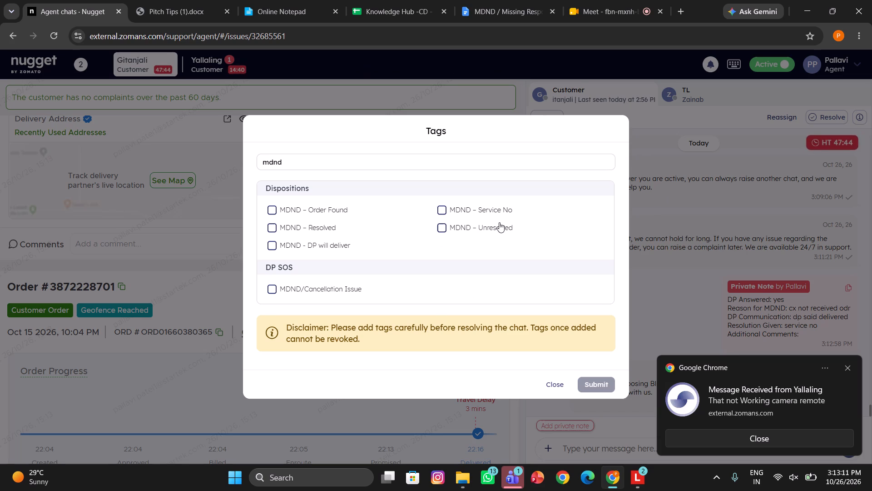
left_click(499, 222)
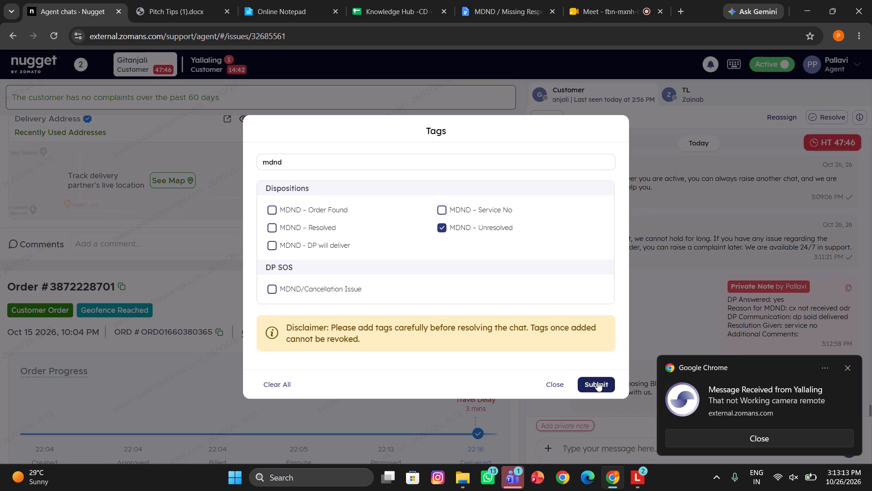
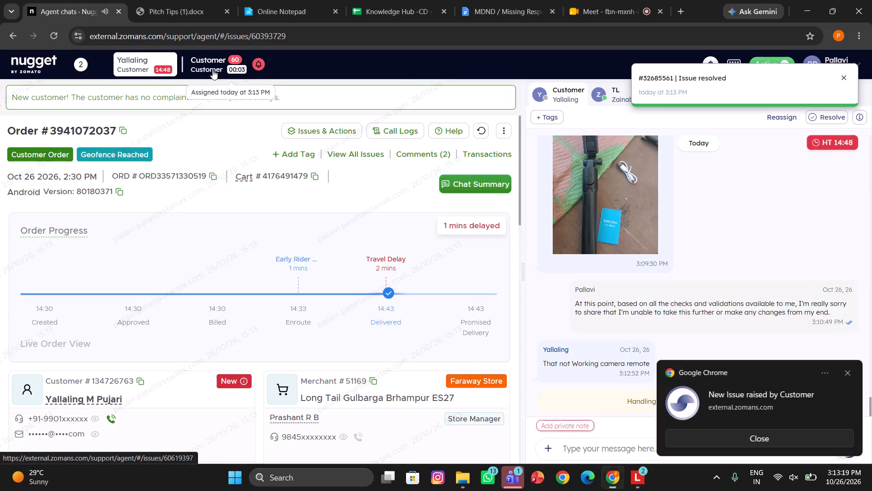
Choose the suggested "Hi, I'm Pallavi" greeting as the reply in the new customer's missing-order chat.
left_click(627, 388)
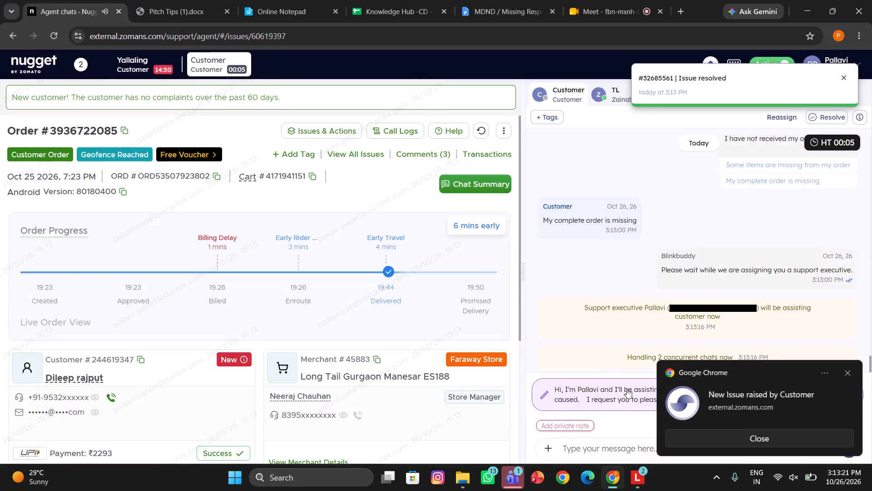
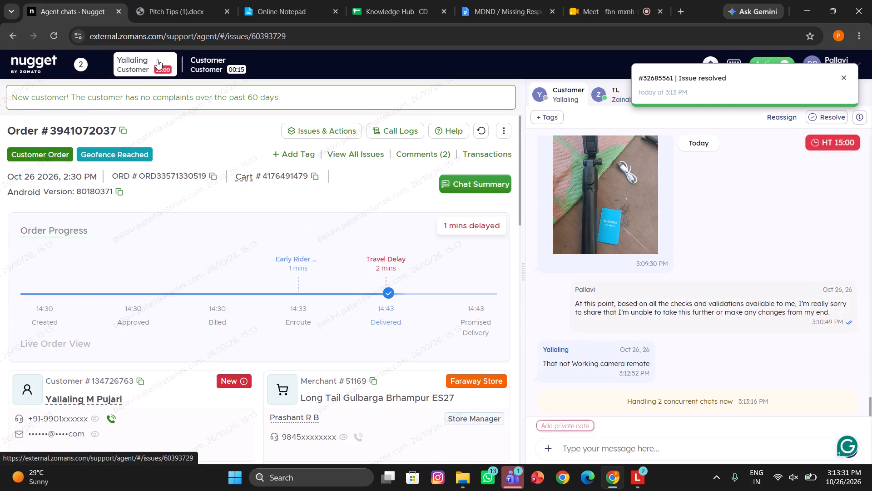
Look through the Service No replies in the MDND / Missing Response Sheet for a response to the selfie stick customer.
scroll(539, 219, "down", 1)
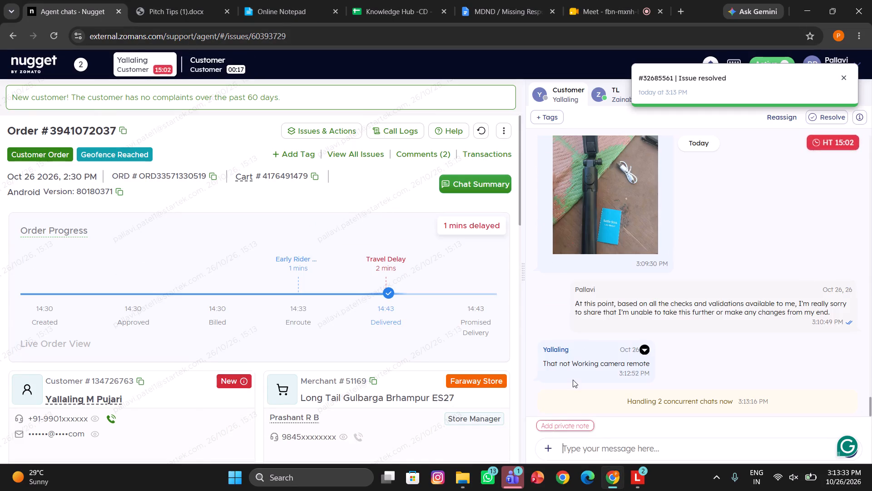
scroll(573, 380, "down", 2)
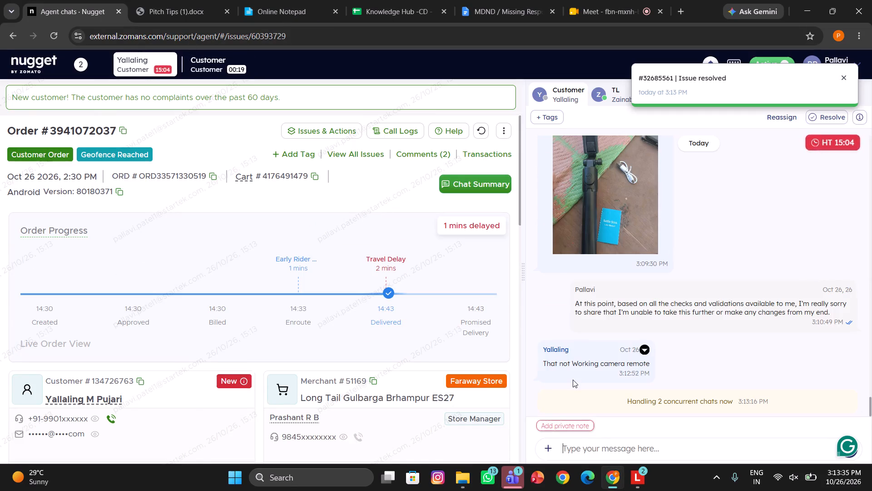
scroll(573, 380, "down", 2)
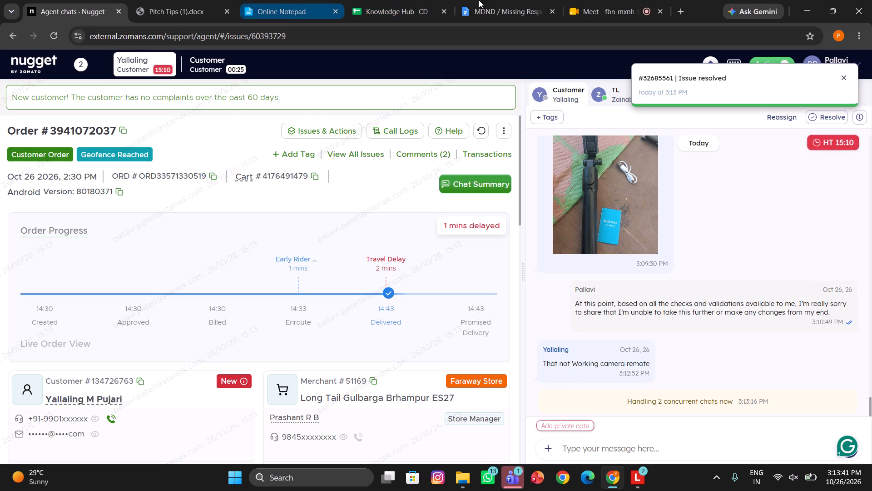
left_click(503, 0)
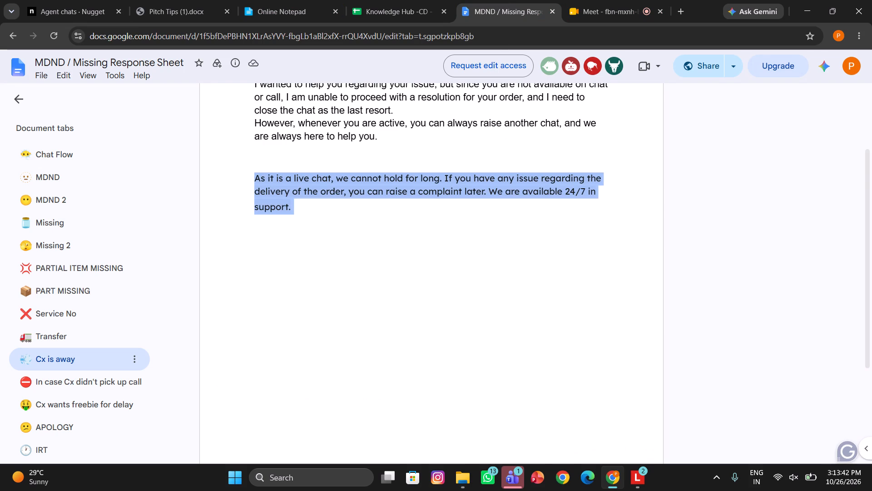
left_click(104, 317)
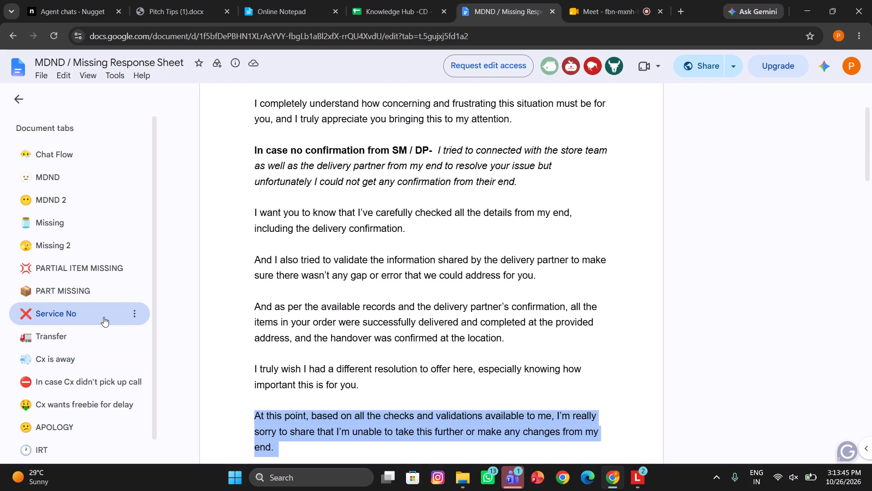
left_click(306, 287)
scroll(306, 287, "down", 1)
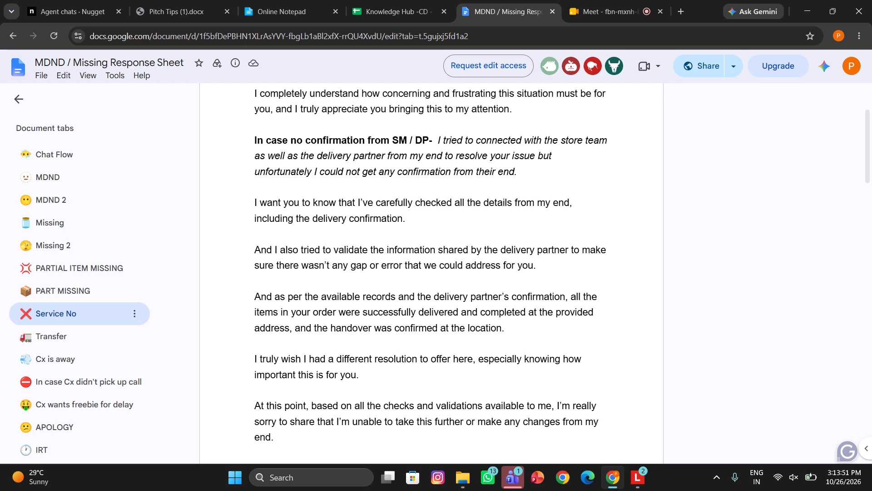
scroll(297, 335, "down", 3)
scroll(280, 286, "down", 1)
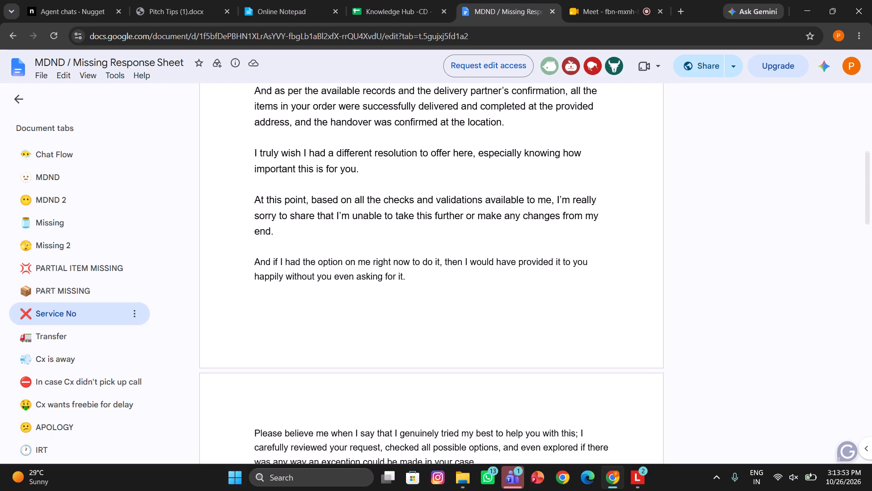
scroll(280, 286, "down", 3)
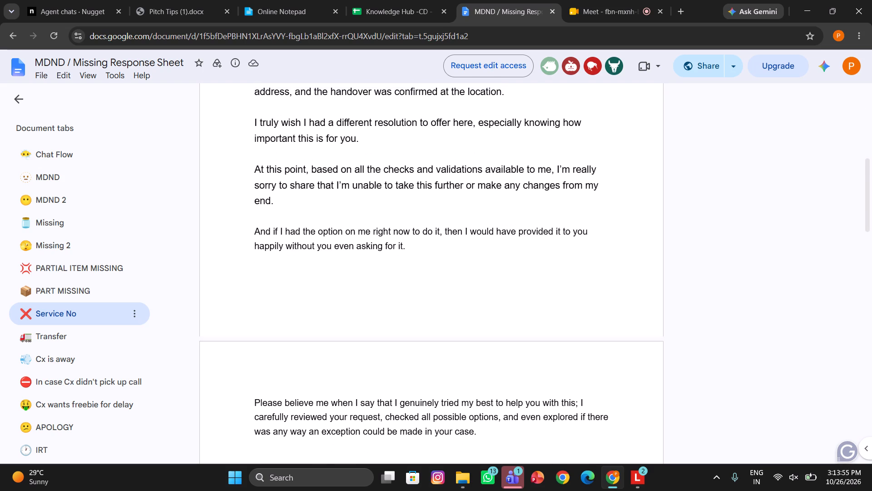
scroll(280, 286, "down", 1)
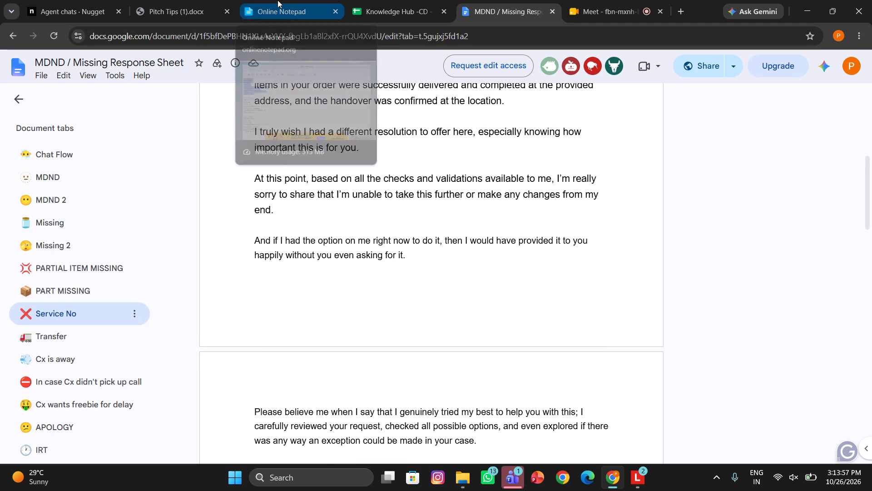
Copy the first No Service apology from the Pitch Tips document into the reply of the selfie stick customer's chat.
left_click(163, 0)
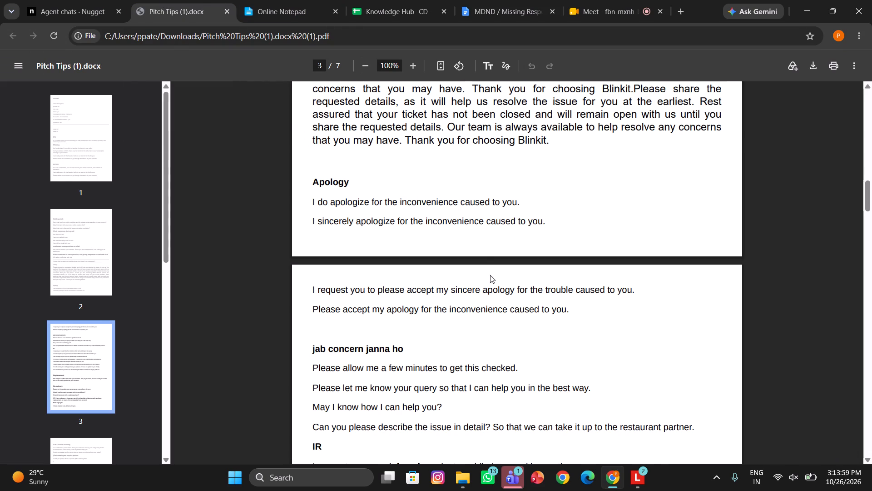
scroll(460, 369, "down", 12)
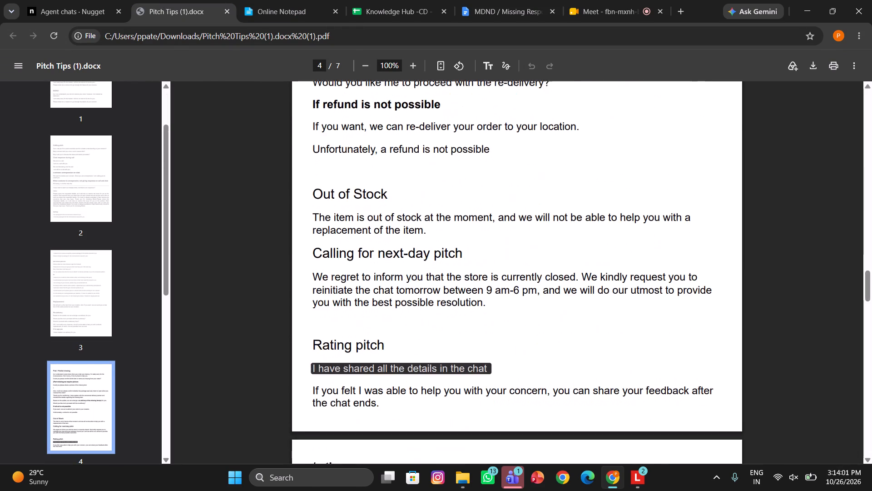
scroll(460, 369, "down", 6)
scroll(460, 369, "up", 6)
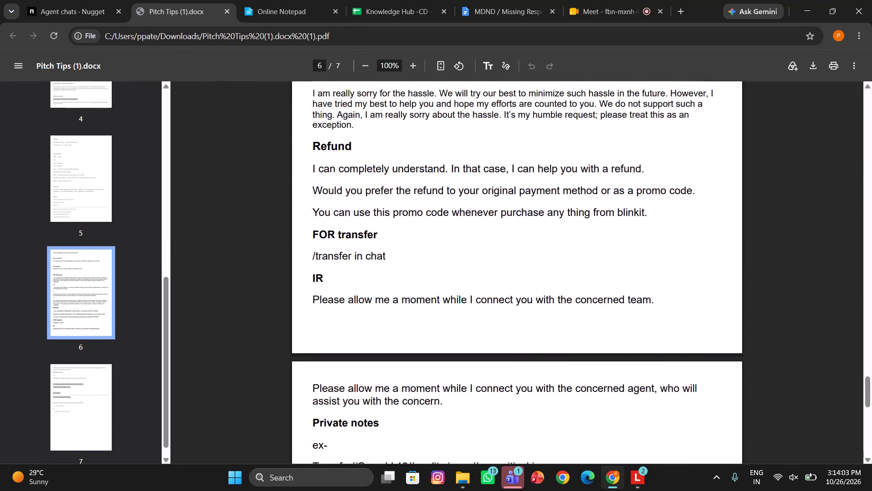
scroll(460, 369, "up", 1)
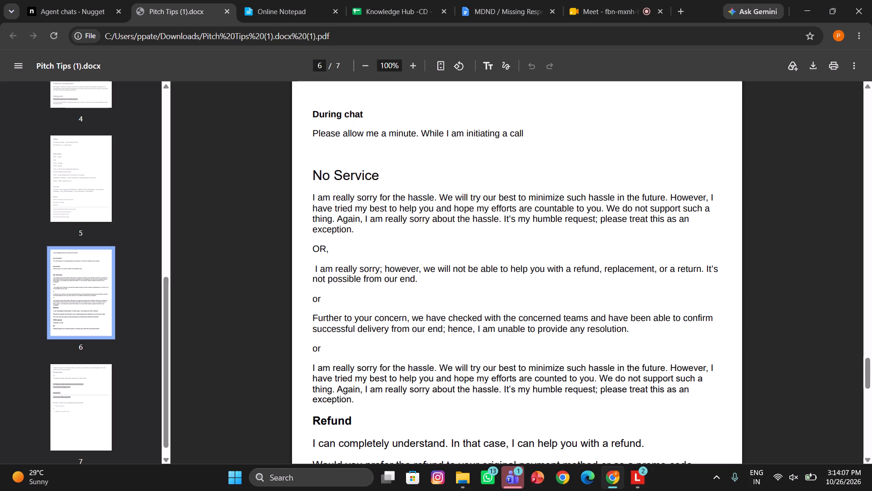
left_click_drag(358, 233, 309, 195)
key("ctrl+c")
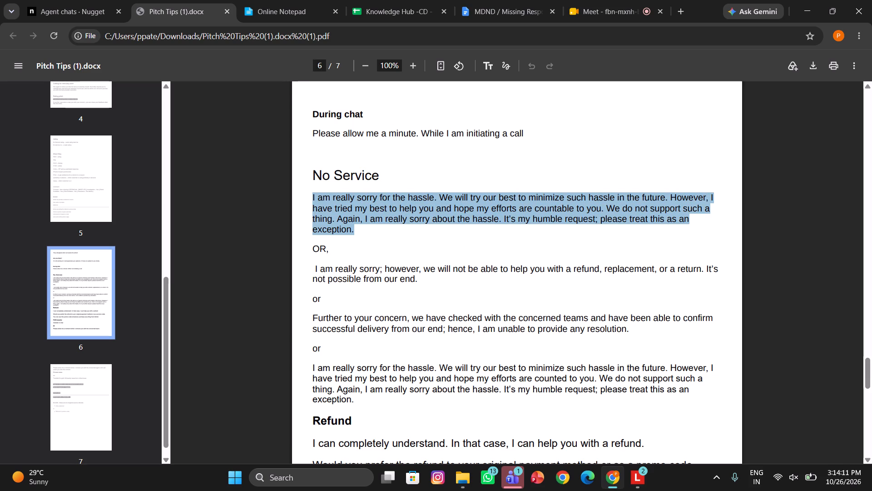
left_click(279, 13)
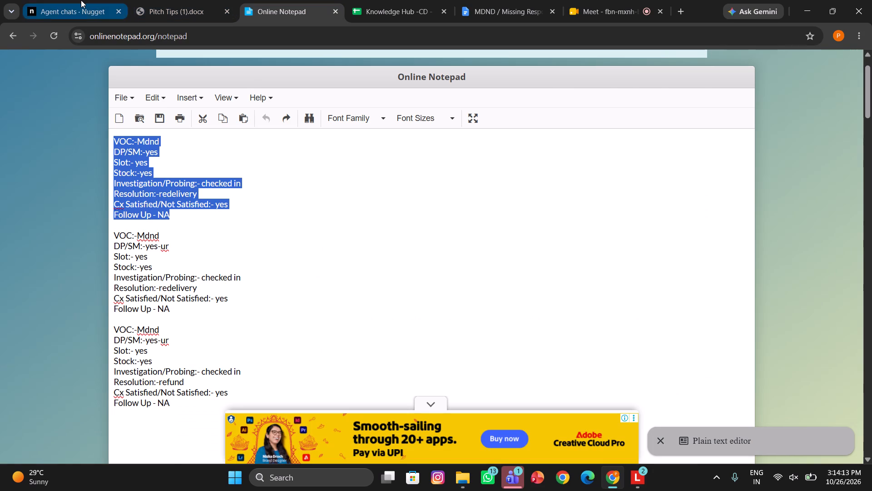
left_click(81, 0)
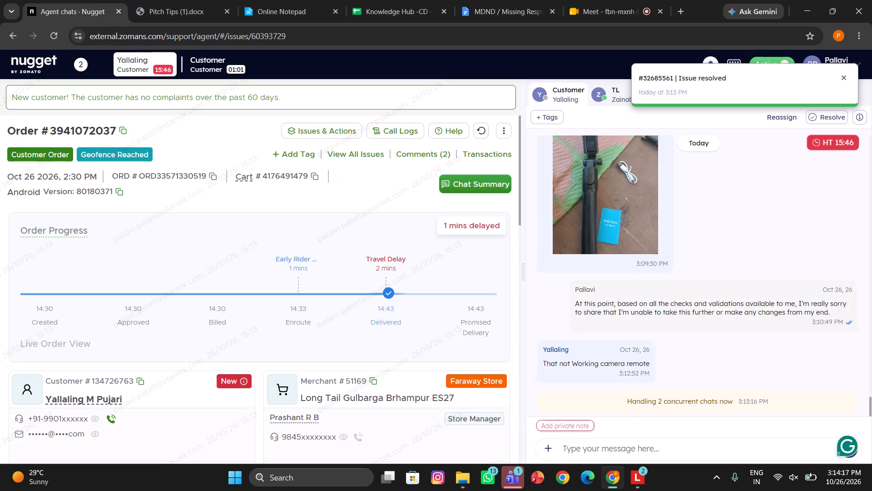
key("ctrl+v")
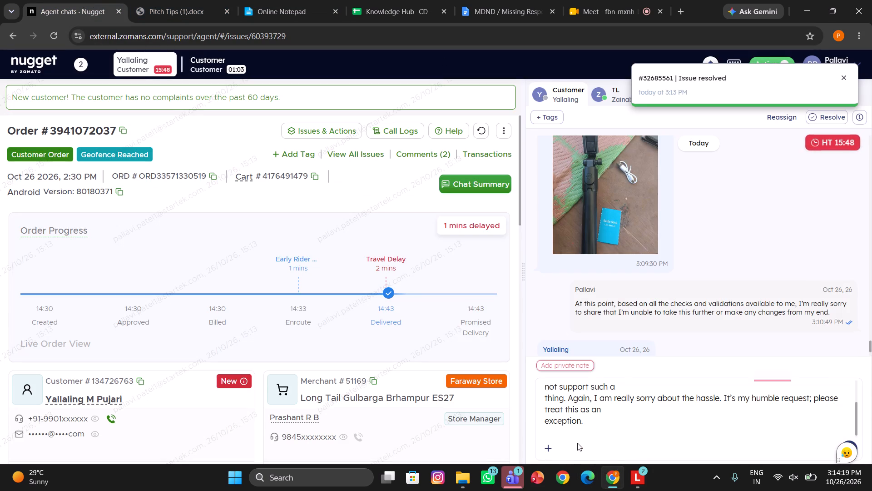
Replace the stray line breaks in the pasted apology with single spaces and send it to the selfie stick customer.
key("Up")
key("BackSpace")
key("space")
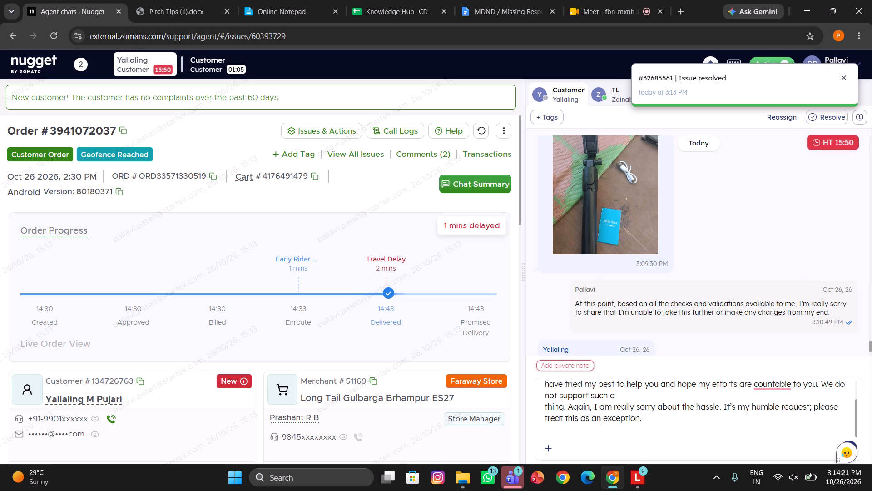
left_click(546, 410)
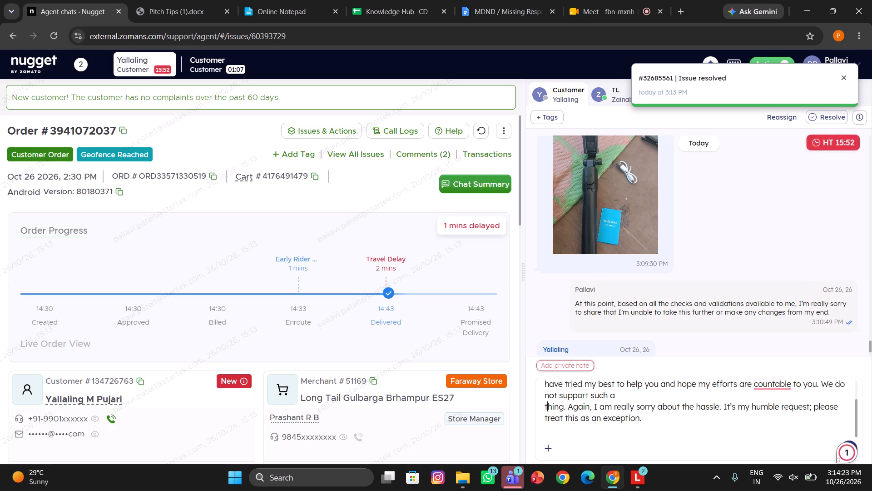
key("Left")
key("BackSpace")
key("n")
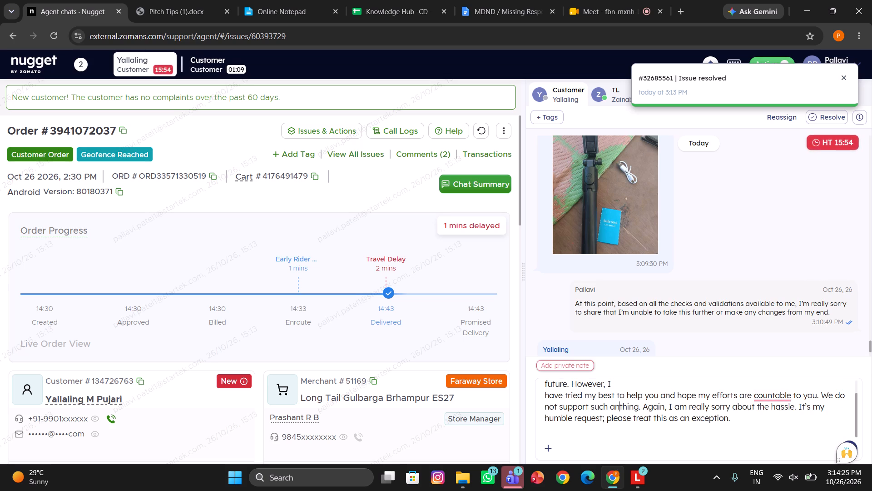
key("BackSpace")
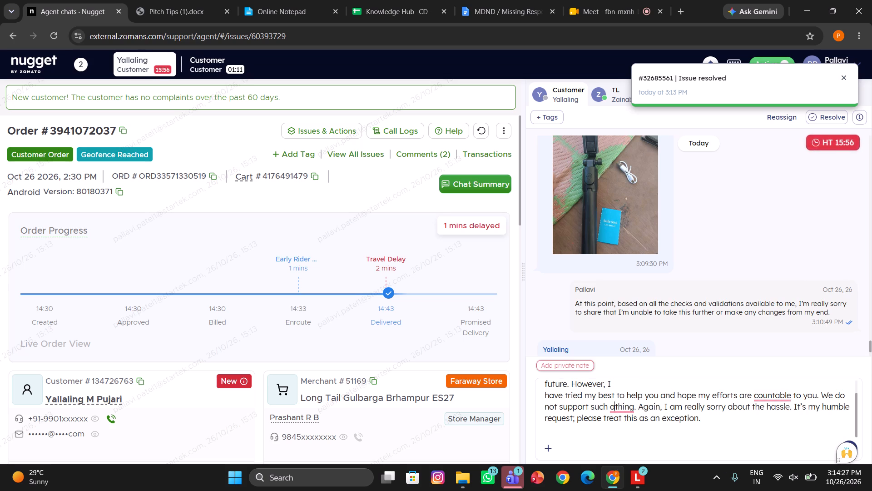
key("backslash")
key("BackSpace")
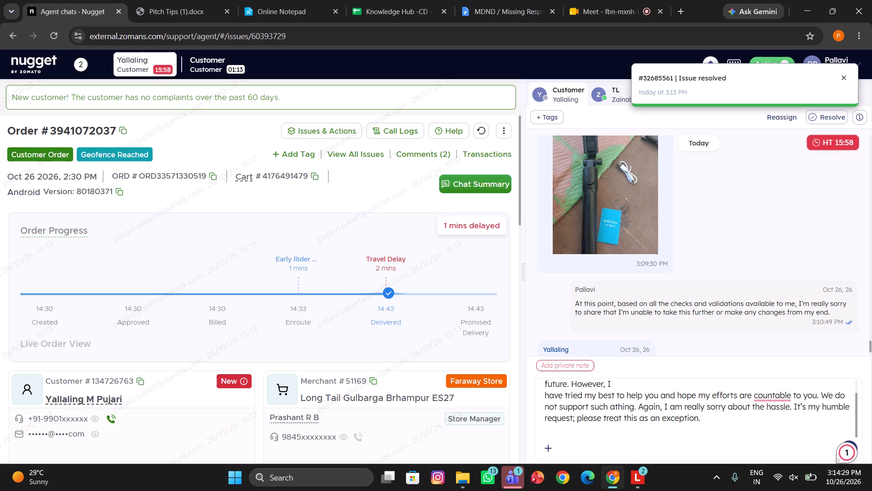
key("space")
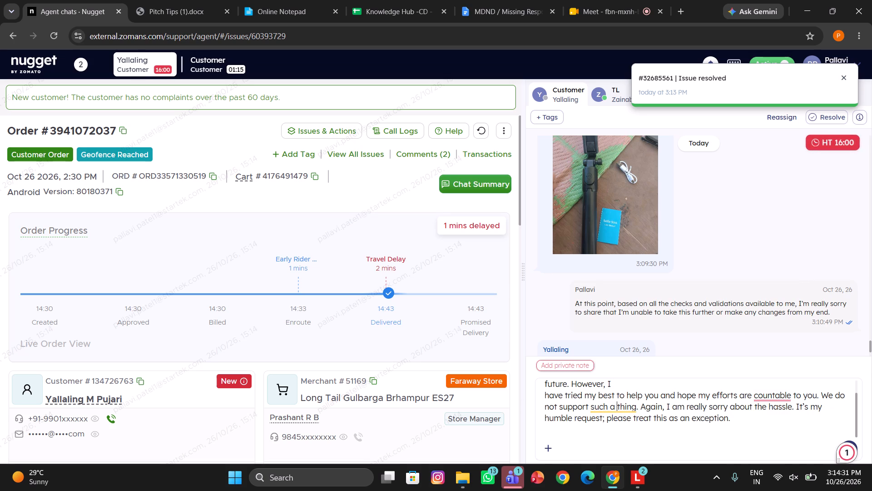
left_click(545, 398)
key("BackSpace")
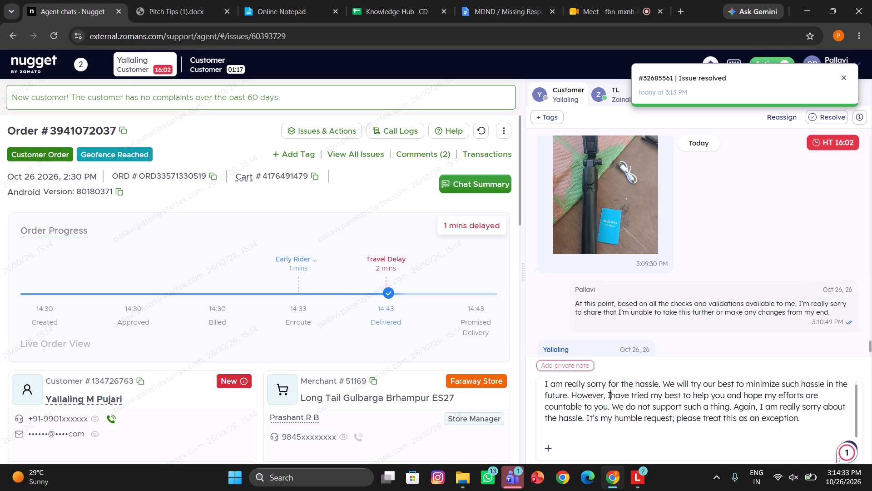
key("space")
scroll(545, 398, "up", 1)
key("Return")
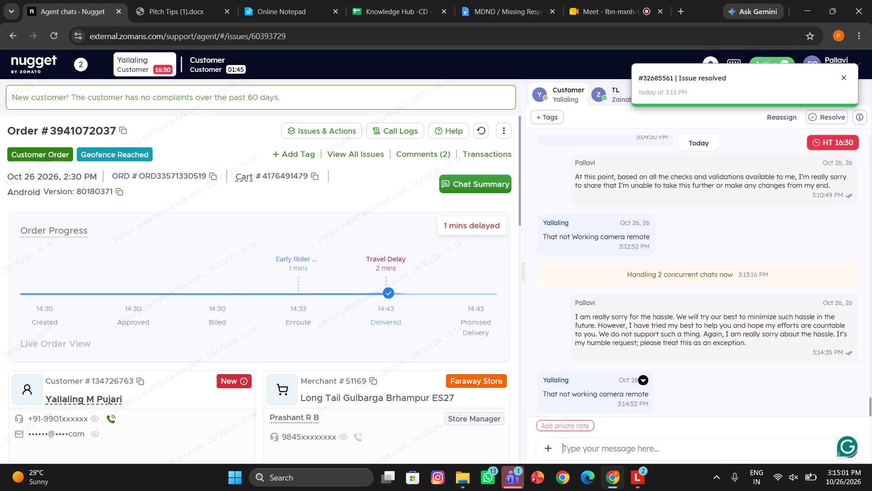
Switch to the missing-order customer's chat and initiate a call to the order's rider.
scroll(605, 354, "down", 1)
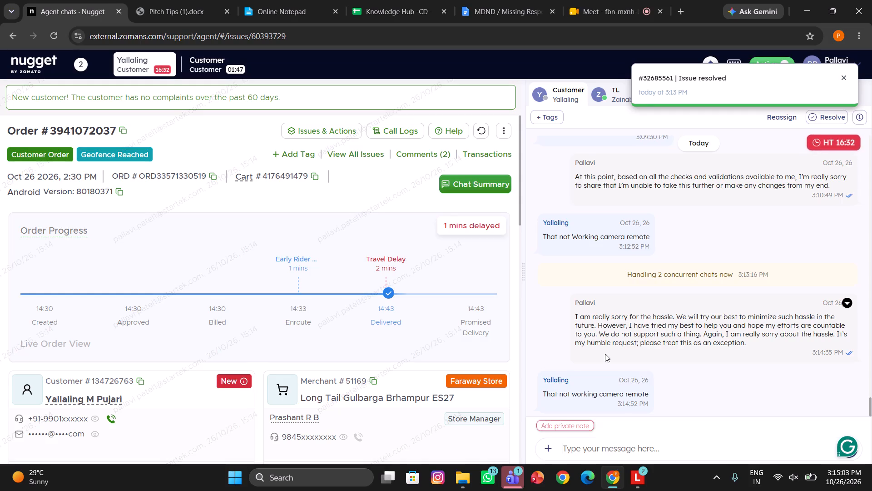
scroll(605, 354, "down", 1)
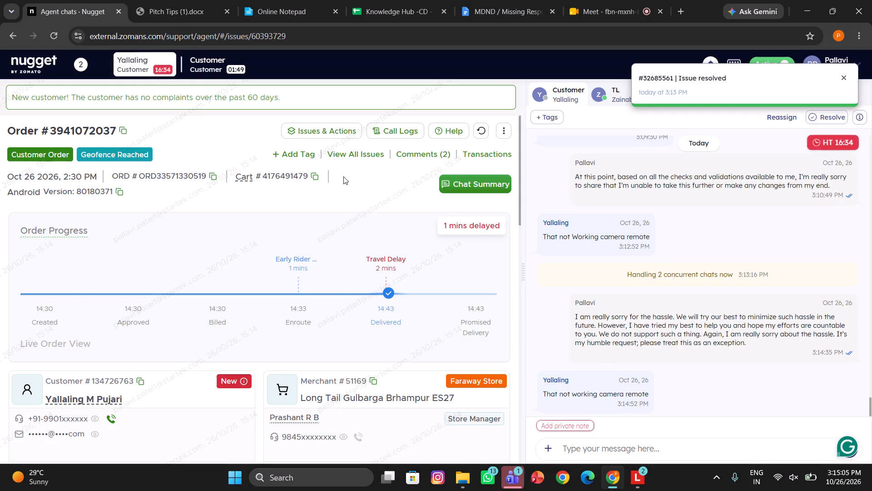
left_click(213, 66)
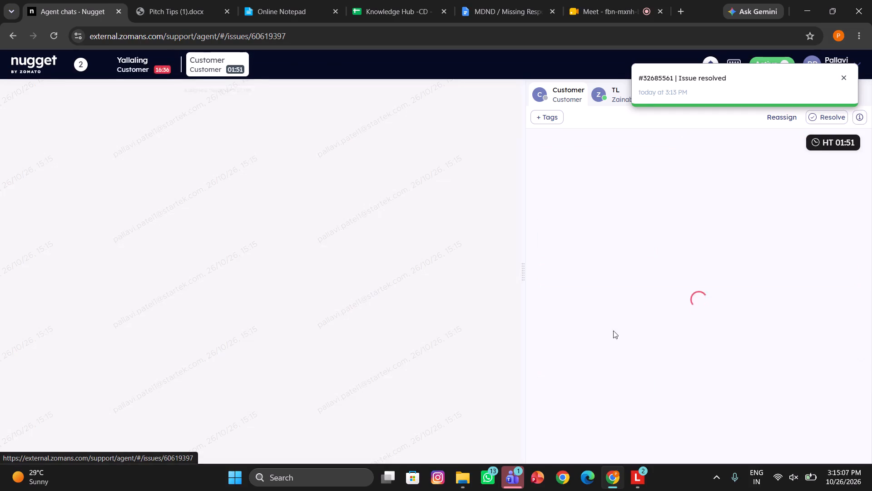
scroll(616, 349, "down", 2)
scroll(412, 363, "down", 3)
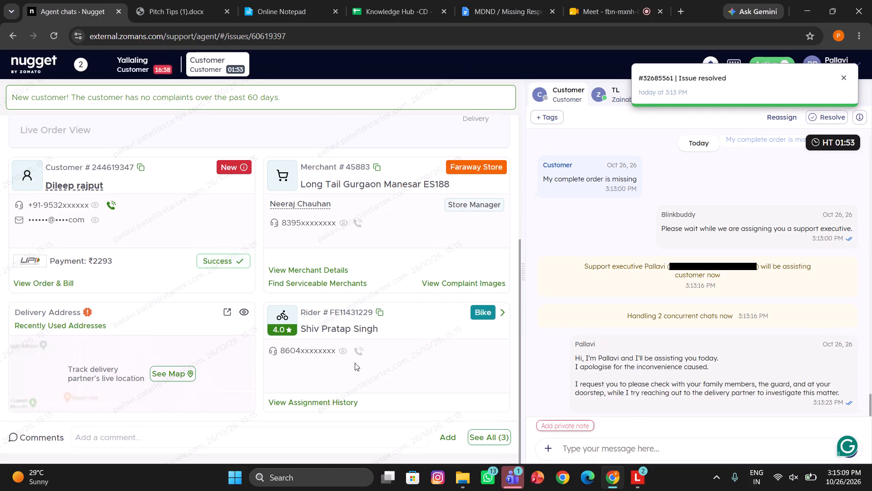
left_click(358, 352)
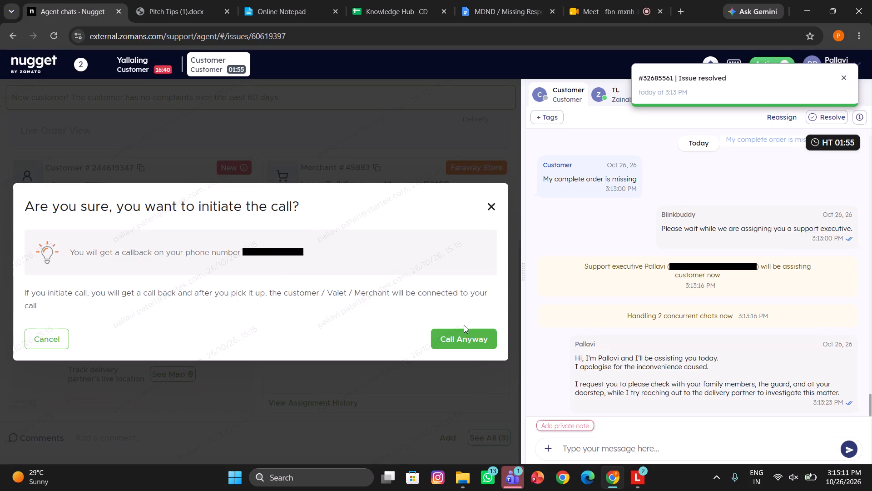
left_click(464, 325)
left_click(467, 336)
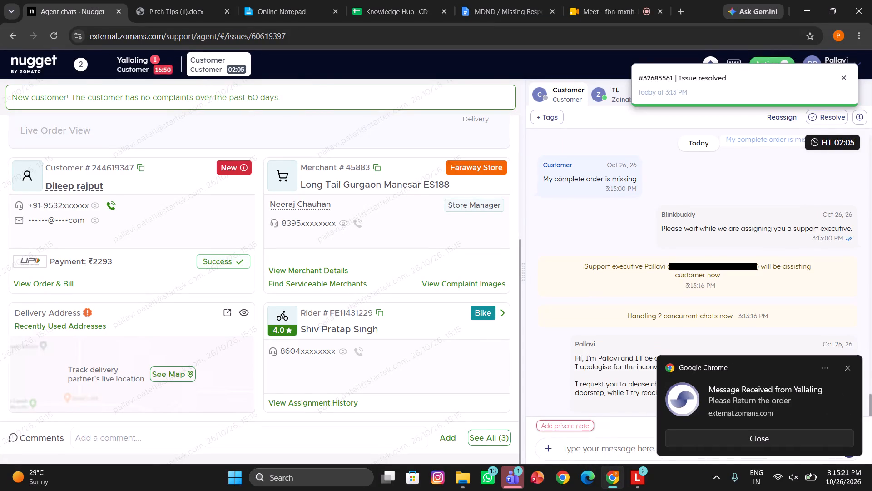
Start a private note on the missing-order chat with the text "called".
left_click(571, 421)
type("ca")
type("ll")
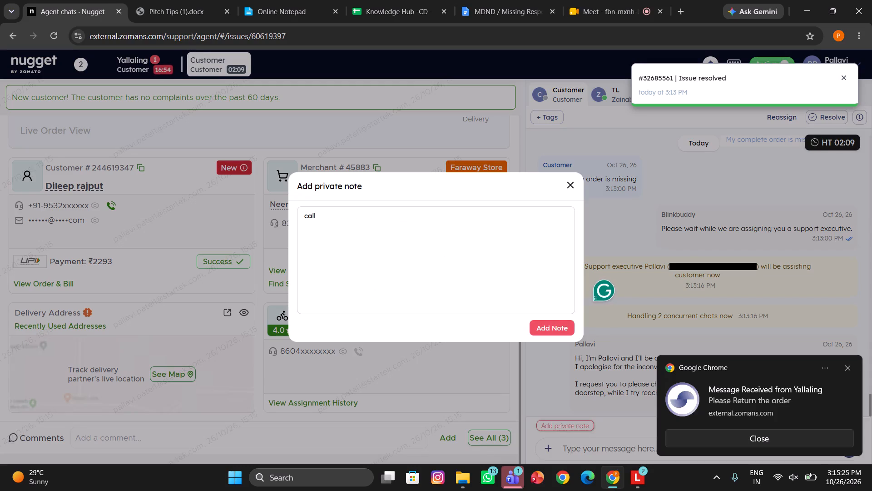
key("r")
key("BackSpace")
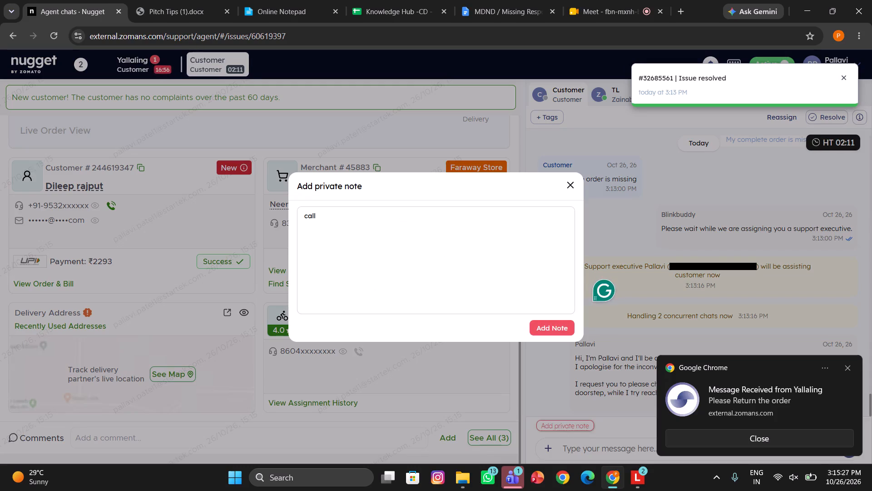
type("ed")
key("space")
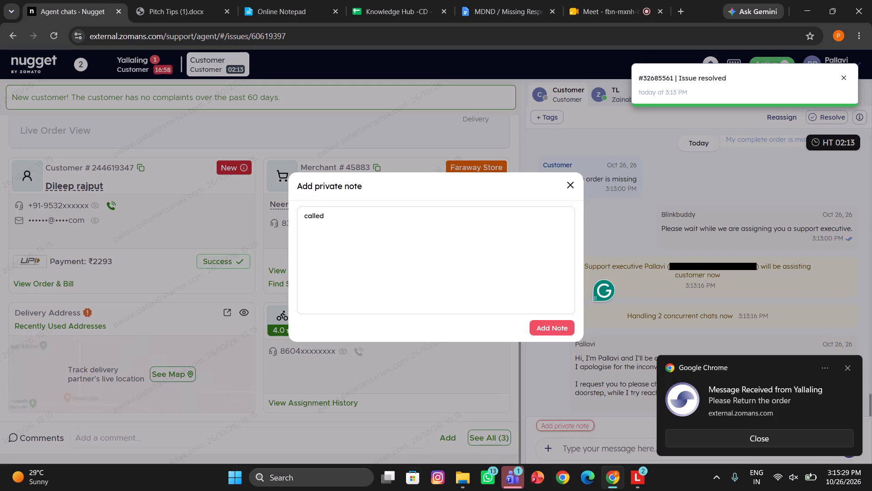
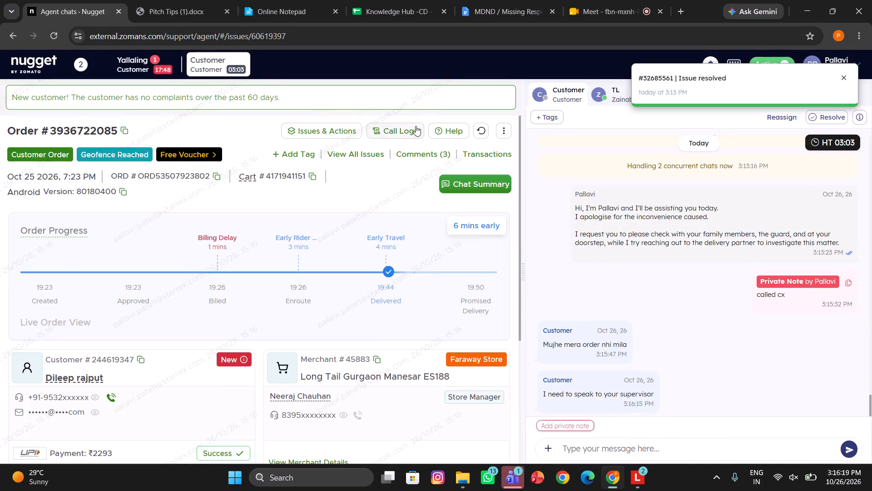
Review the missing order's call history for the status of the rider call.
left_click(416, 126)
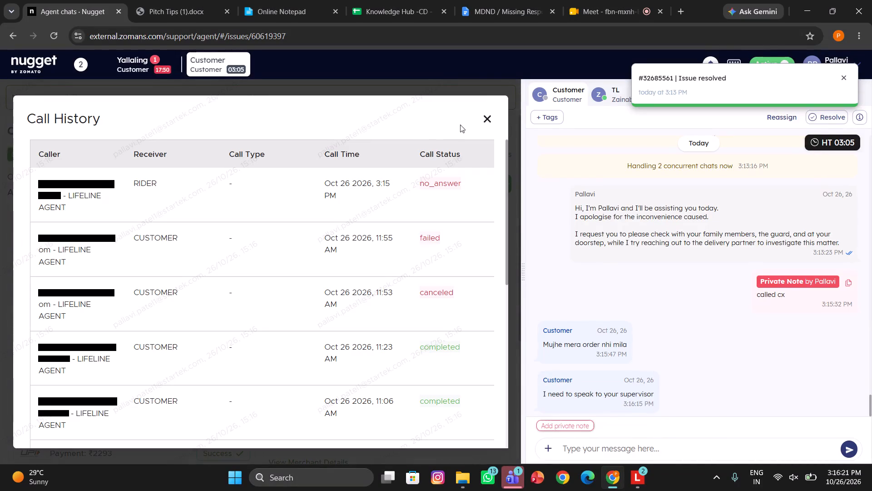
left_click(488, 127)
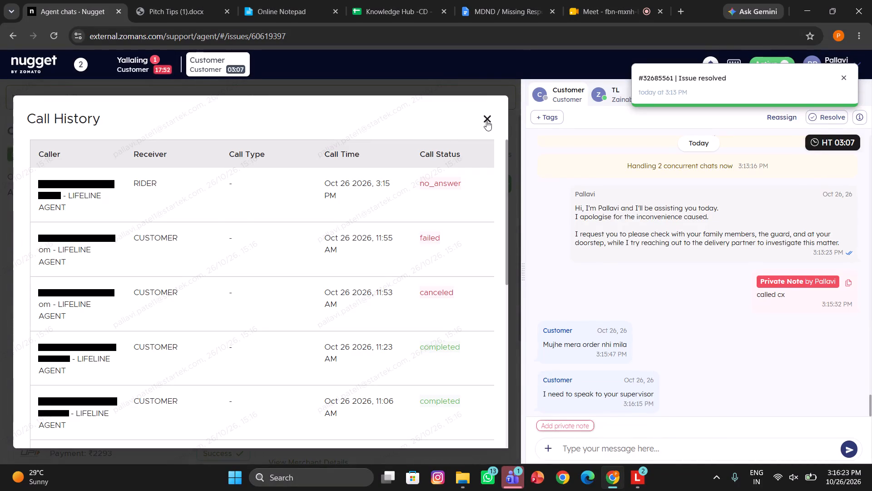
left_click(486, 120)
Initiate another call to the missing order's rider.
scroll(336, 347, "down", 2)
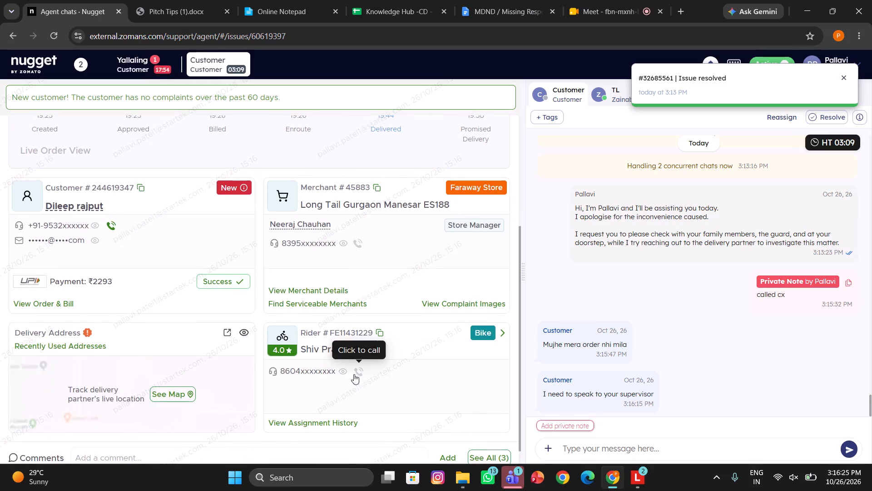
left_click(358, 372)
left_click(442, 341)
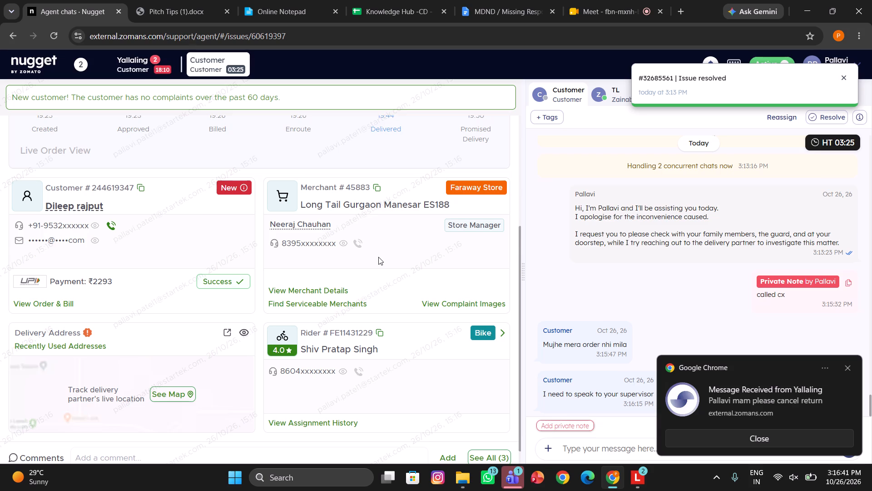
Search the canned responses for "thi" from the reply in the missing-order customer's chat.
scroll(378, 257, "down", 1)
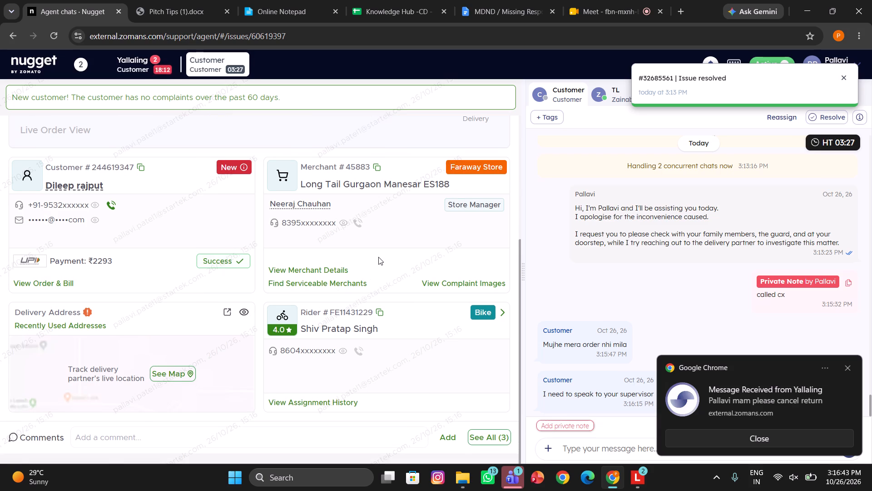
scroll(588, 273, "down", 1)
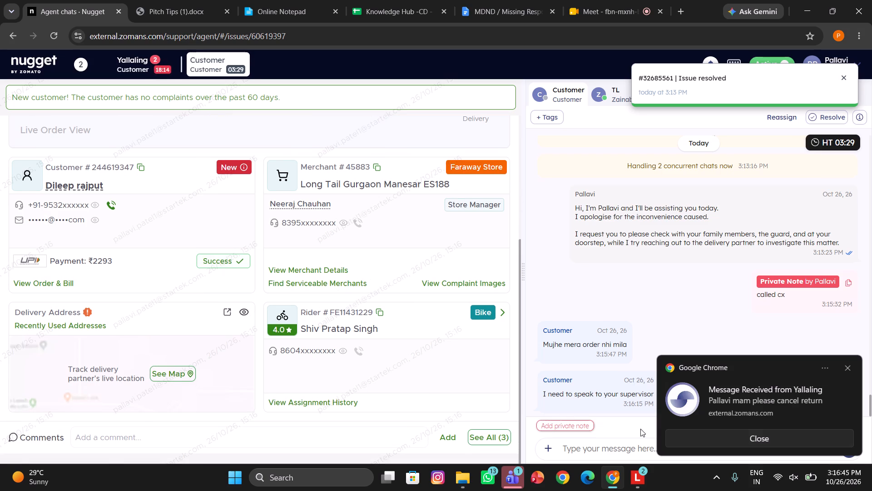
left_click(613, 442)
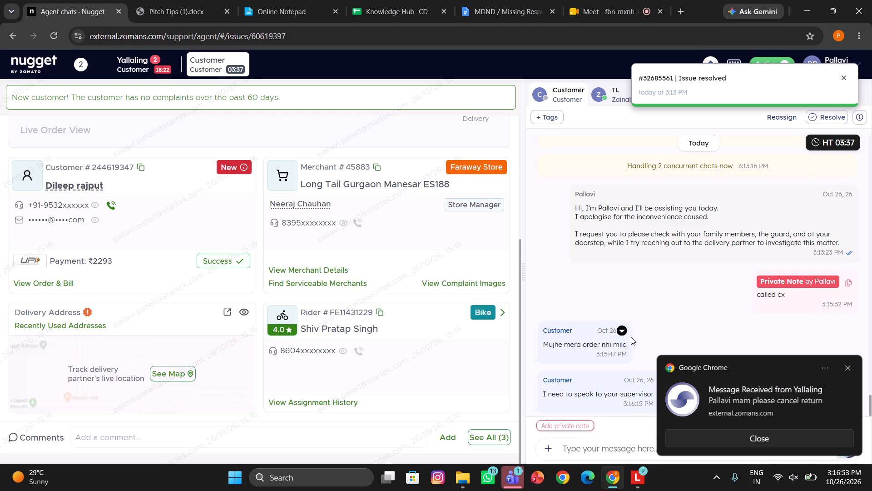
key("slash")
type("yhi")
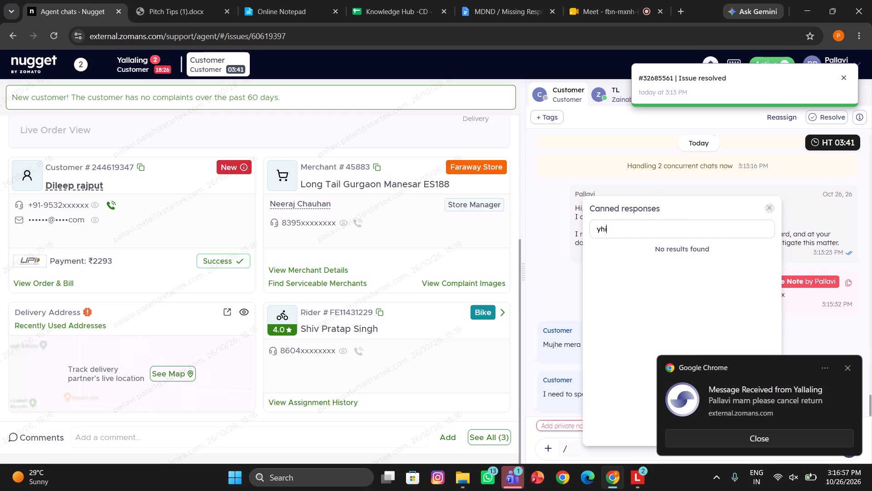
left_click(599, 227)
key("BackSpace")
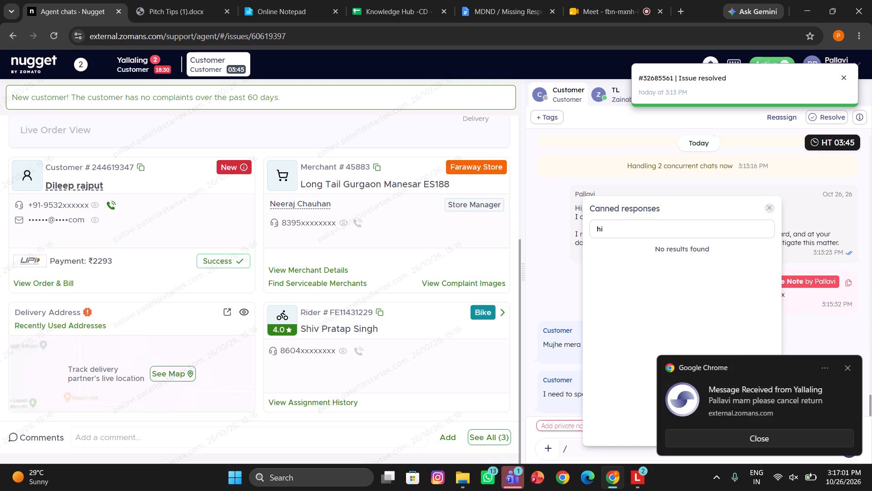
key("t")
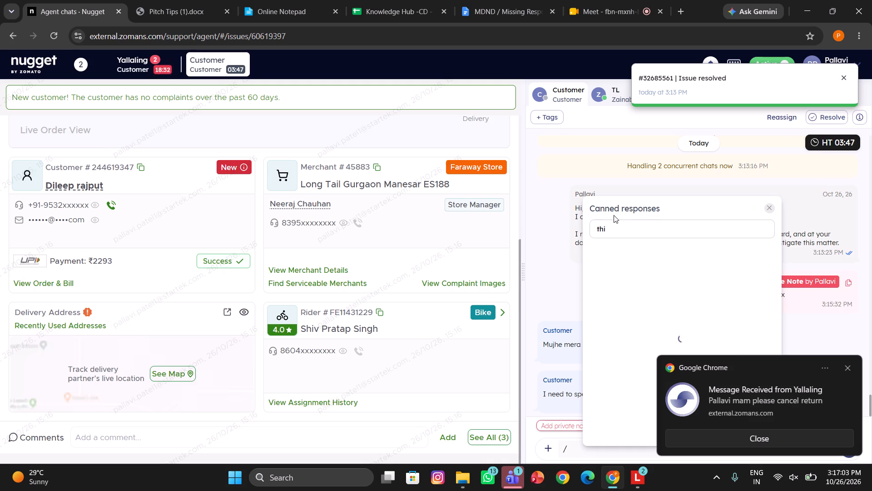
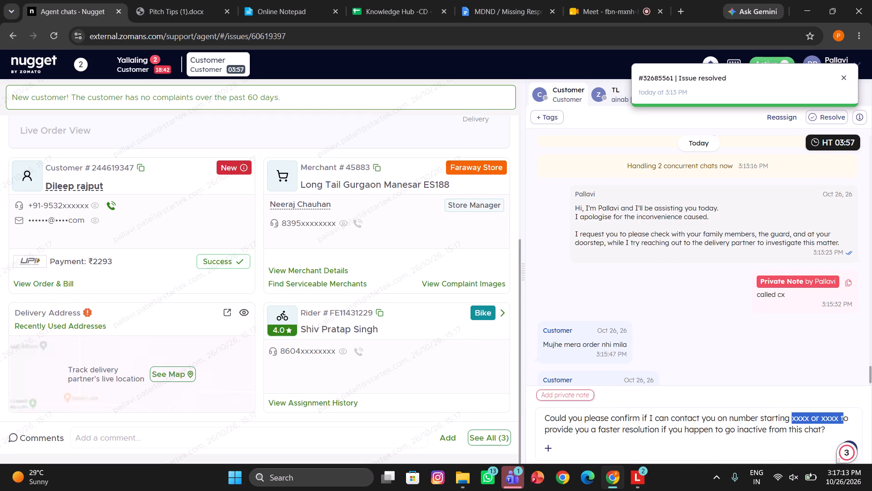
Replace the placeholder numbers in the contact-confirmation reply with the first four digits of the customer's phone number and send it.
left_click_drag(843, 420, 838, 419)
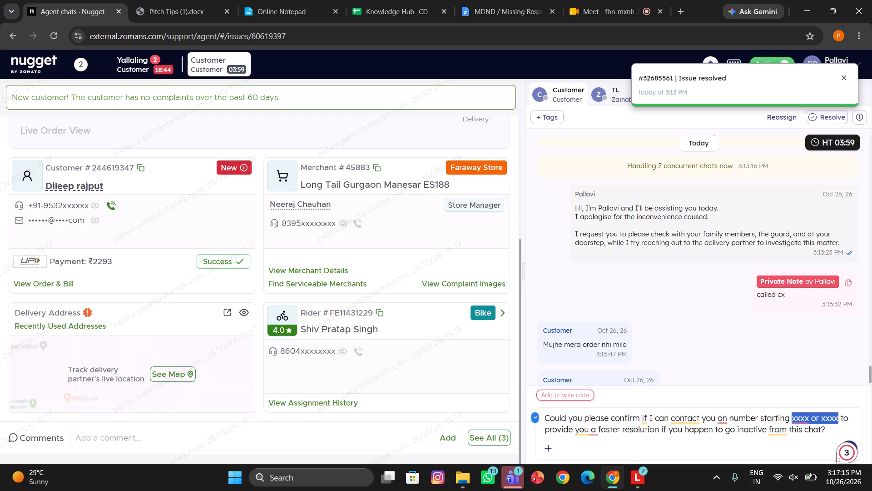
key("BackSpace")
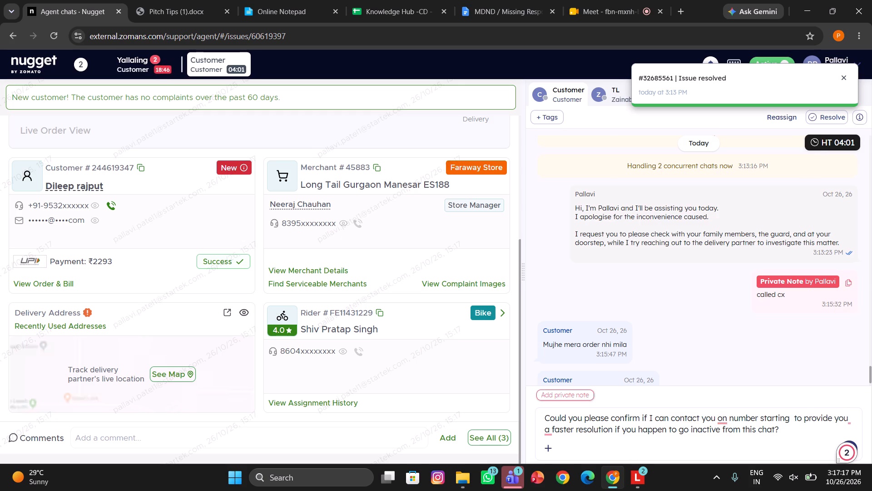
key("9")
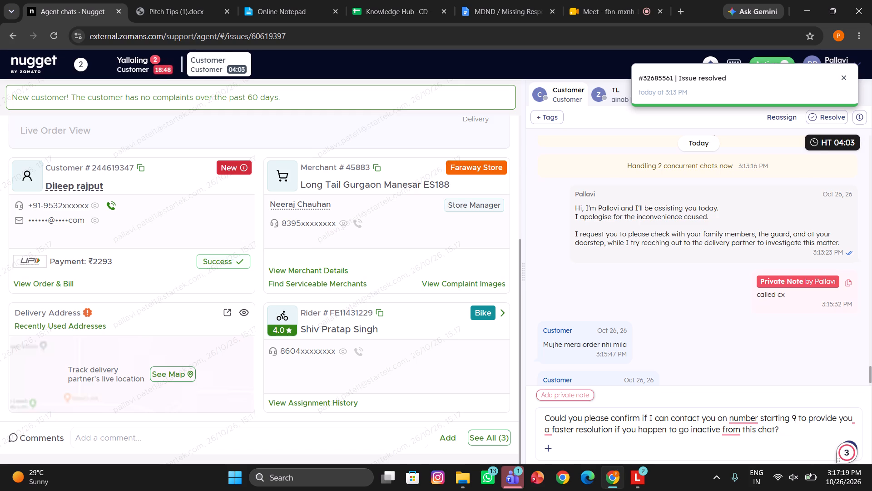
key("5")
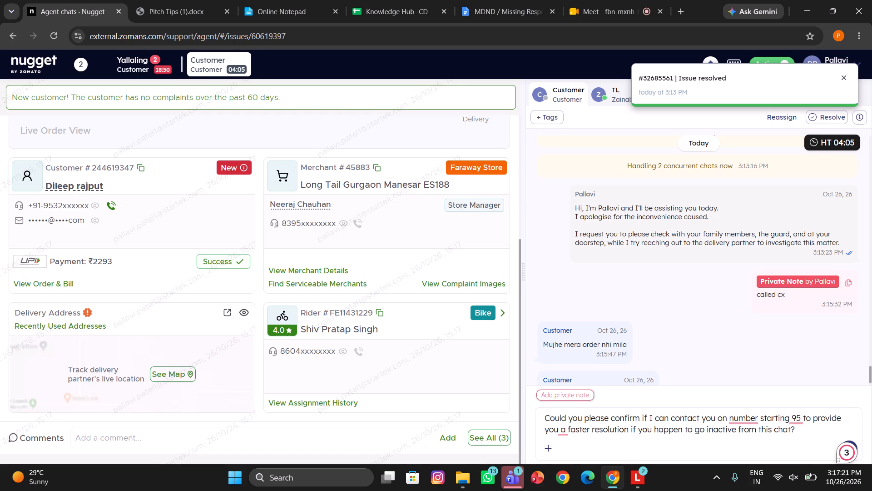
key("3")
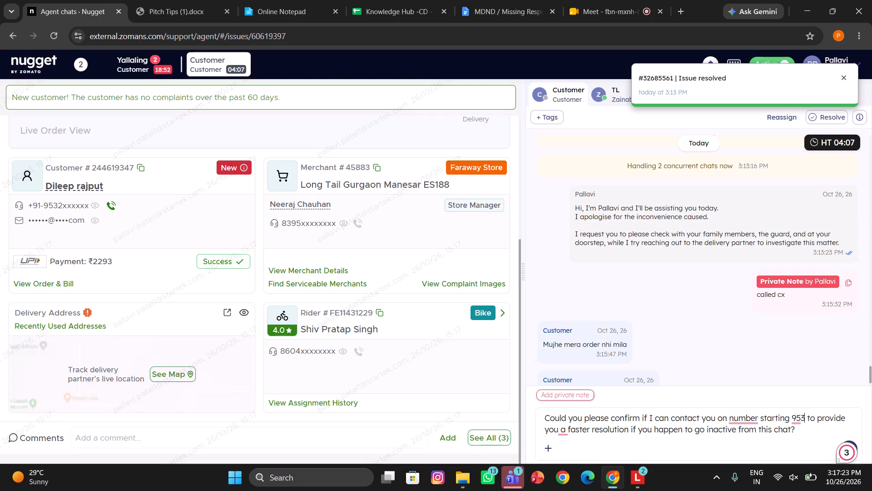
key("2")
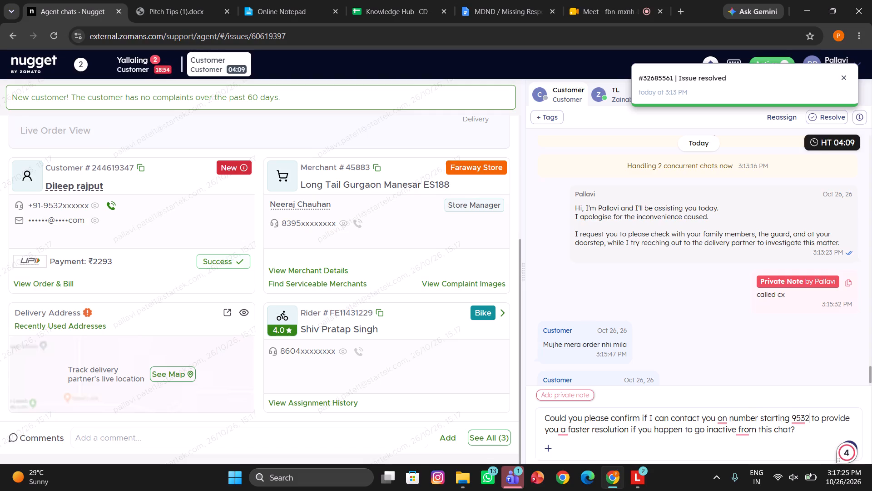
key("Return")
Review the missing-order customer's earlier chat sessions for the previous agents' private notes and resolution.
scroll(742, 279, "up", 4)
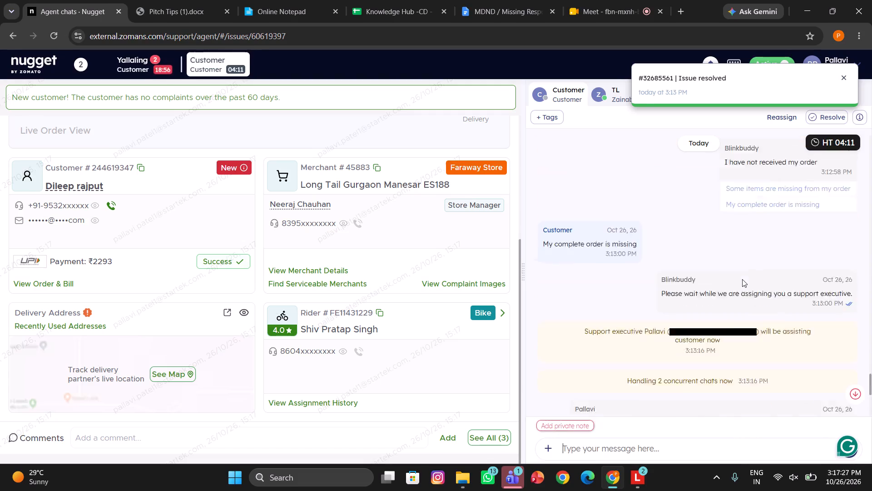
scroll(742, 279, "up", 6)
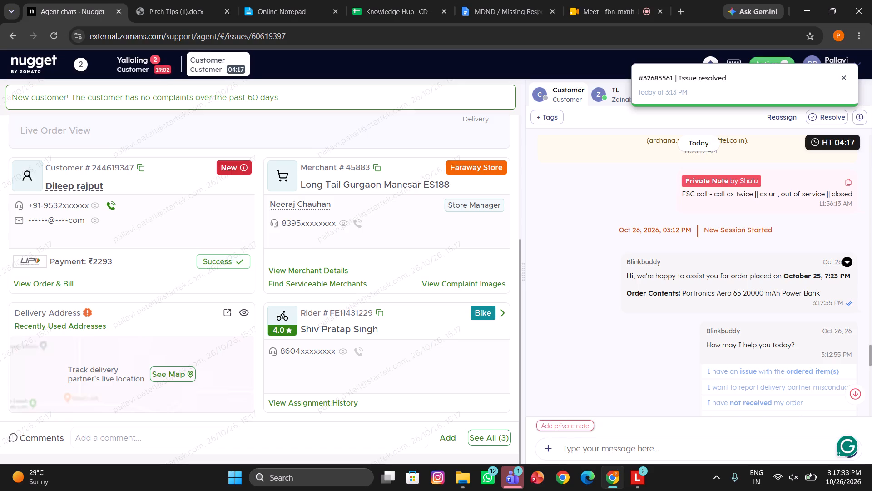
scroll(742, 279, "up", 4)
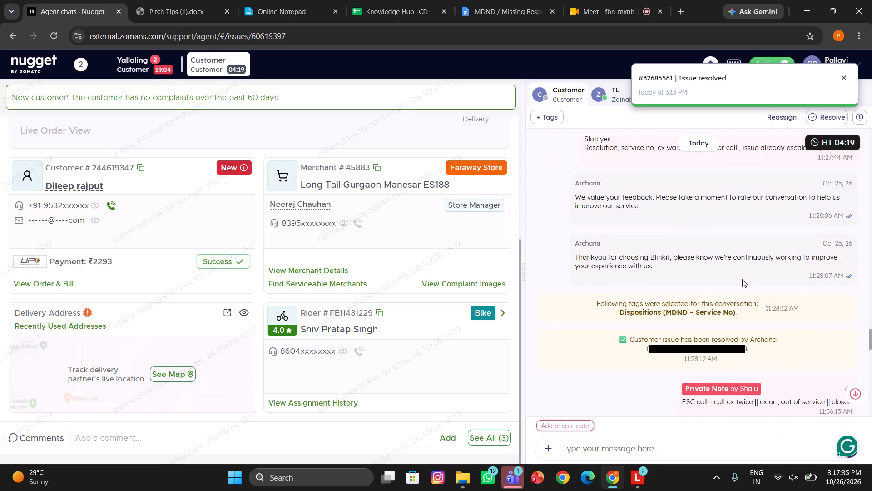
scroll(742, 279, "up", 3)
scroll(742, 279, "down", 3)
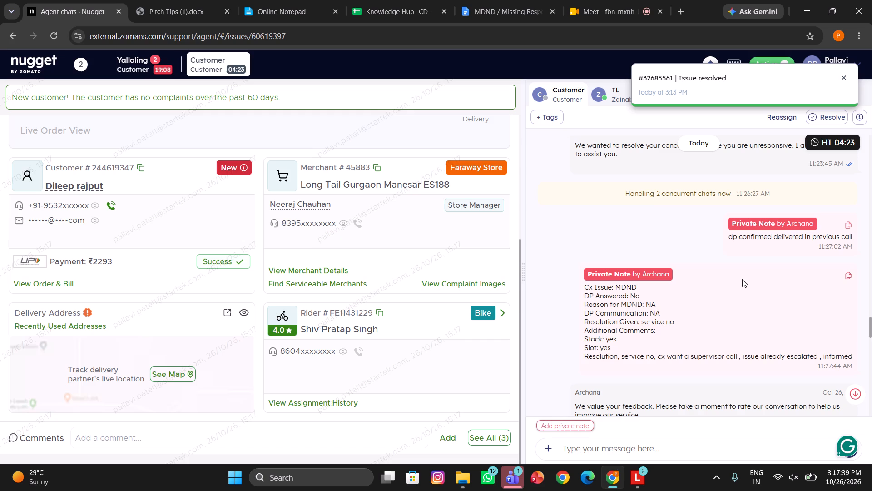
Examine the missing order's header details and order progress timeline.
scroll(391, 250, "up", 1)
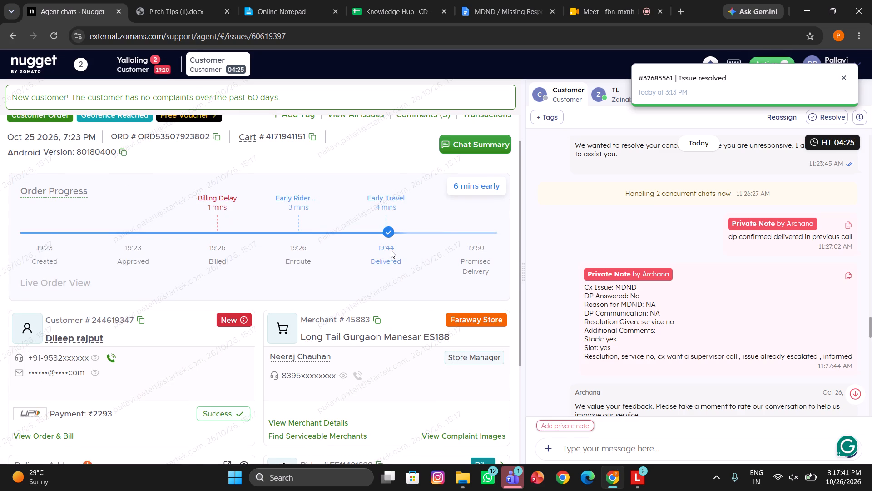
scroll(391, 250, "up", 2)
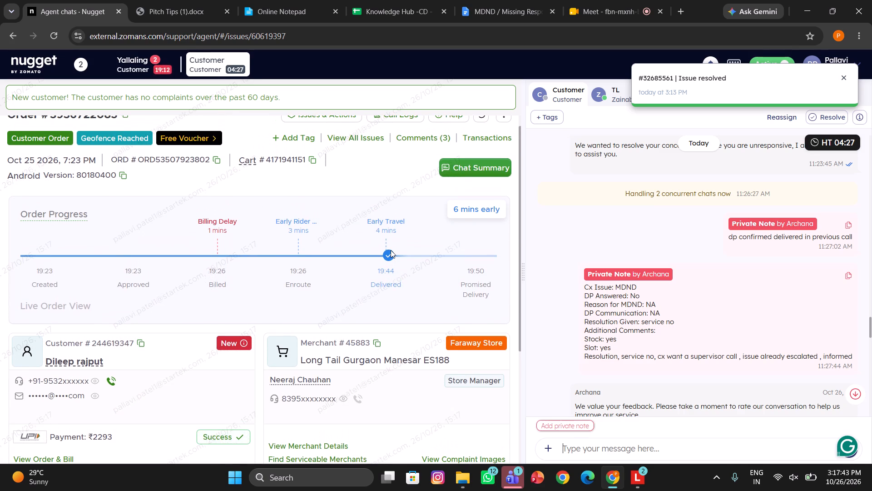
scroll(391, 250, "up", 3)
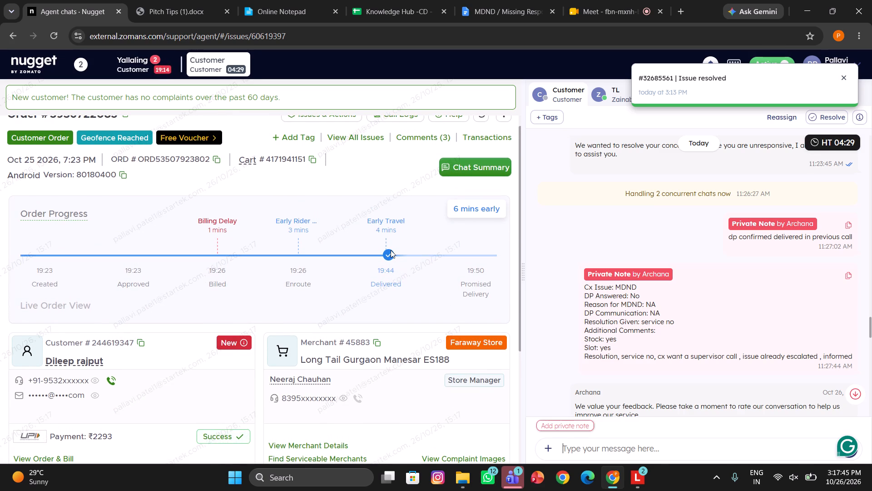
scroll(391, 250, "up", 2)
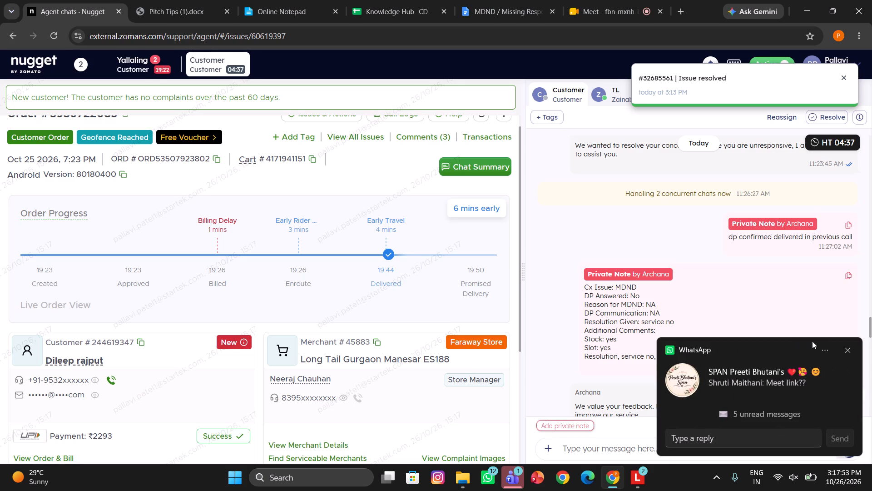
Dismiss the WhatsApp notification covering the chat.
left_click(848, 344)
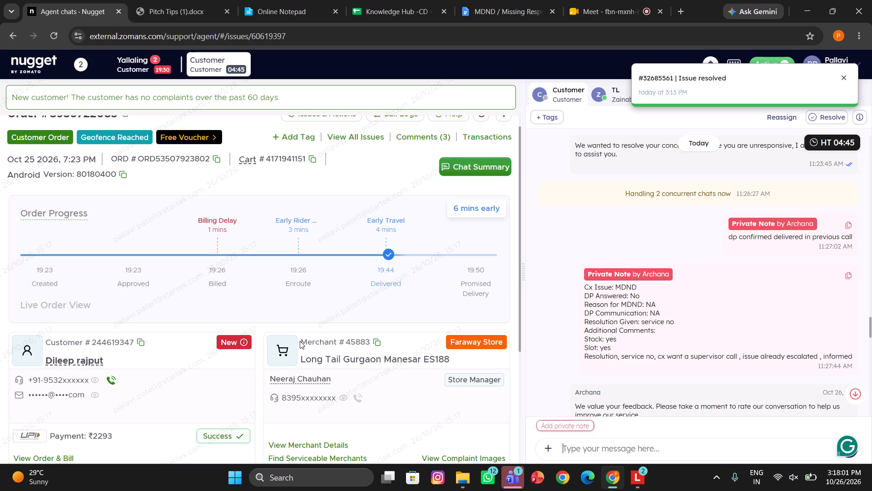
Check the missing-order customer's overview for karma, complaint stats and past resolutions, and close it.
left_click(89, 357)
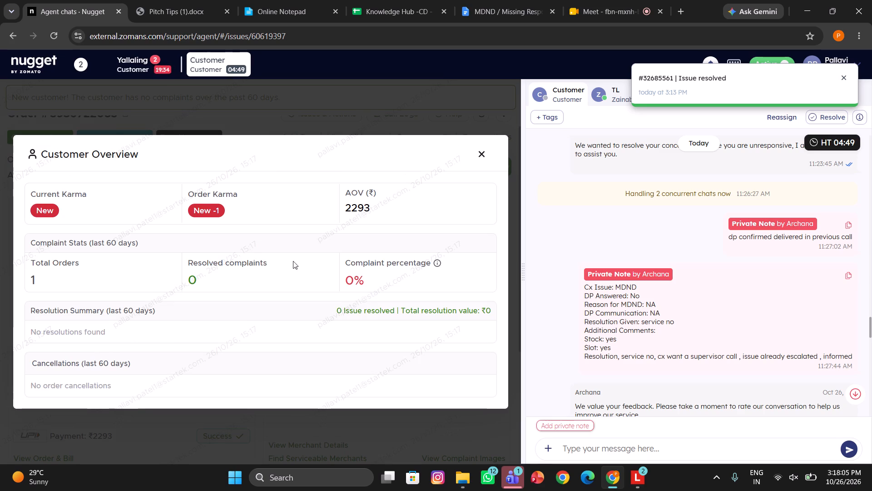
left_click(484, 150)
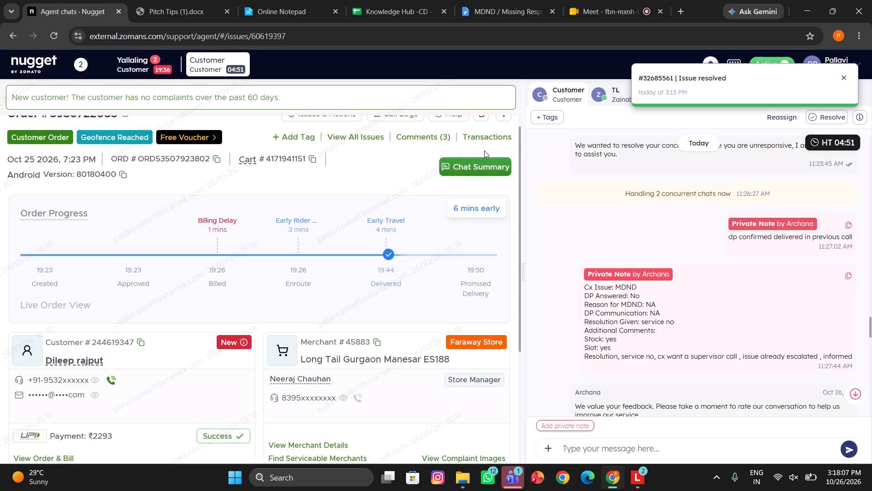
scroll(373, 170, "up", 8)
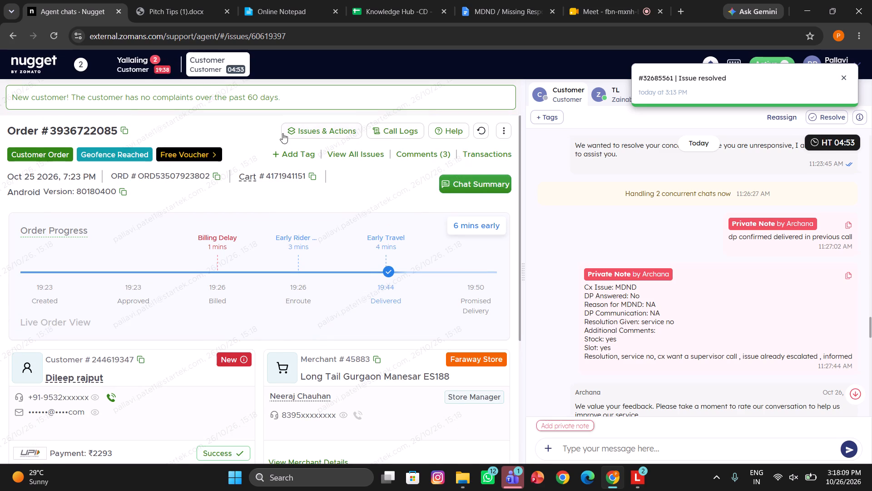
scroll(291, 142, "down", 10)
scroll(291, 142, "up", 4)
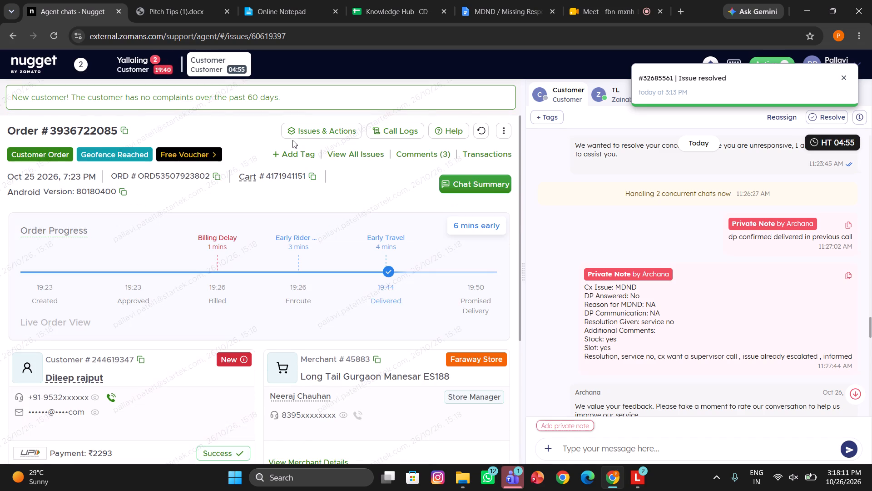
Check the ordered product's details and inventory under the Missing Item issue for this order.
left_click(325, 126)
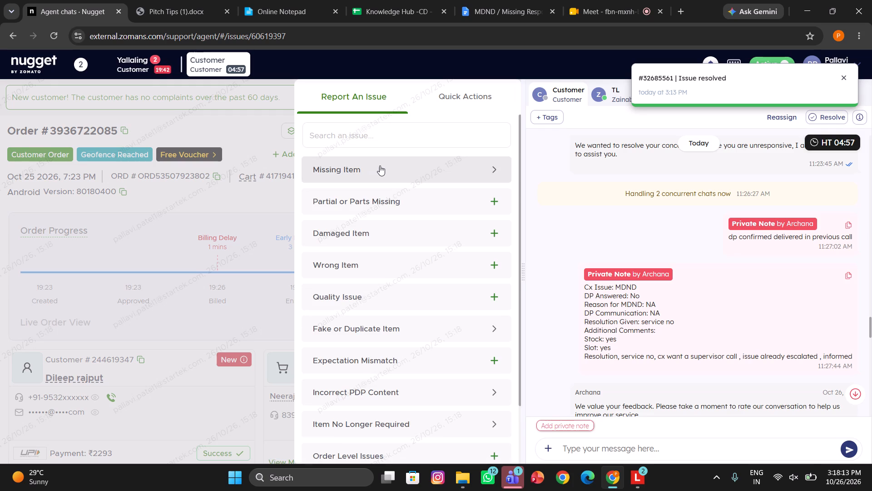
left_click(380, 165)
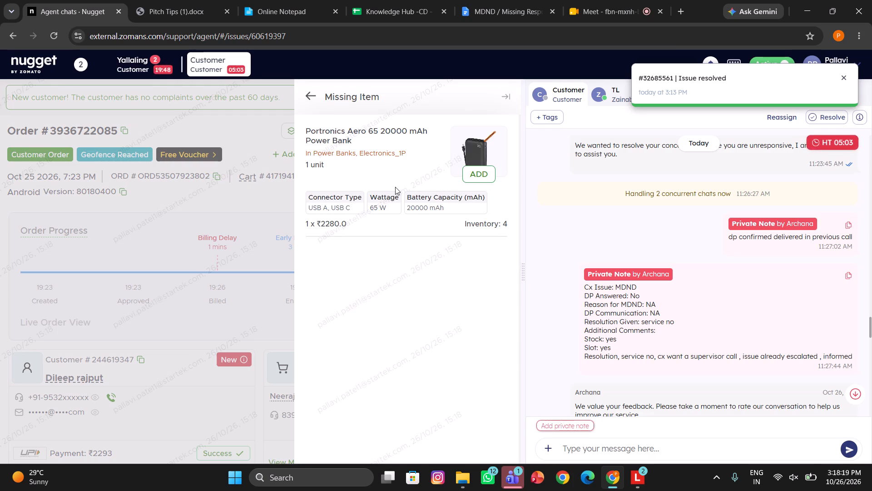
left_click(244, 200)
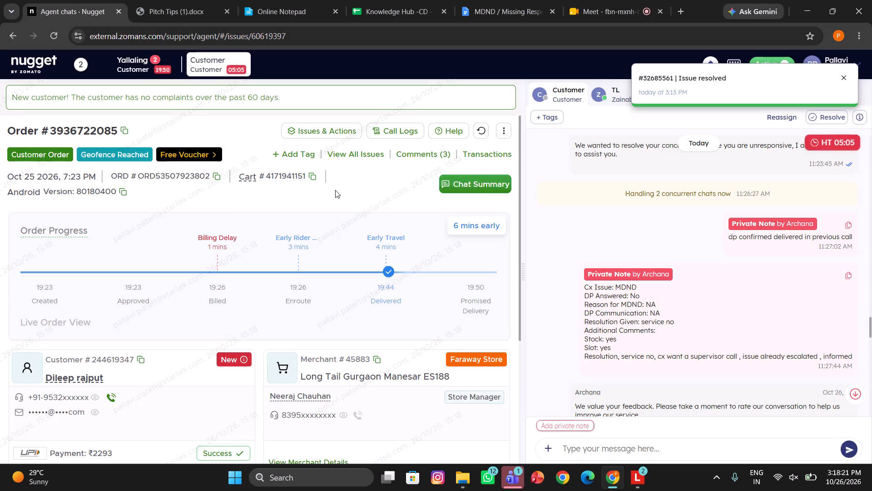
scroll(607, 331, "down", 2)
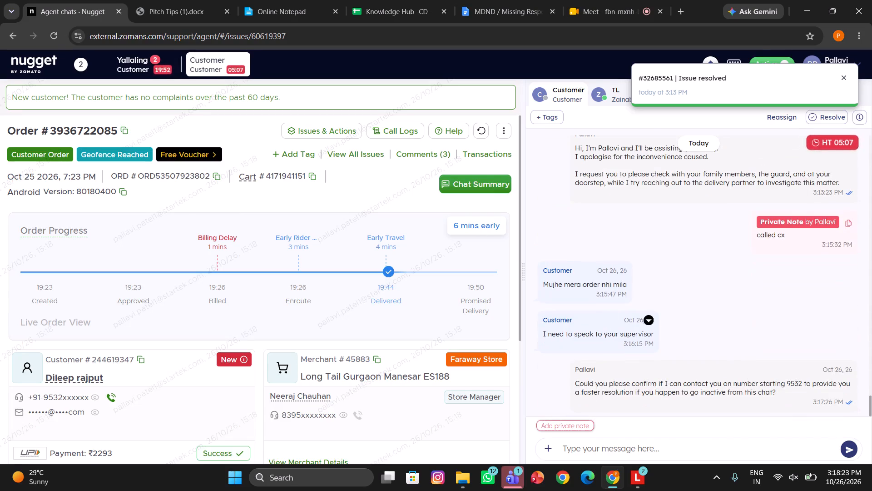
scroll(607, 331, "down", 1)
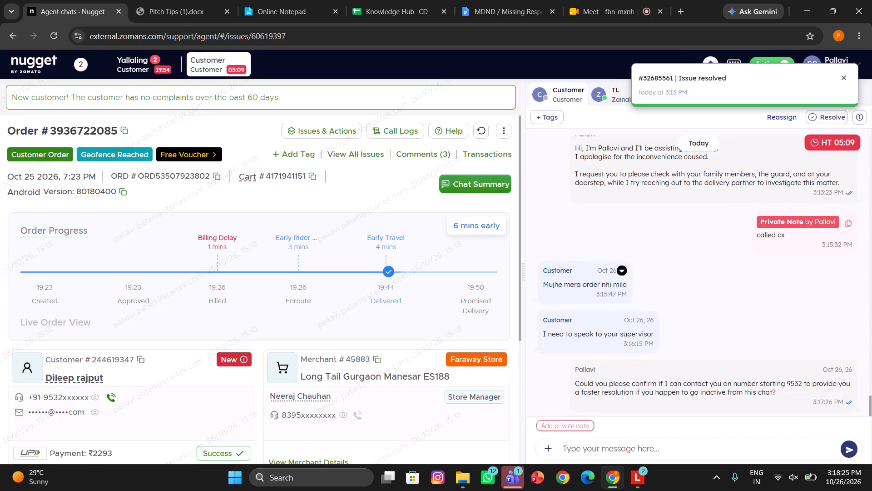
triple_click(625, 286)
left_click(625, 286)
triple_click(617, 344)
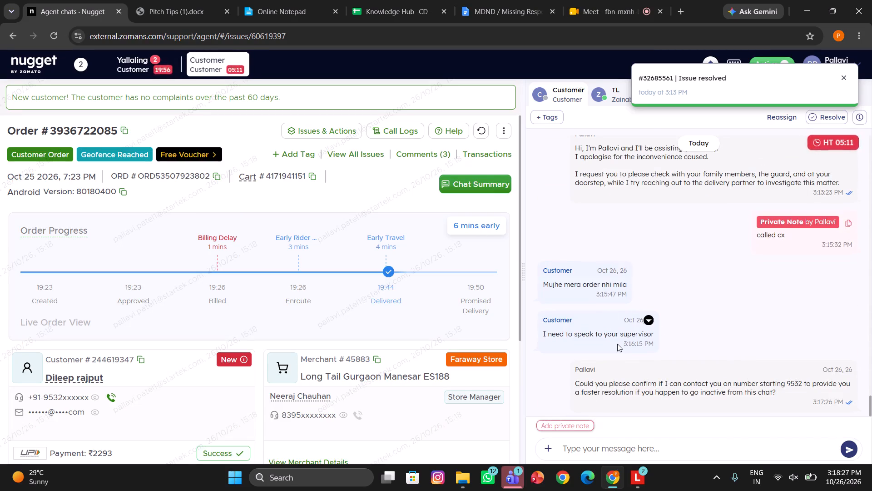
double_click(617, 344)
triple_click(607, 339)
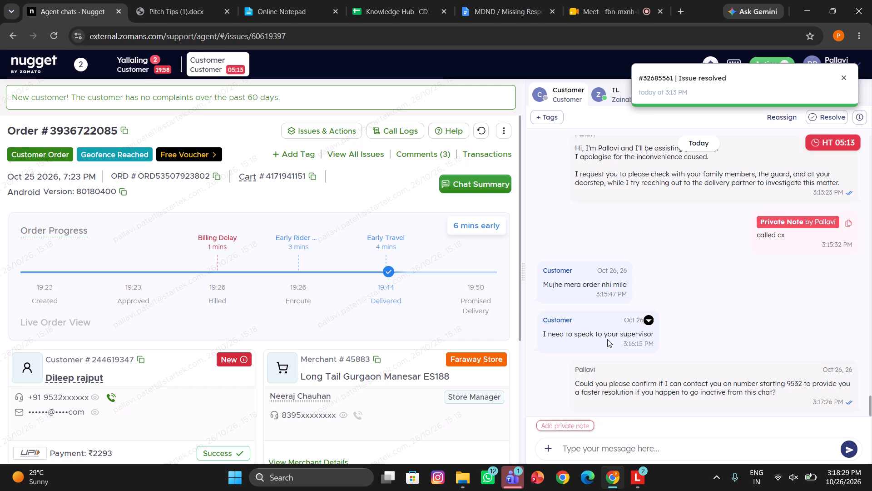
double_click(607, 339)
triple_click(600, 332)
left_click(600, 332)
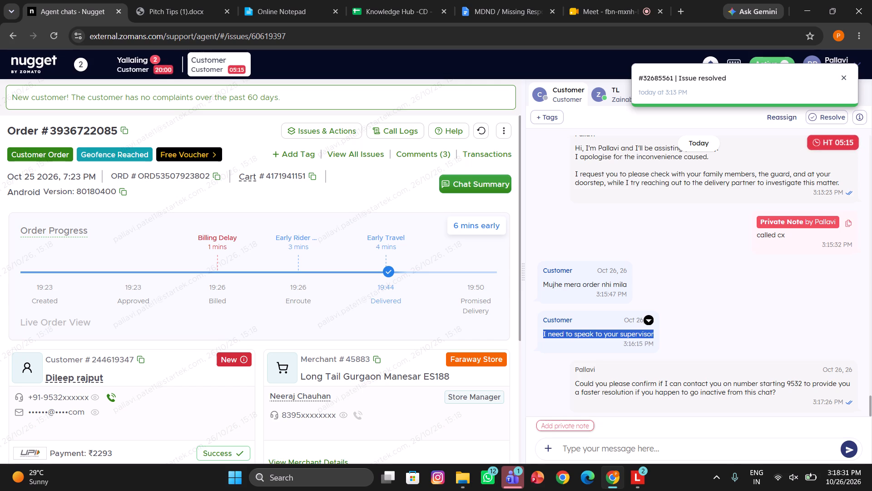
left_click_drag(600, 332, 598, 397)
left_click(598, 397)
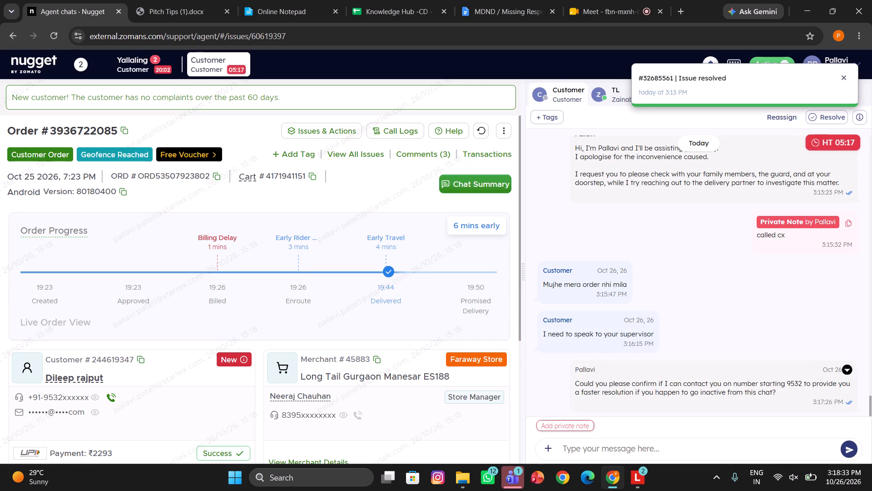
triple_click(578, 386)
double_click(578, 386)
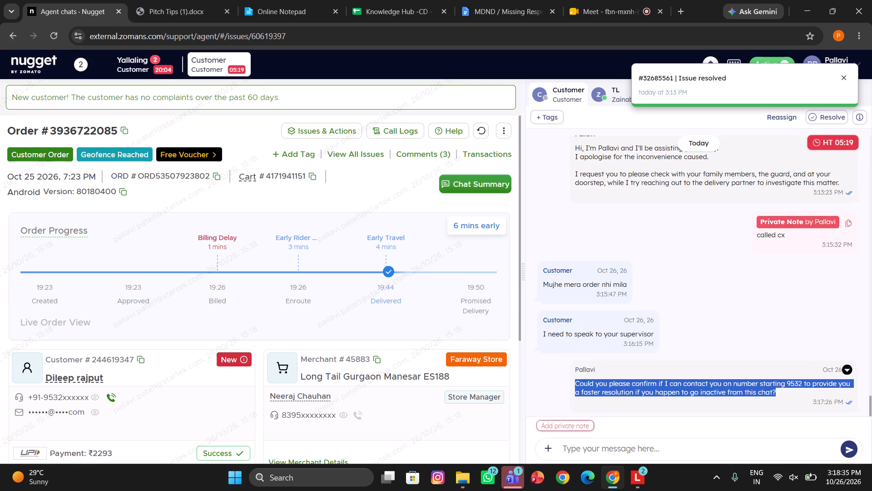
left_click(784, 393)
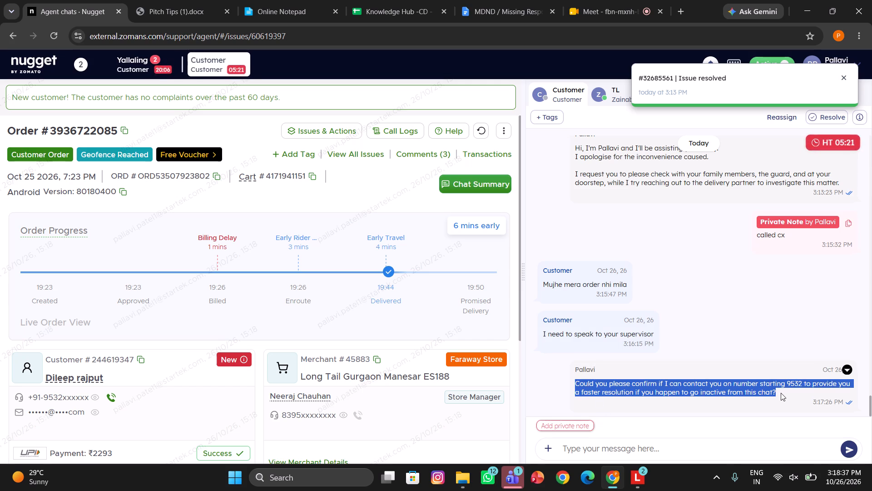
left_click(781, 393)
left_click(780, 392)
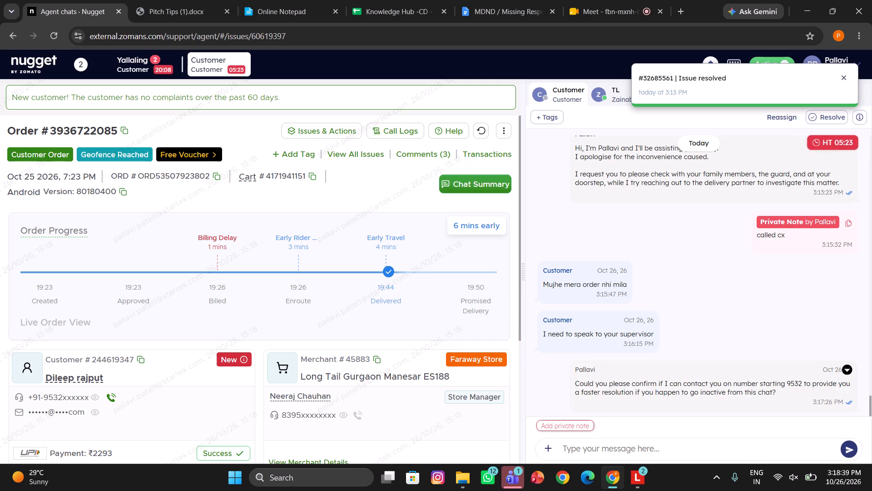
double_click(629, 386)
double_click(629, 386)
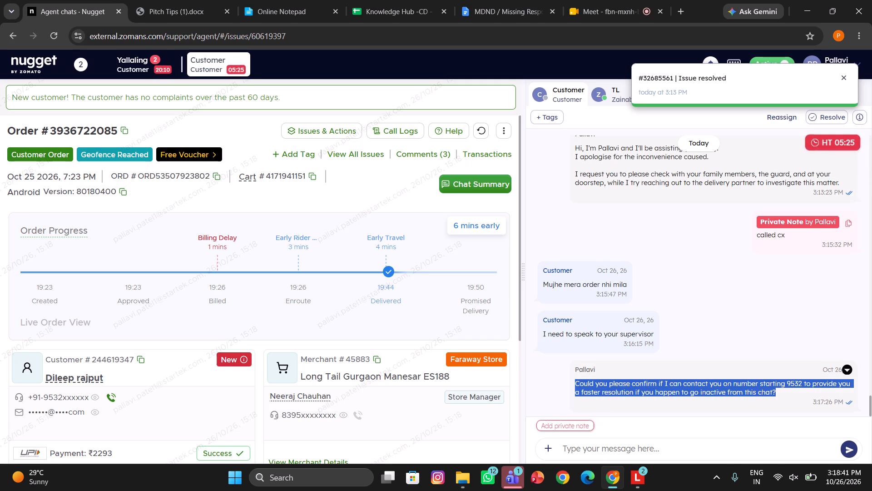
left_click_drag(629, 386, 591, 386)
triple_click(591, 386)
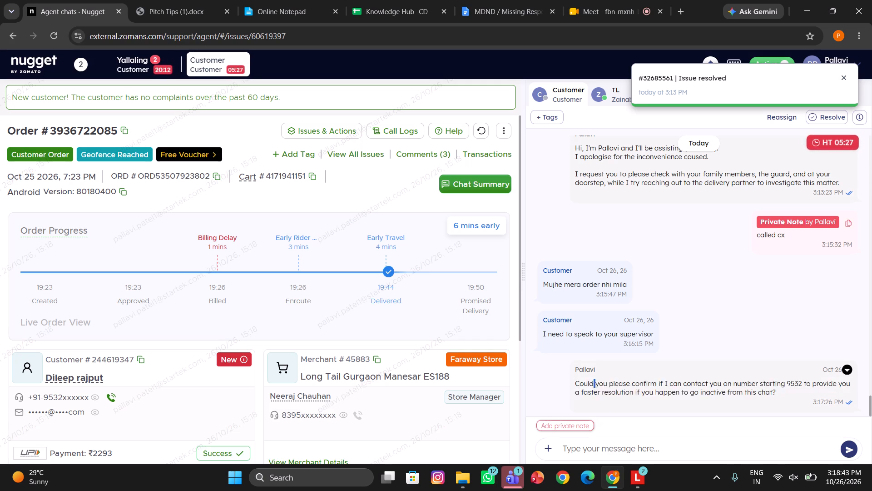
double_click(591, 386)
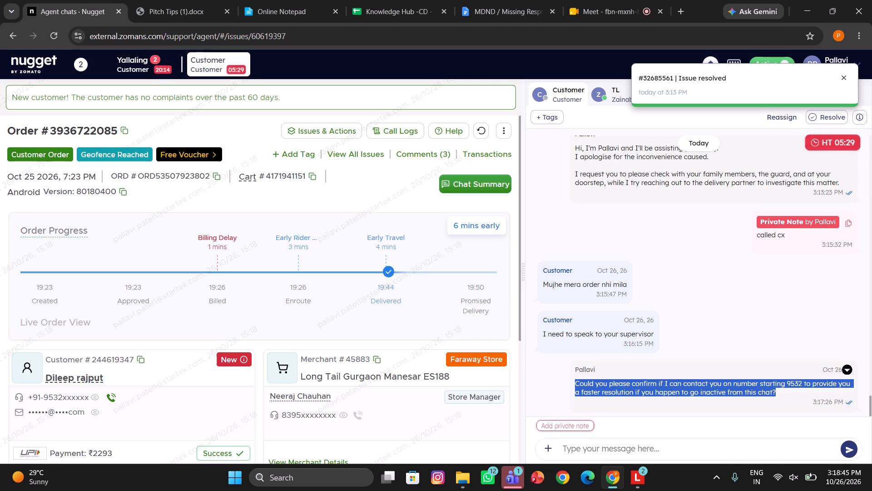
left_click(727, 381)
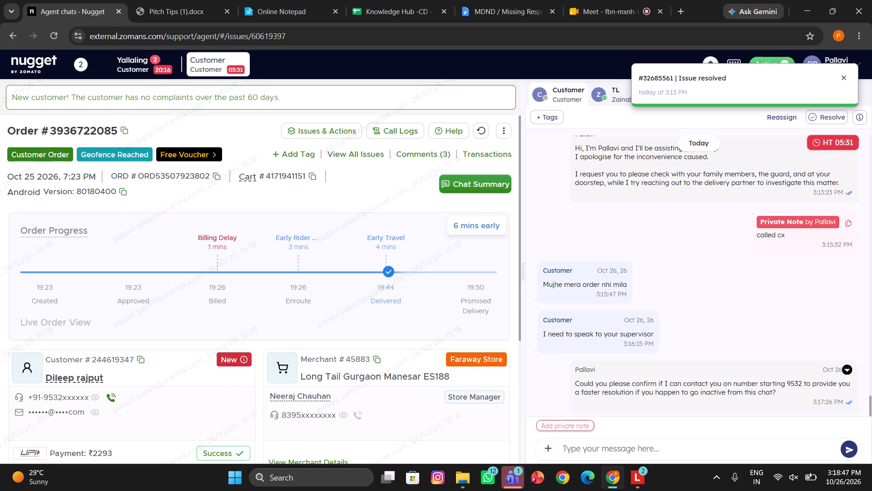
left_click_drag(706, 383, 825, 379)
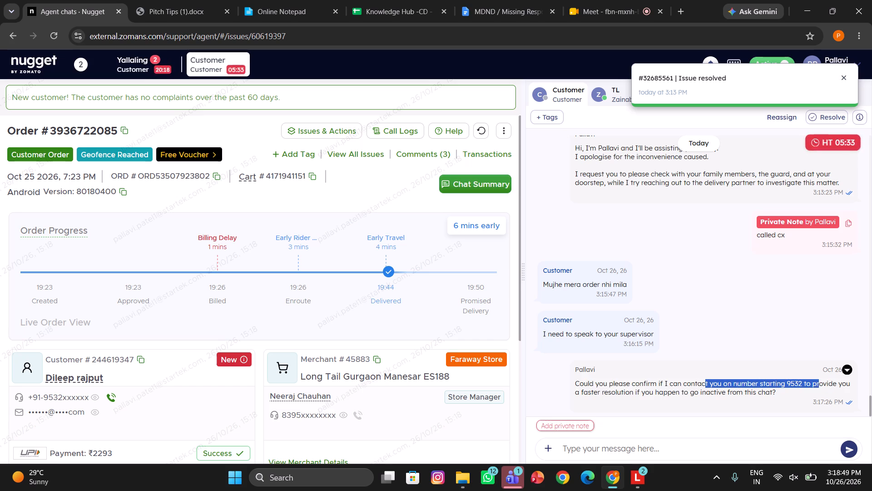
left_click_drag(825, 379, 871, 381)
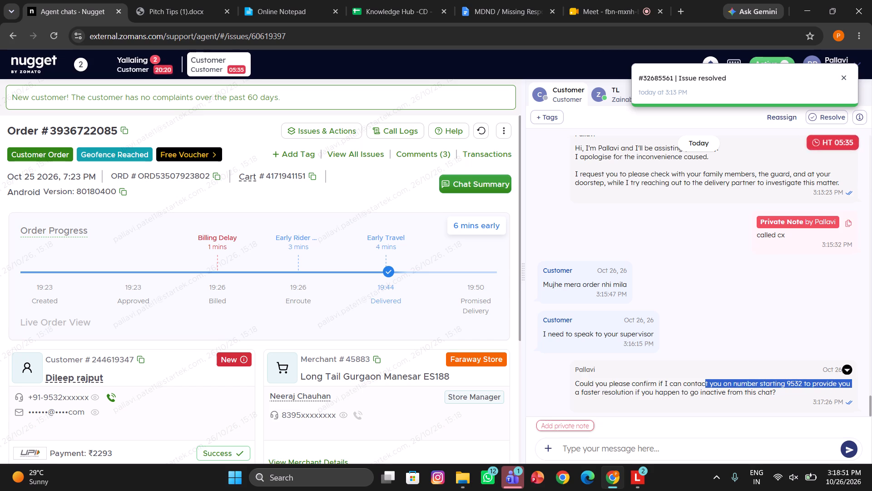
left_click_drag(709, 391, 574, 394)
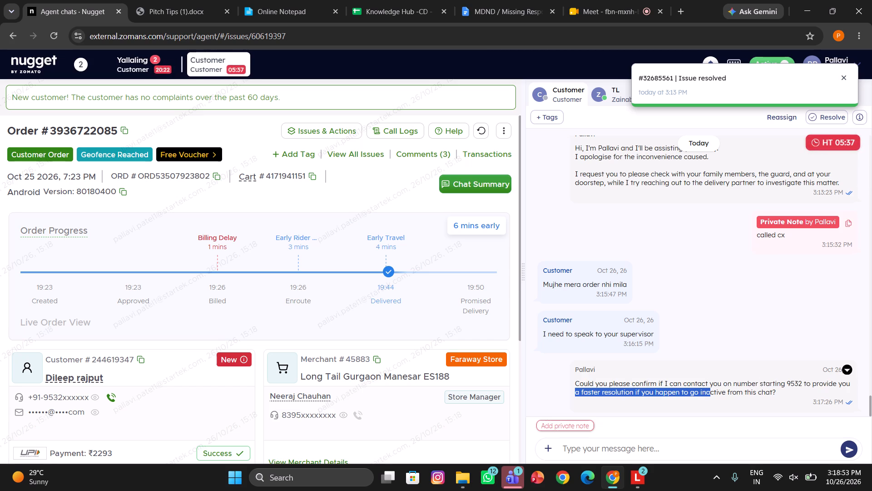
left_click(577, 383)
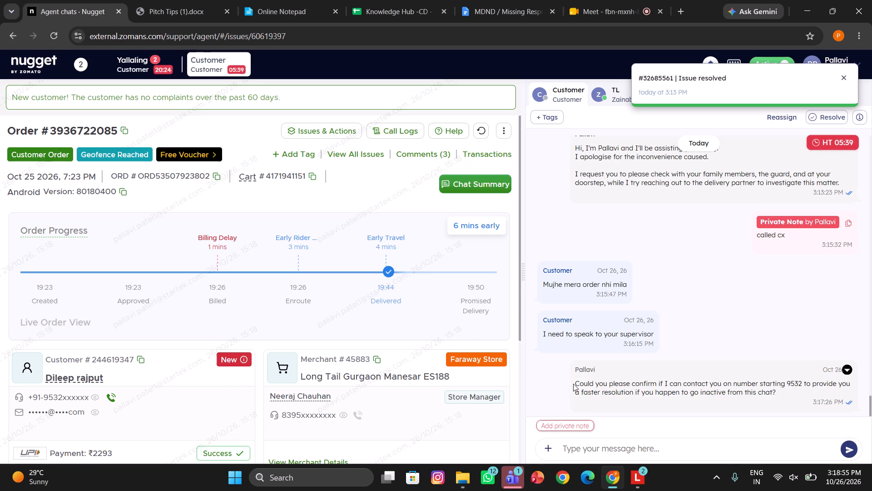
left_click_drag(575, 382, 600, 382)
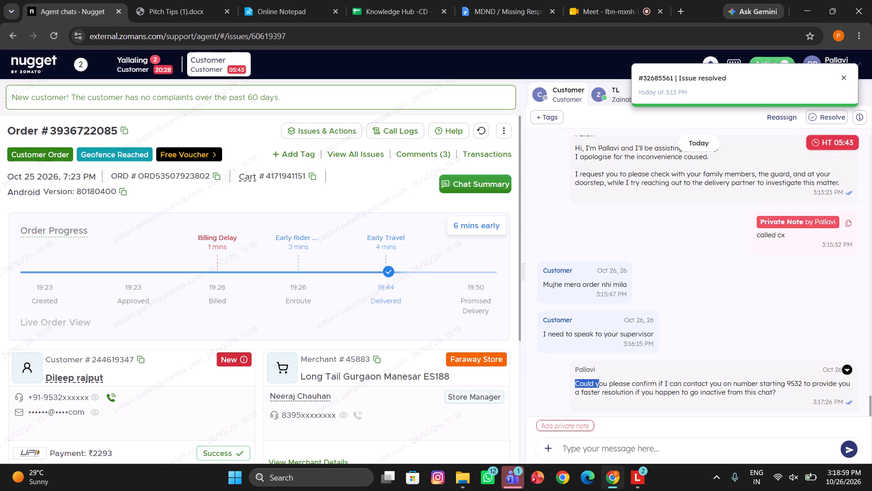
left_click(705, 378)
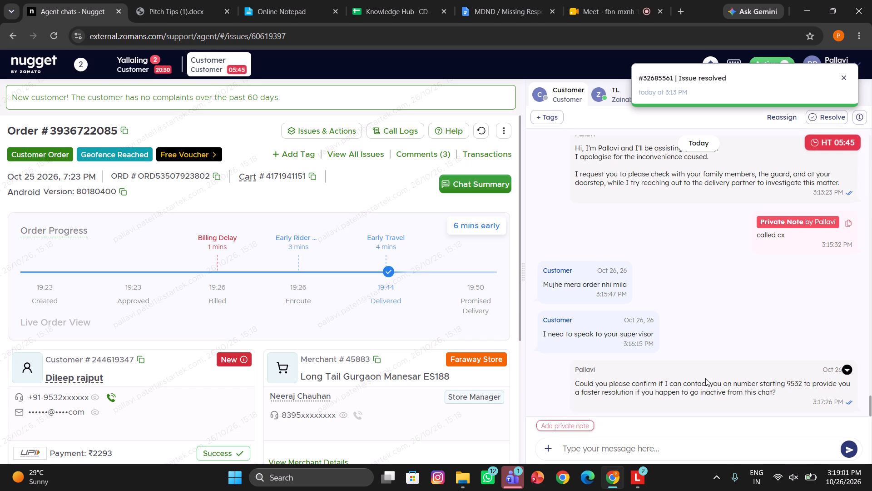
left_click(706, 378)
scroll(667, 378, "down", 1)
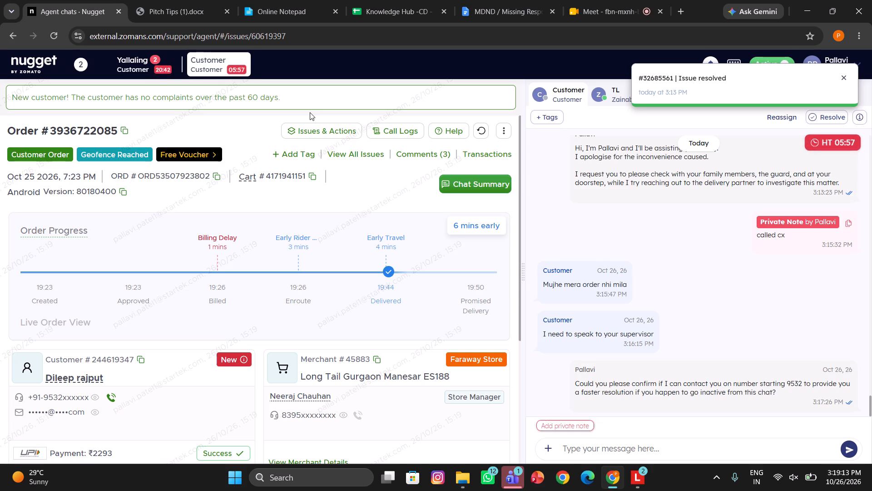
Switch to the selfie stick customer's chat and draft a reply starting "Sorry but return is not a".
left_click(130, 57)
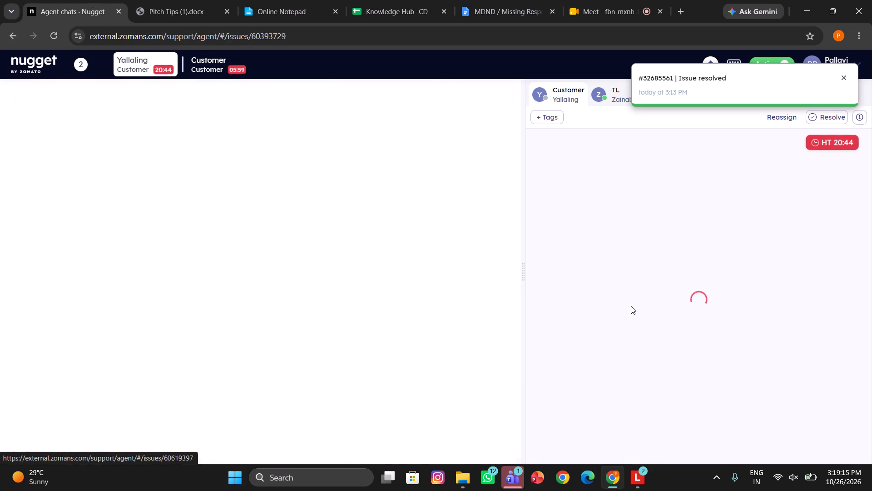
scroll(631, 306, "down", 3)
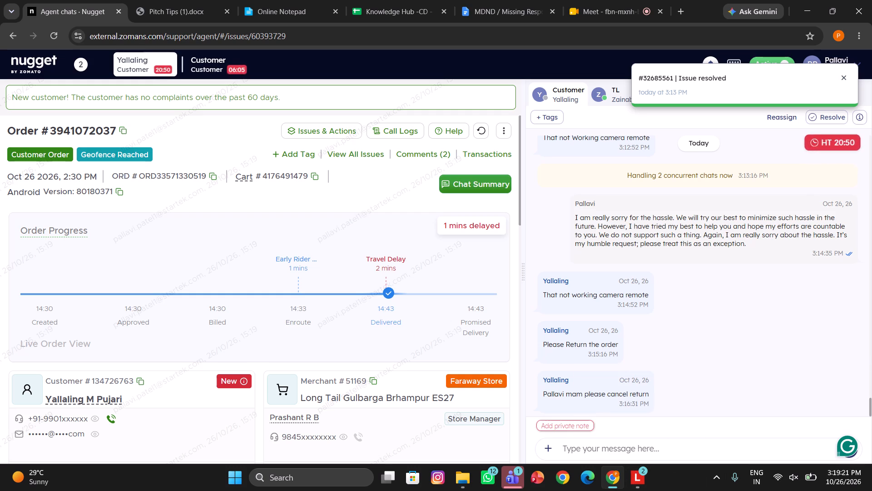
type("orry but return")
key("space")
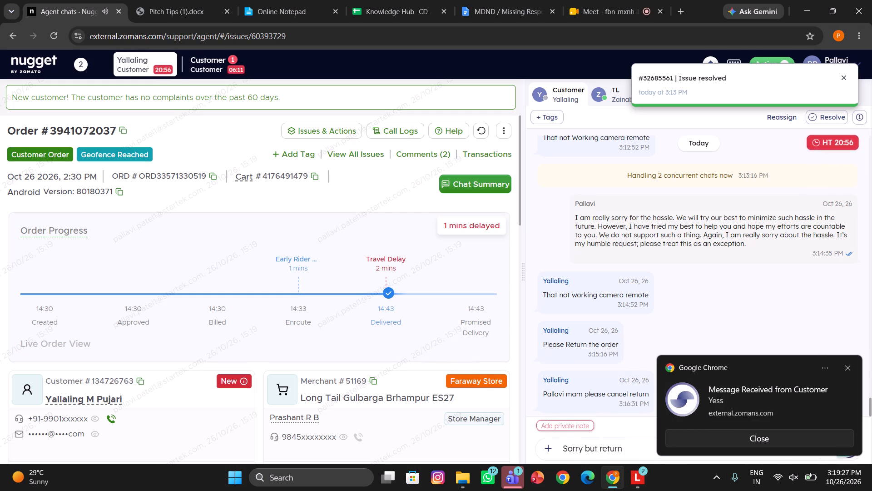
type("is not a")
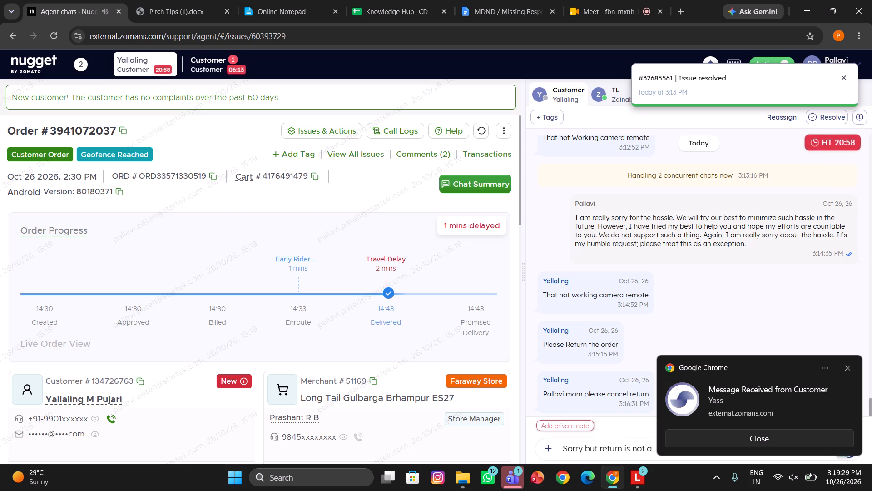
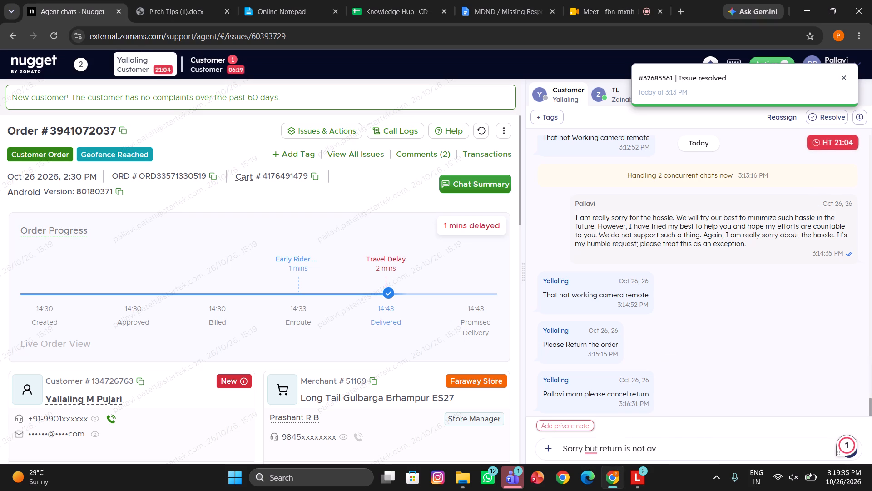
Complete the selfie stick reply draft so it says return is not available for this order.
type(";")
key("BackSpace")
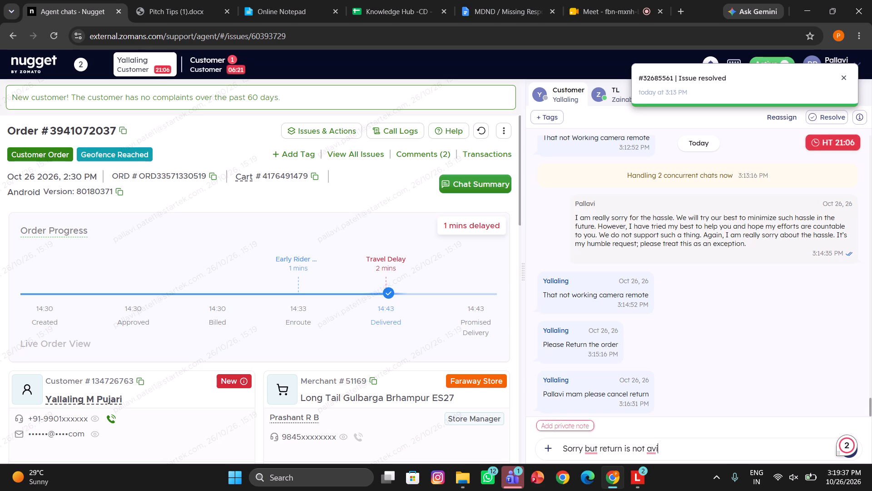
type("lable for thi")
key("space")
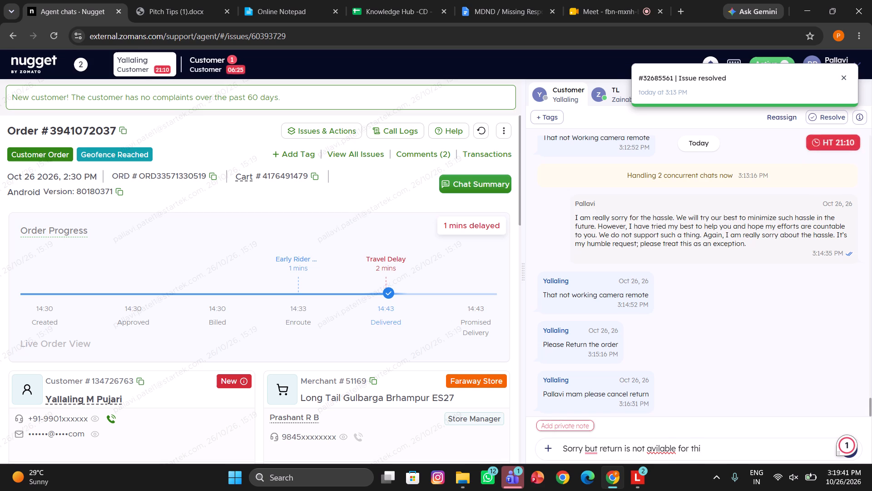
key("BackSpace")
type("s order")
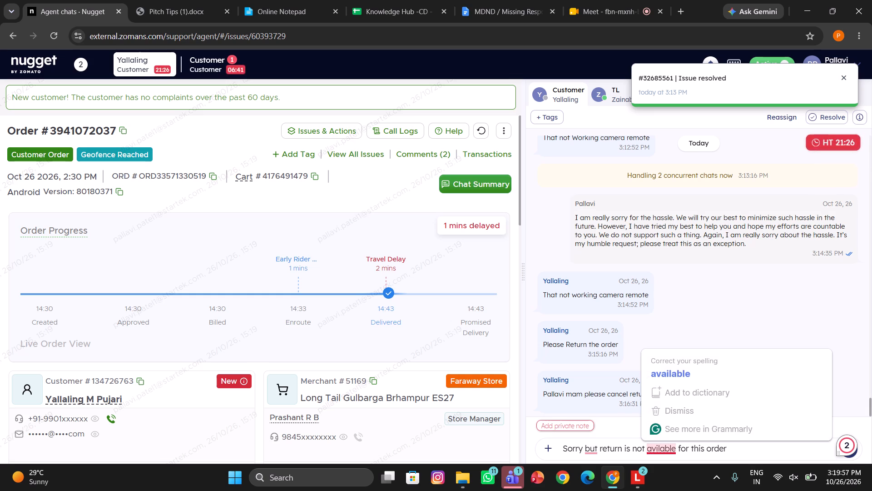
Apply the suggested writing corrections to the draft, fixing the spelling of "available" and adding a comma after "Sorry".
left_click(657, 372)
type("available")
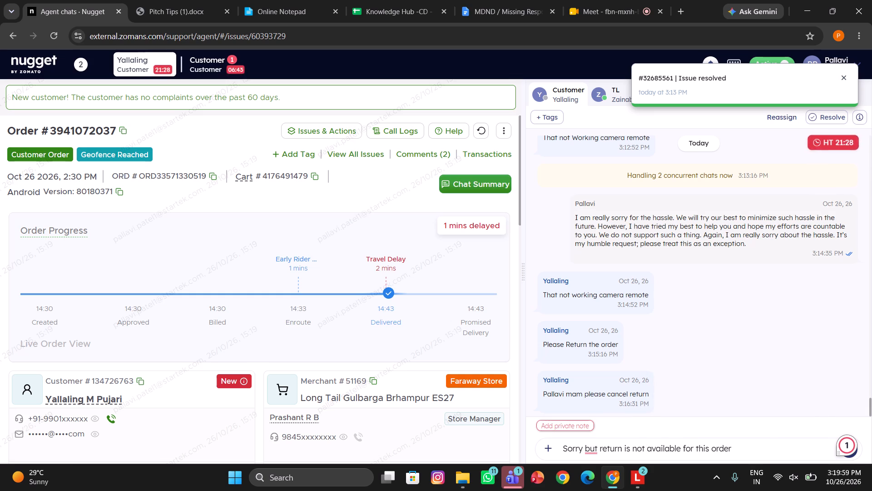
left_click(600, 387)
key("comma")
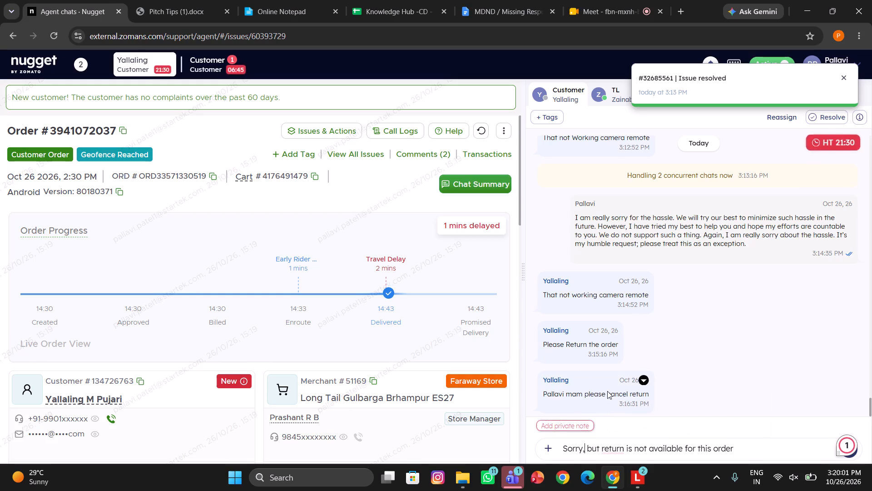
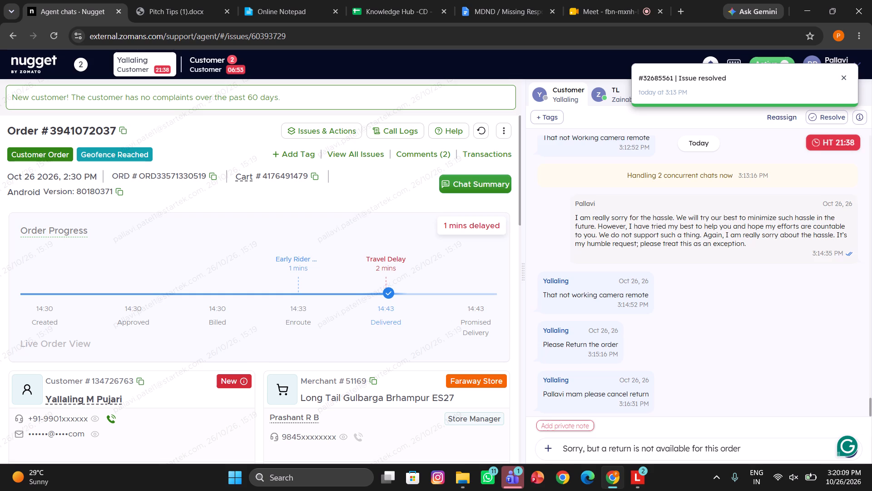
Finish the selfie stick return refusal with a full stop and send it to the customer.
key("period")
key("Return")
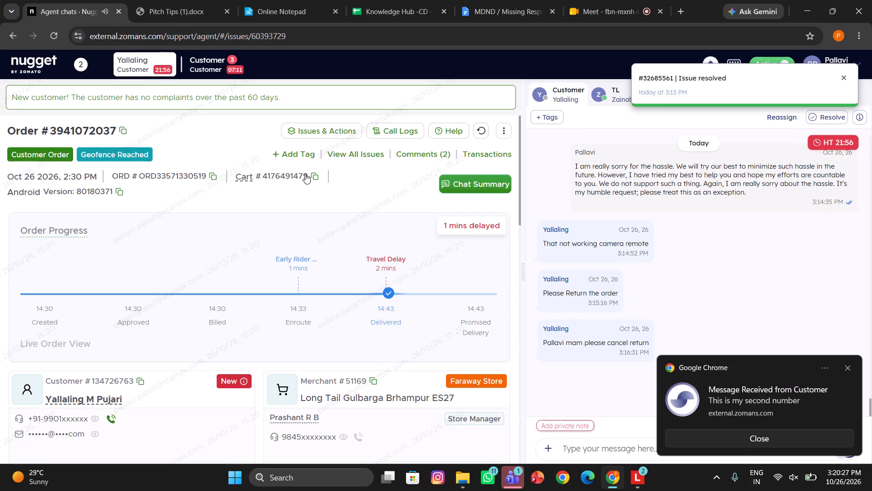
Switch to the other customer's missing-order chat and review their latest messages about the contact number.
left_click(201, 51)
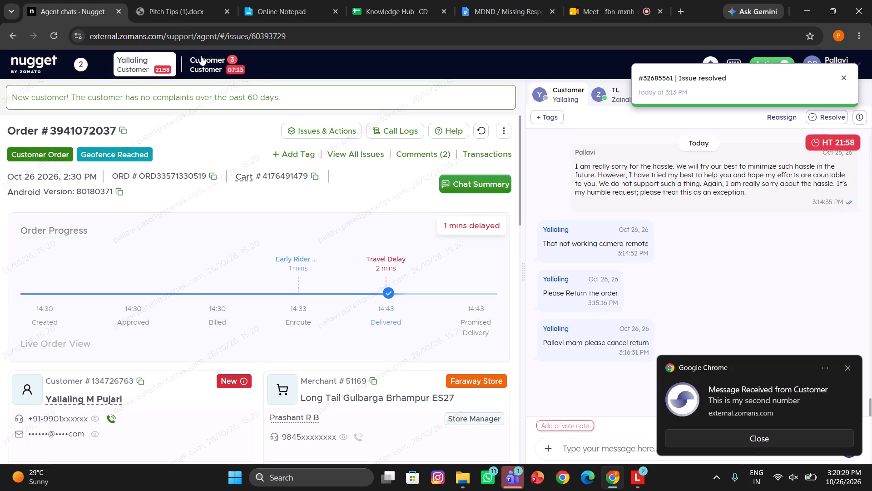
left_click(201, 60)
scroll(605, 210, "down", 1)
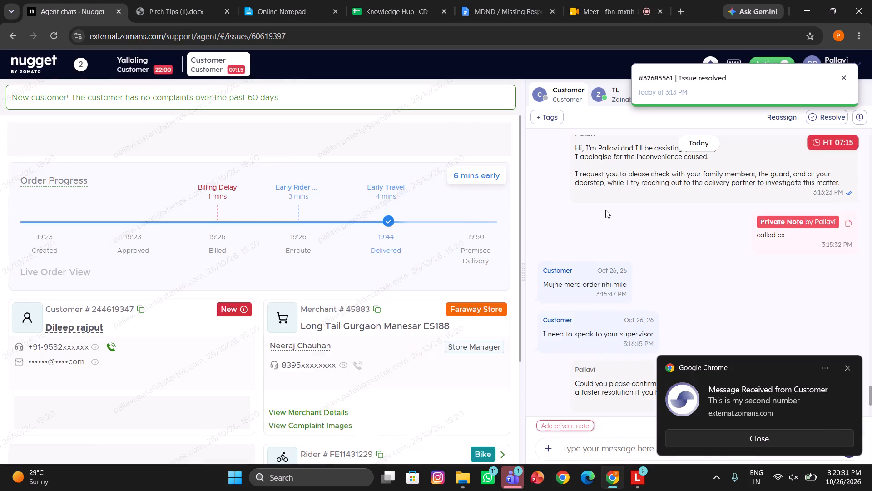
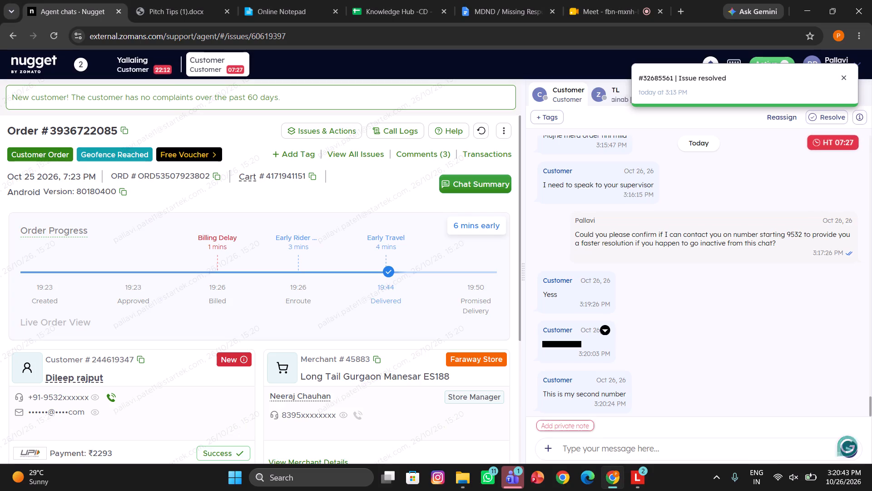
Call the customer on the second contact number they shared in the missing-order chat.
left_click(606, 331)
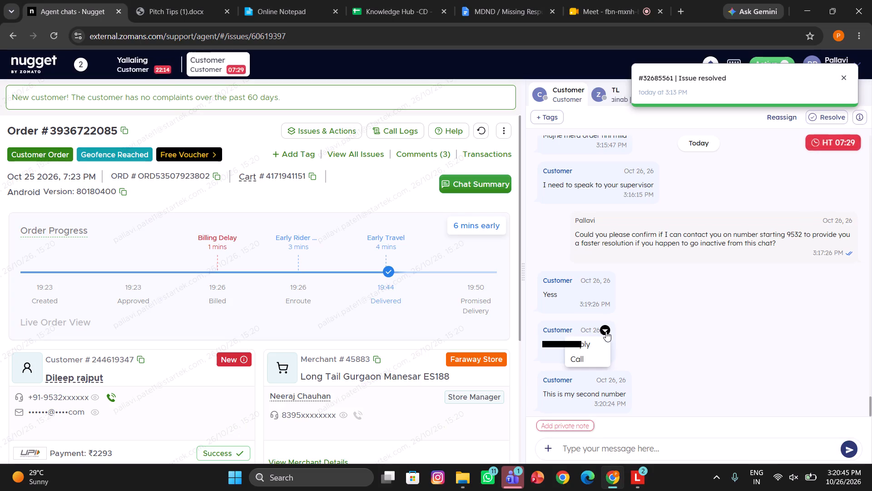
left_click(579, 355)
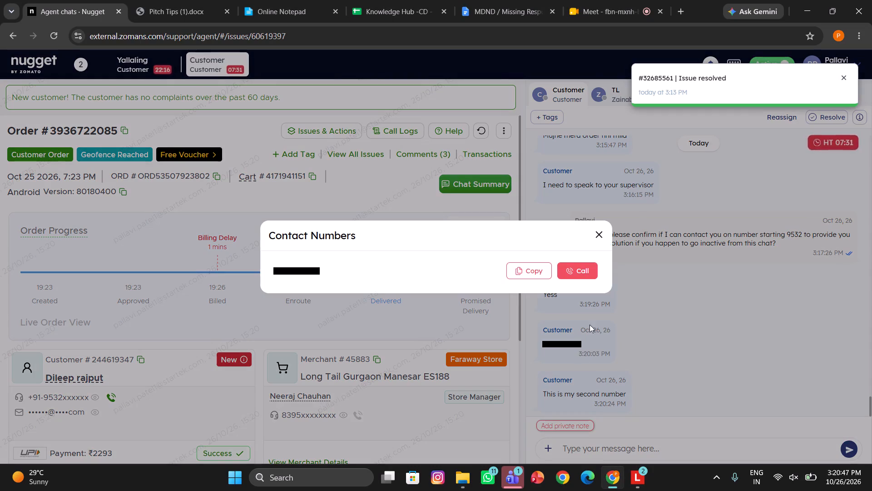
left_click(583, 274)
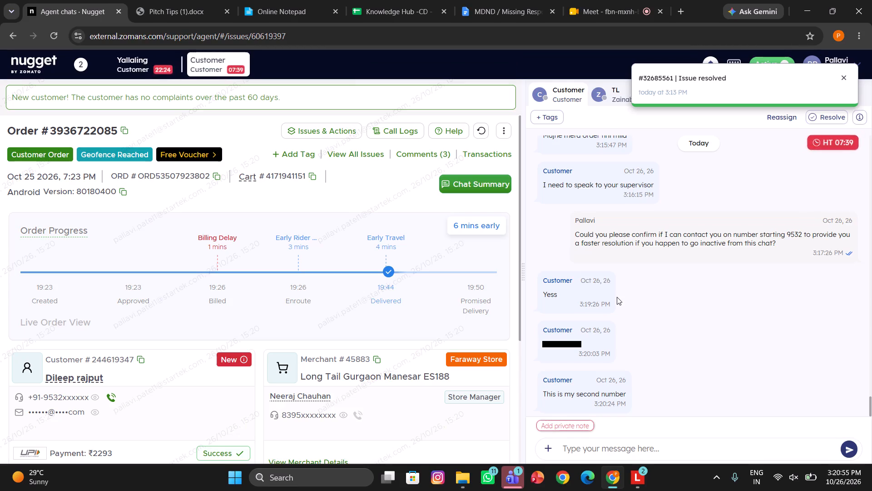
Add a private note reading "called cx" to the missing-order chat.
left_click(565, 423)
type("called cx")
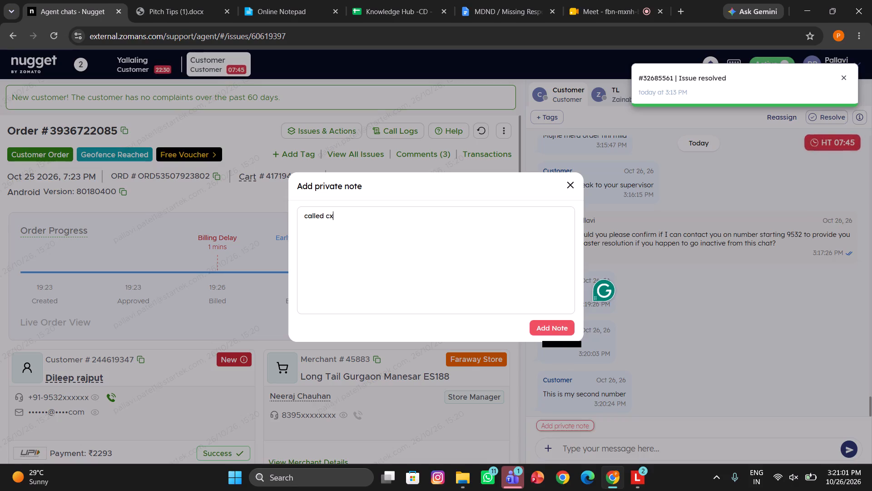
left_click(537, 326)
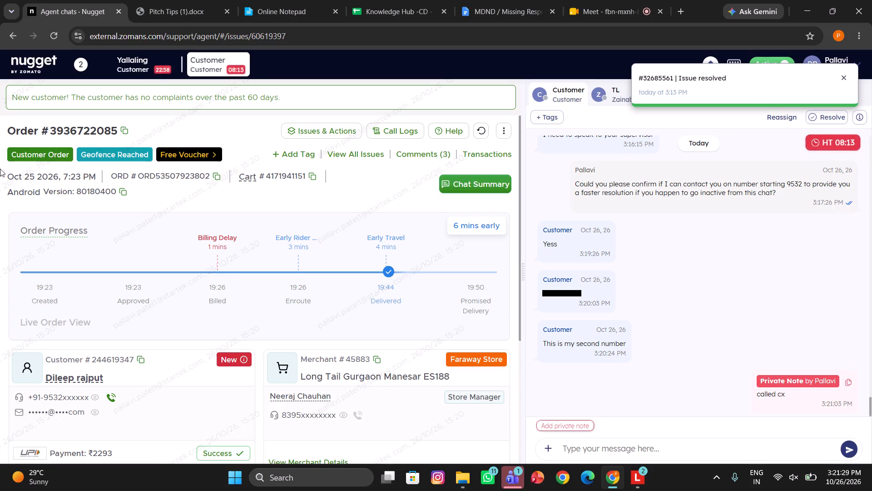
Check the ordered product in the order's Missing Item issue form, and close the form without adding it.
left_click(304, 133)
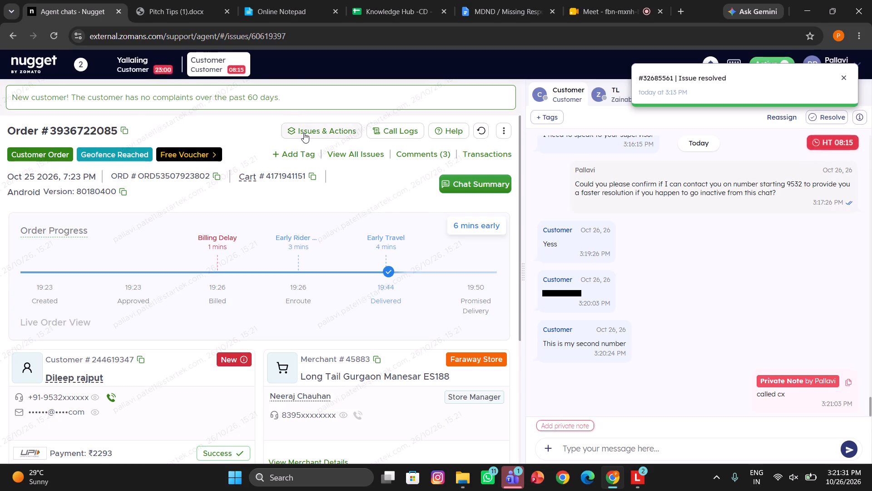
left_click(363, 161)
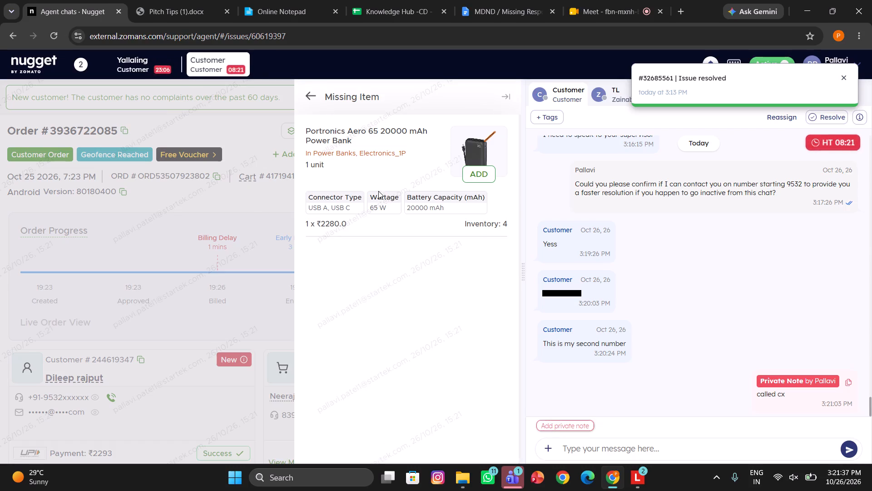
left_click(210, 228)
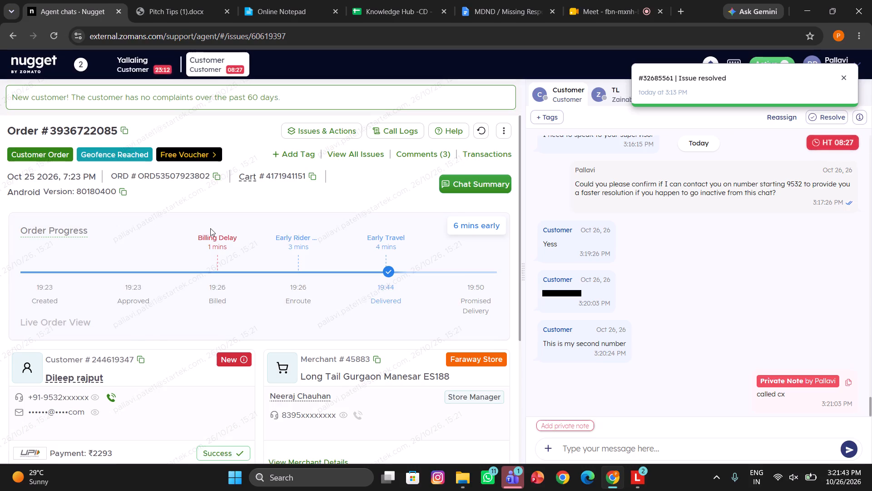
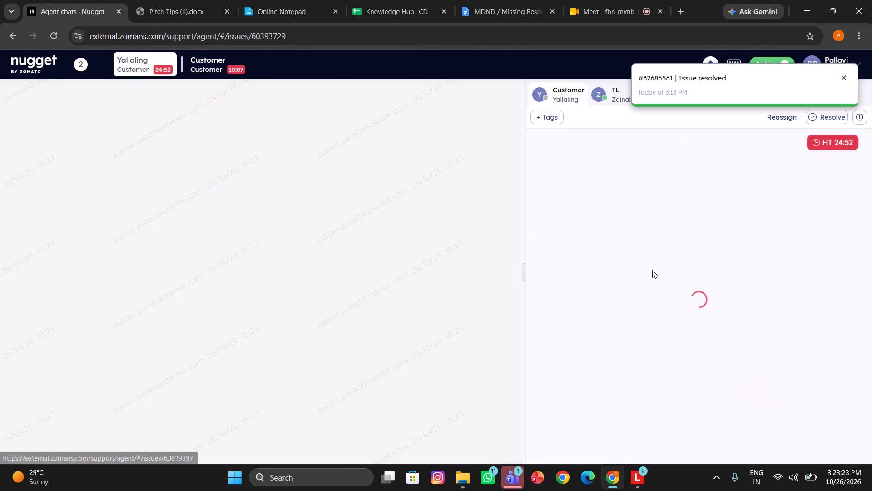
Review the latest return and exchange messages in the camera remote customer's chat and dismiss the resolved-issue notification.
scroll(652, 270, "down", 2)
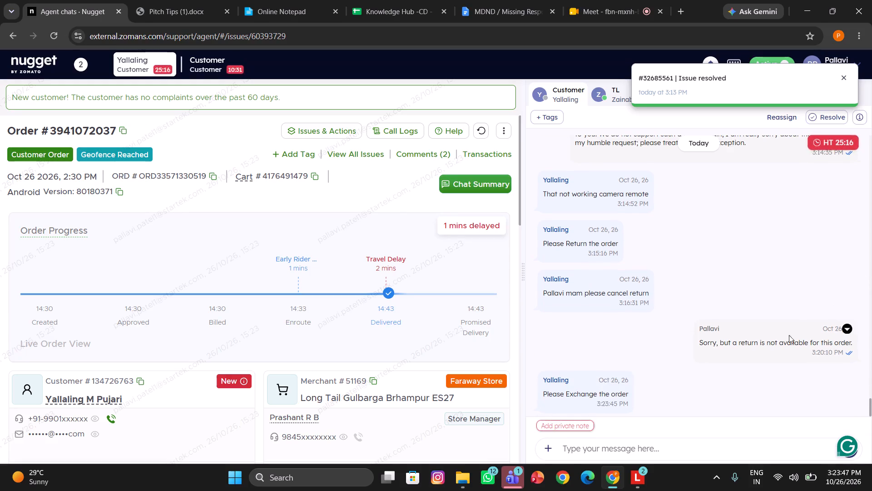
left_click(845, 352)
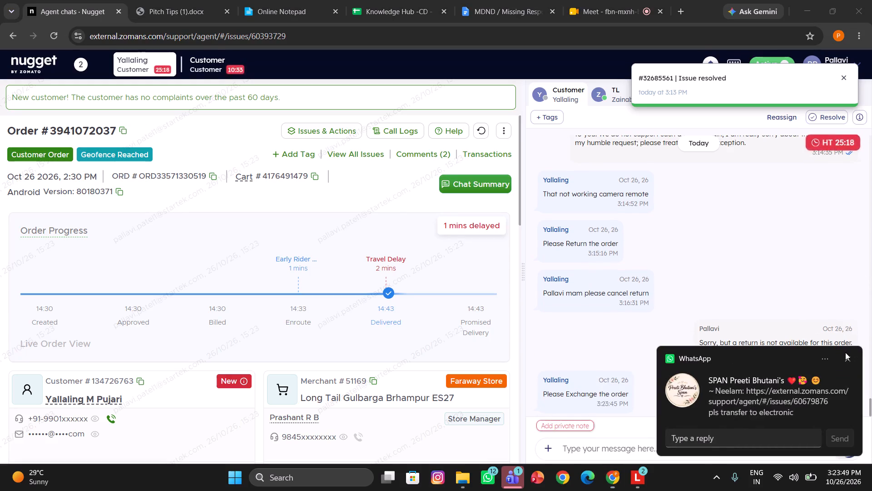
left_click(847, 76)
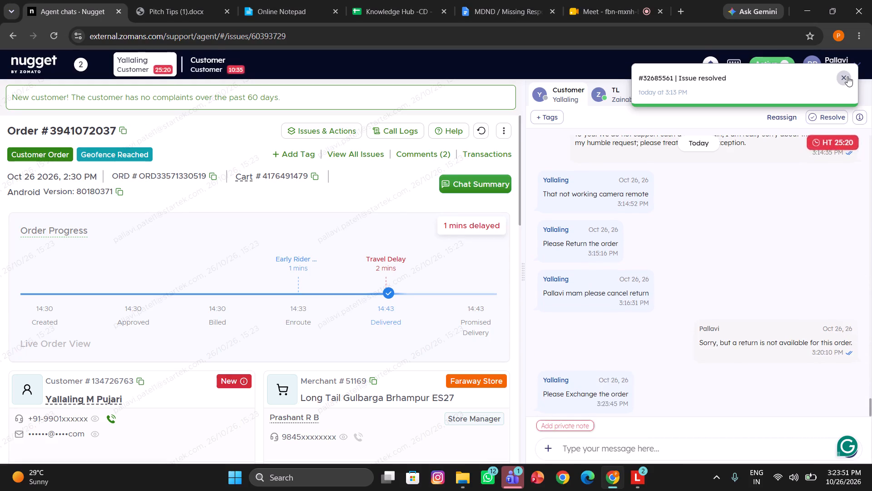
Check the agent's productivity hours for today, and return to the camera remote customer's chat.
left_click(811, 60)
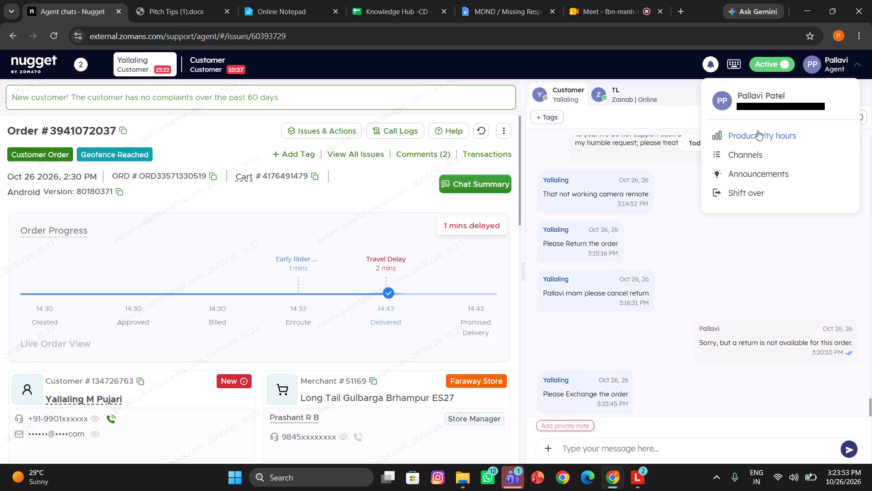
left_click(750, 135)
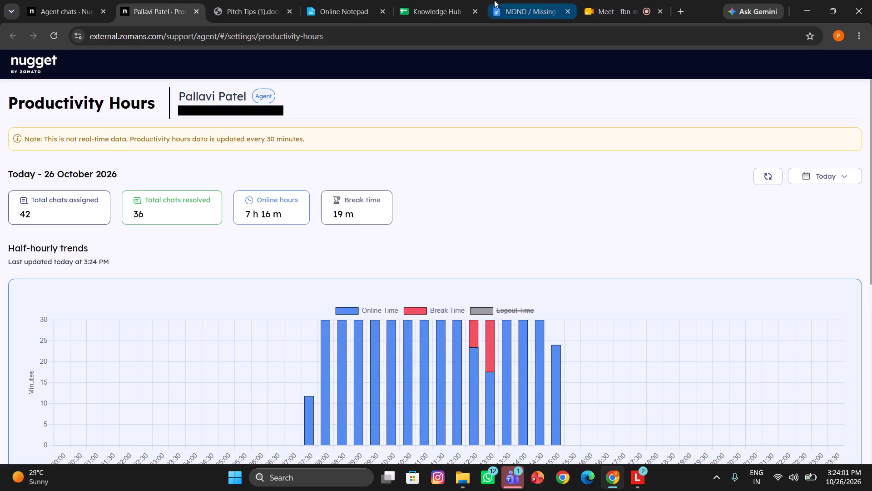
left_click(78, 1)
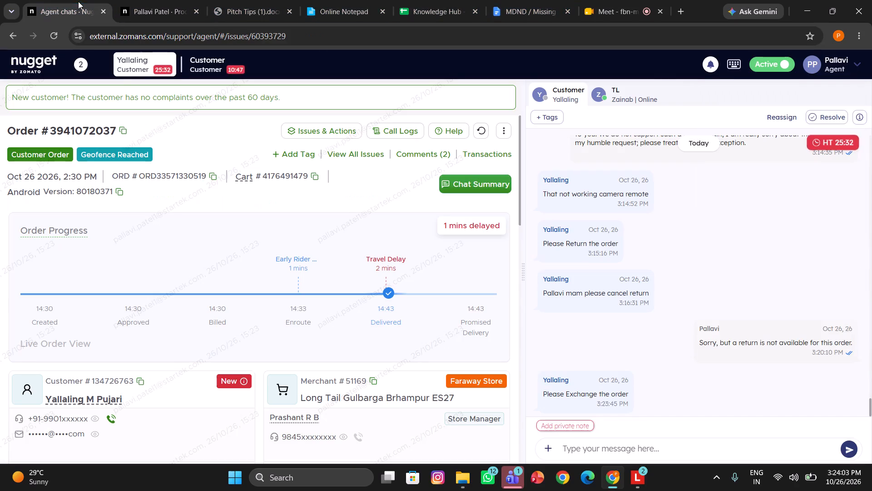
Enter "irr" as a private note for the customer's chat requesting a return or exchange.
scroll(521, 303, "down", 1)
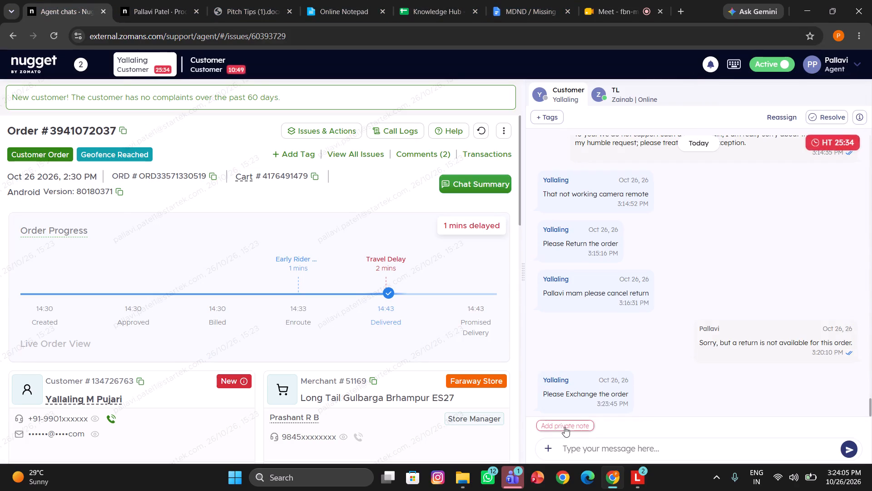
left_click(563, 426)
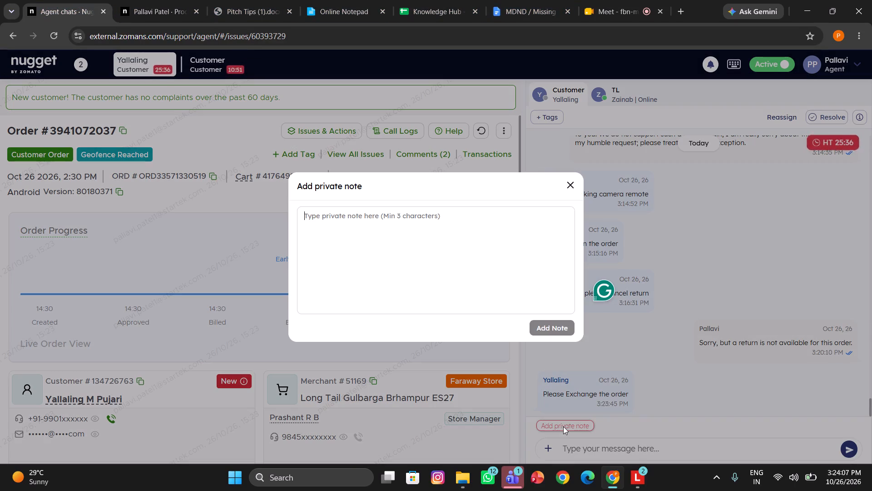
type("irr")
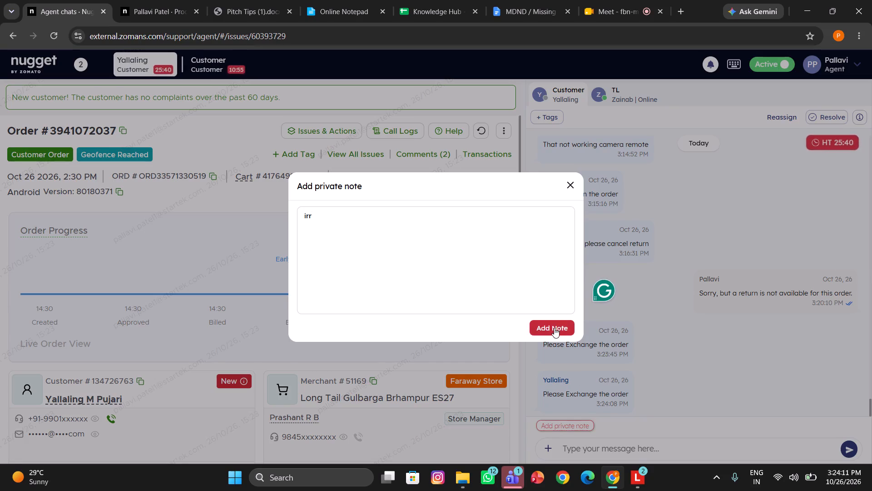
Save the drafted private note "irr" to the chat of the customer asking for an order exchange.
left_click(554, 328)
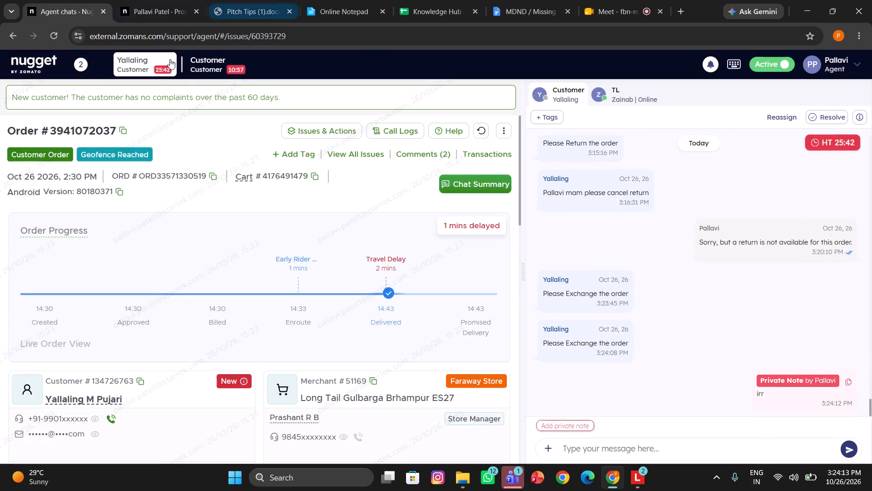
Send the message "On call with you" to the customer in the missing-order chat.
left_click(201, 67)
scroll(698, 282, "down", 1)
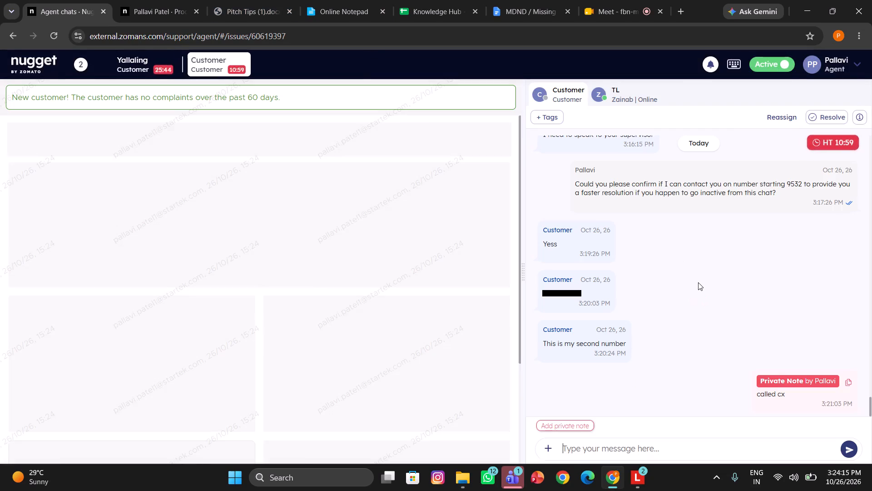
scroll(698, 282, "down", 1)
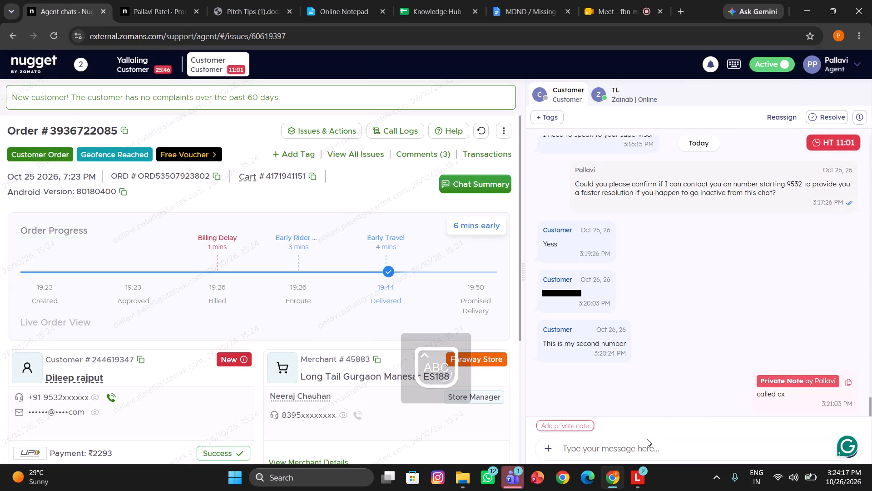
key("o")
type("n call with you")
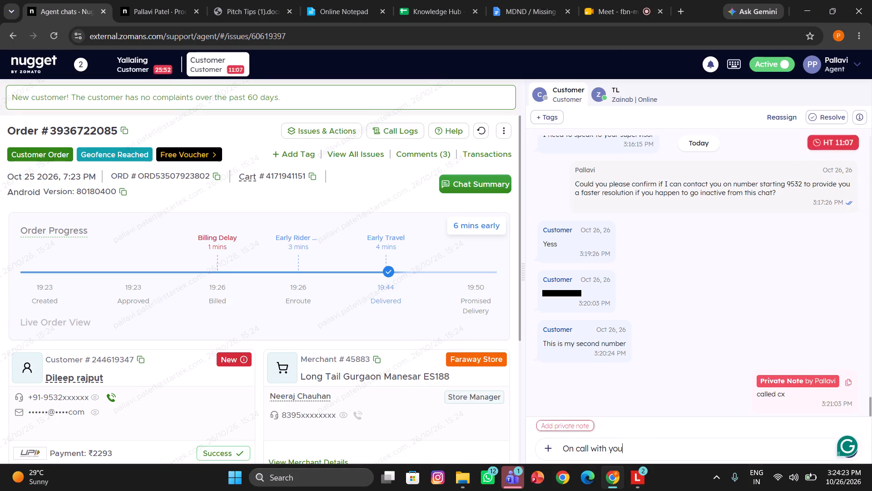
key("Return")
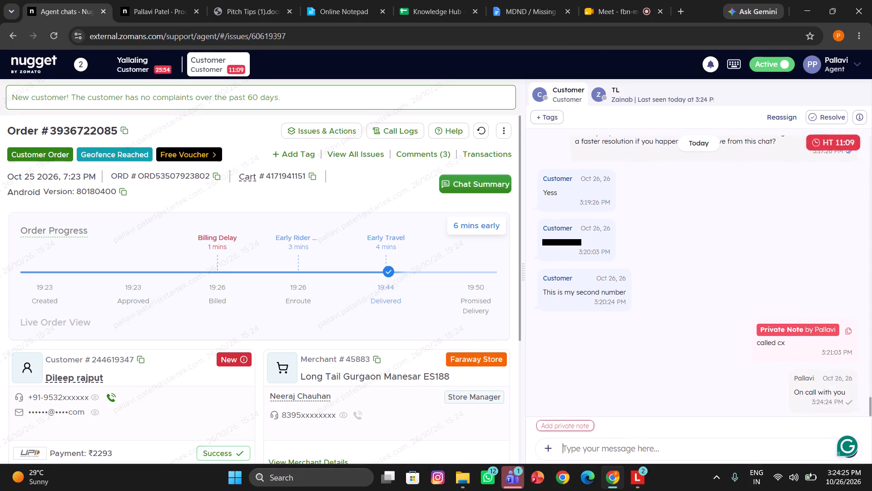
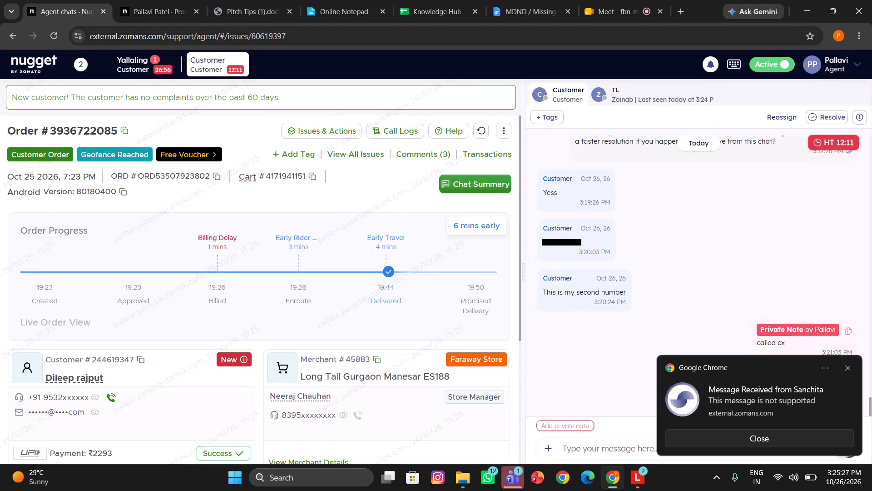
Switch to the other assigned customer chat, the one with the unread message.
left_click(140, 58)
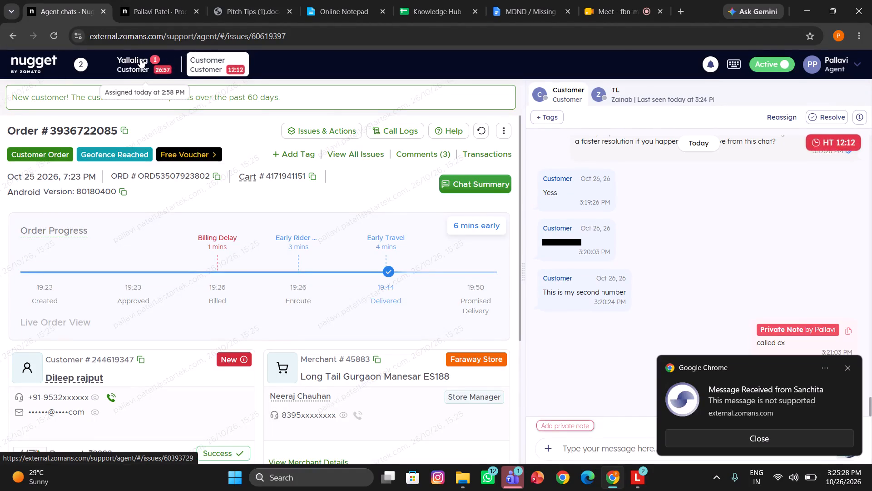
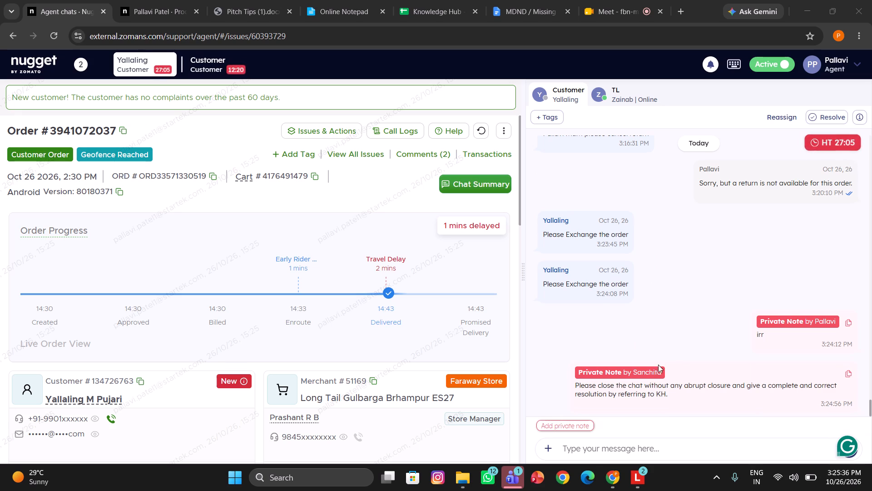
Add a private note reading "irr" to the chat of the customer requesting an order exchange.
left_click(569, 428)
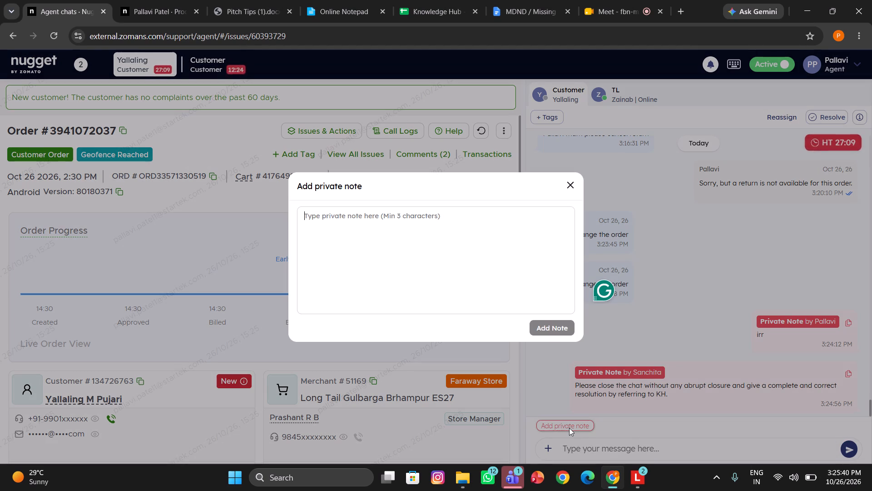
type("irr")
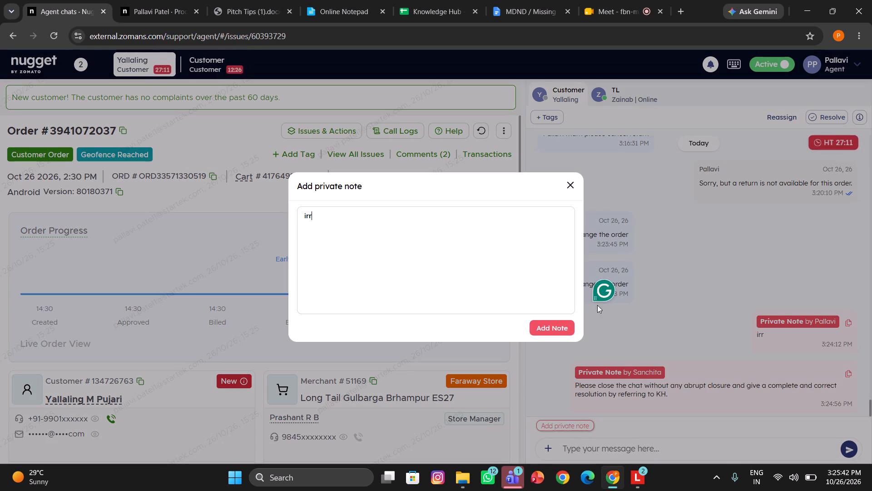
left_click(552, 329)
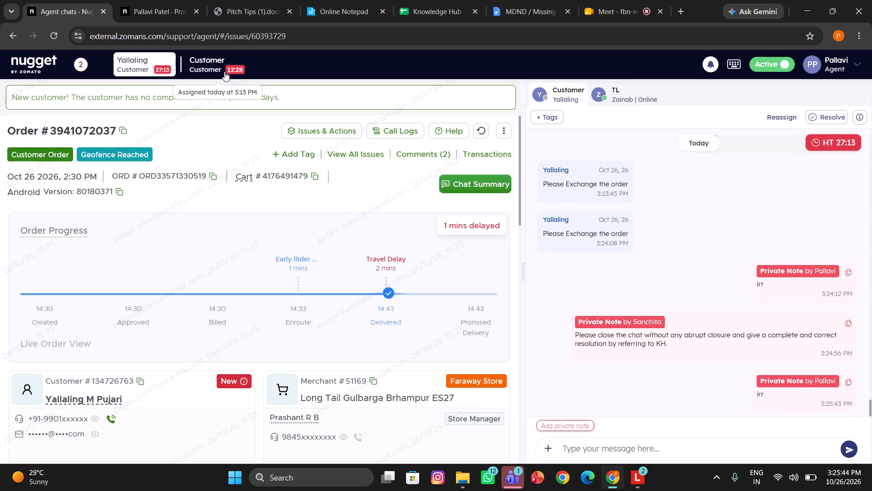
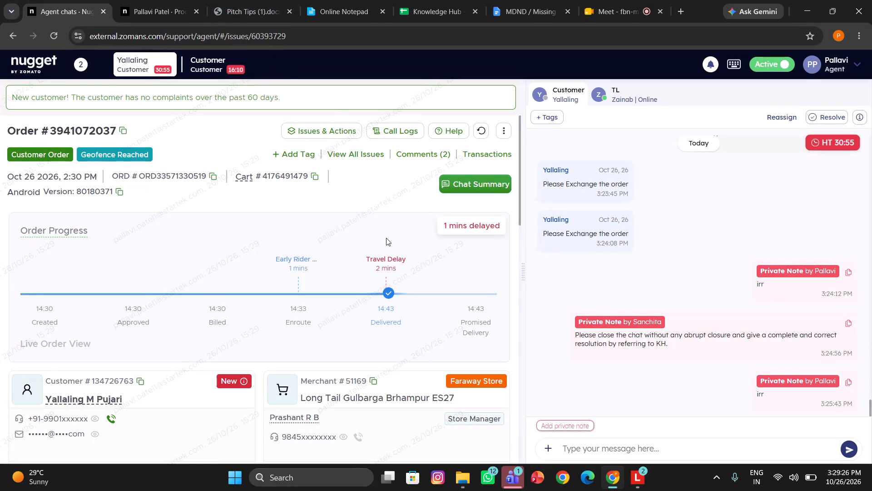
Add another private note reading "irr" to the chat of the customer requesting an order exchange.
left_click(560, 420)
type("irr")
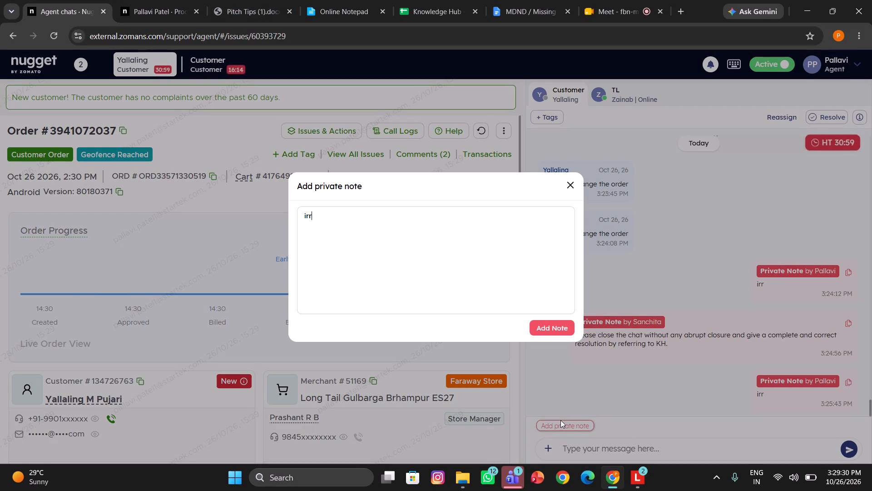
left_click(545, 329)
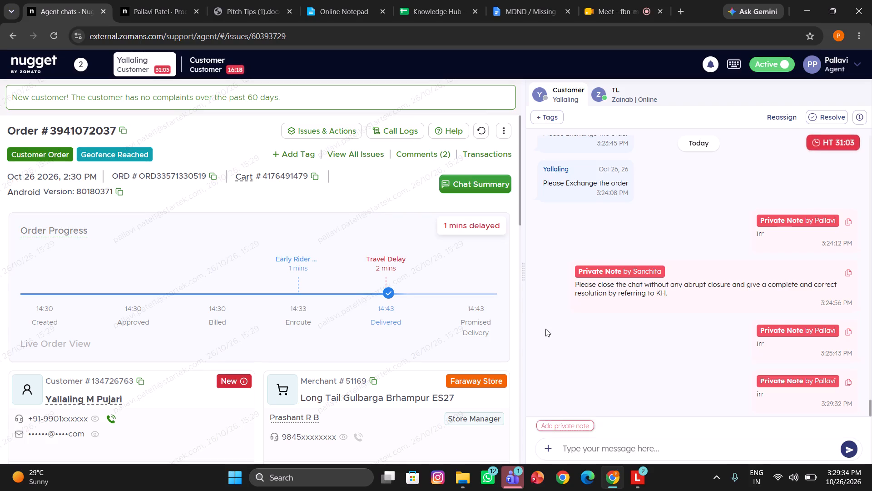
Switch to the missing-order customer's chat and check its most recent messages.
left_click(196, 62)
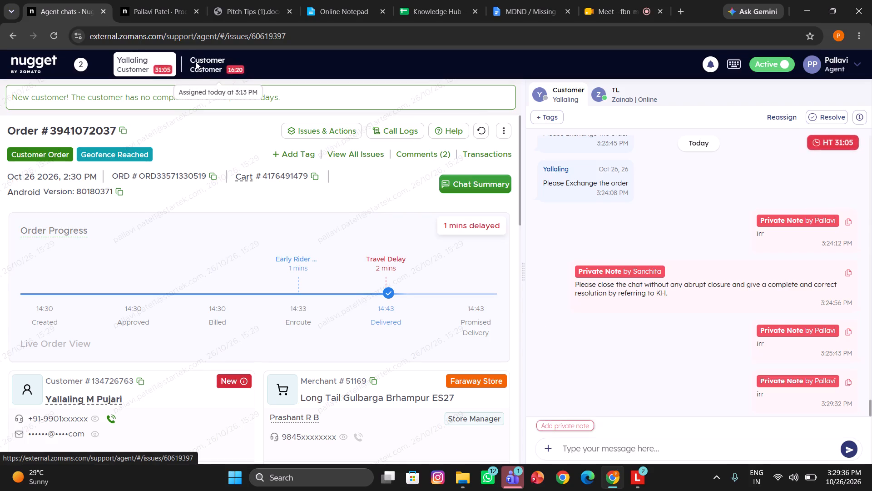
scroll(704, 311, "down", 3)
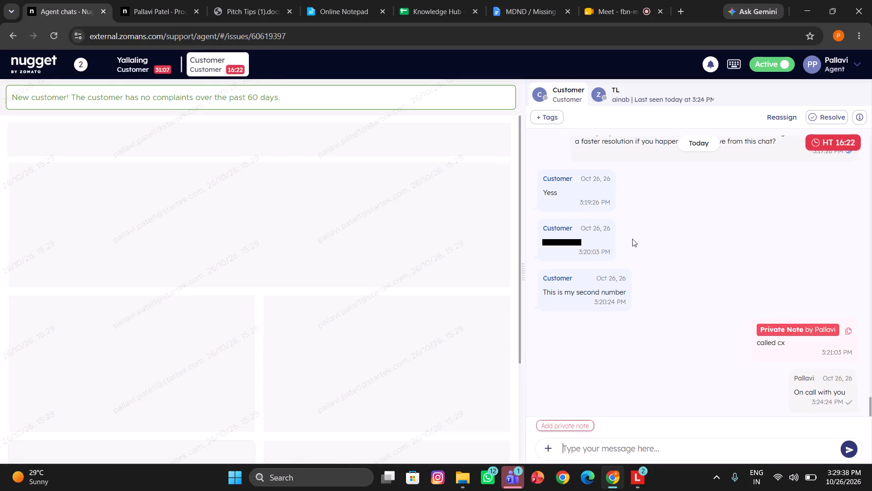
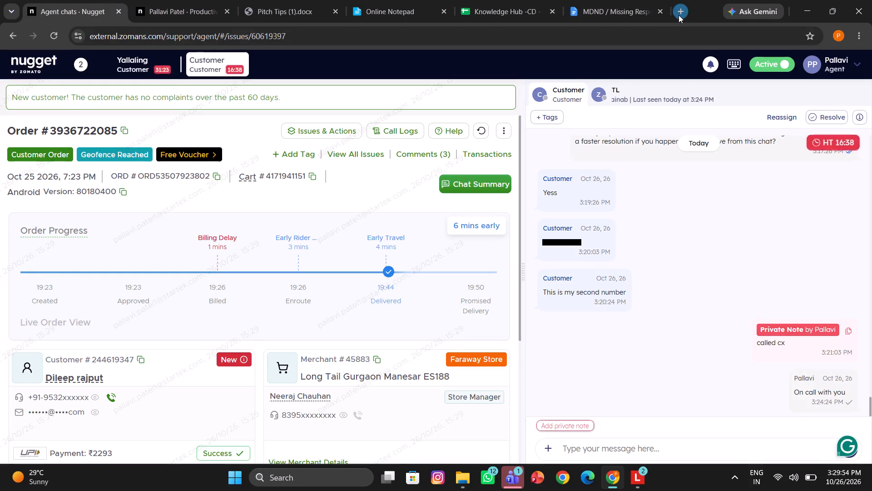
Open the copied Google Meet meeting link in a new browser tab.
key("ctrl+v")
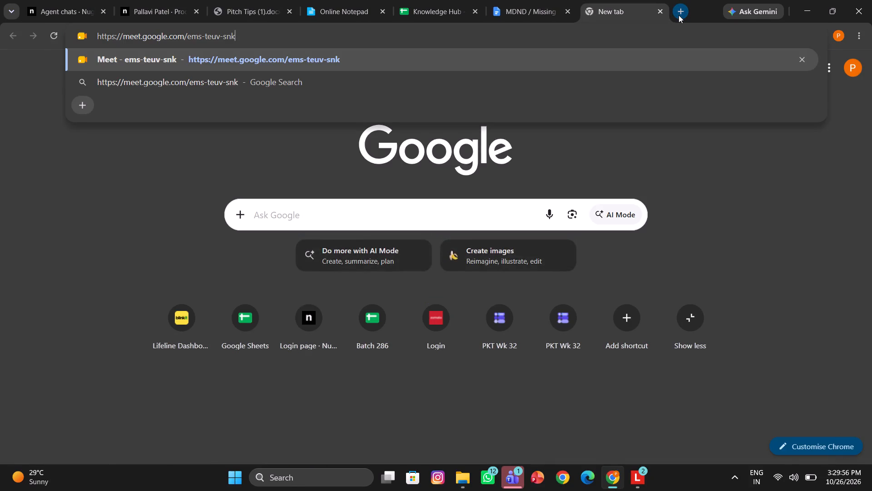
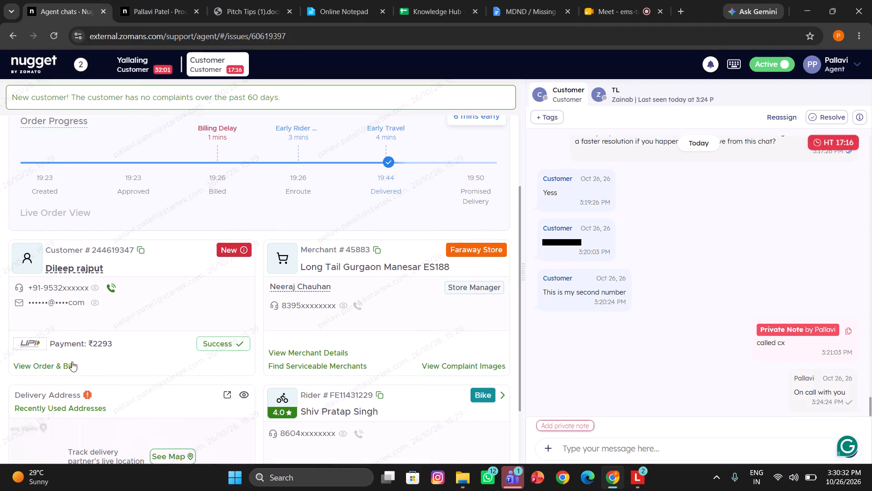
left_click(67, 363)
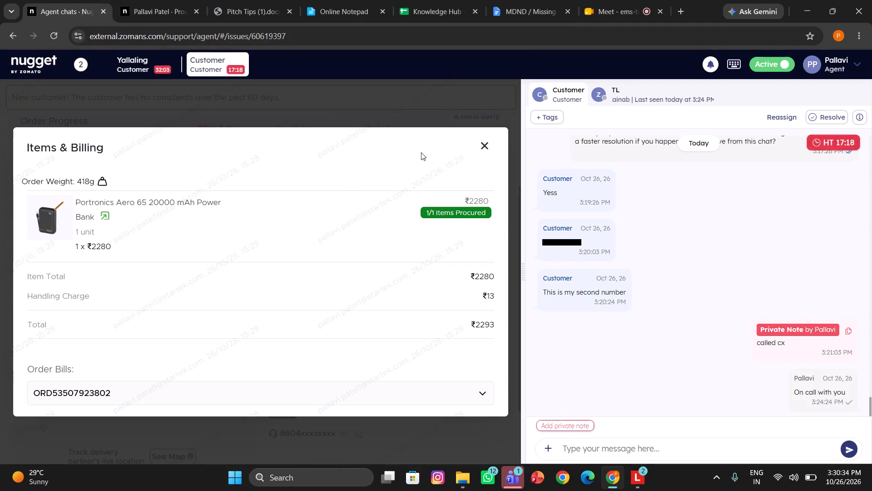
left_click(479, 146)
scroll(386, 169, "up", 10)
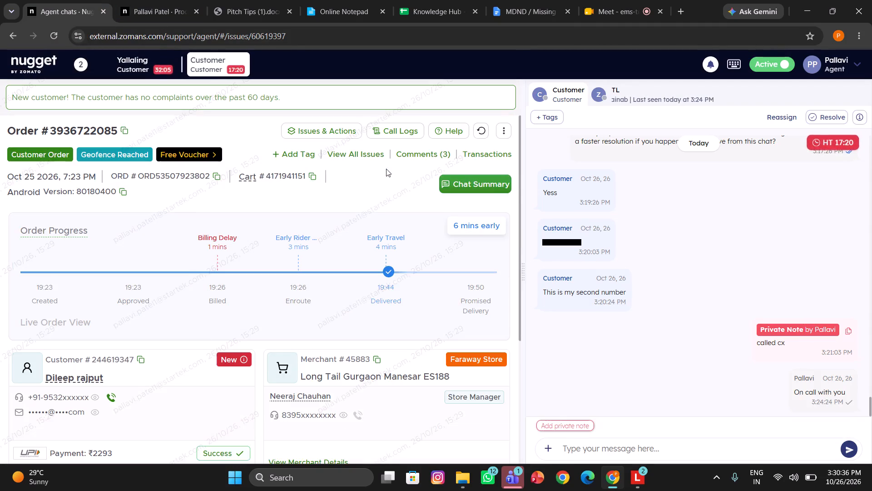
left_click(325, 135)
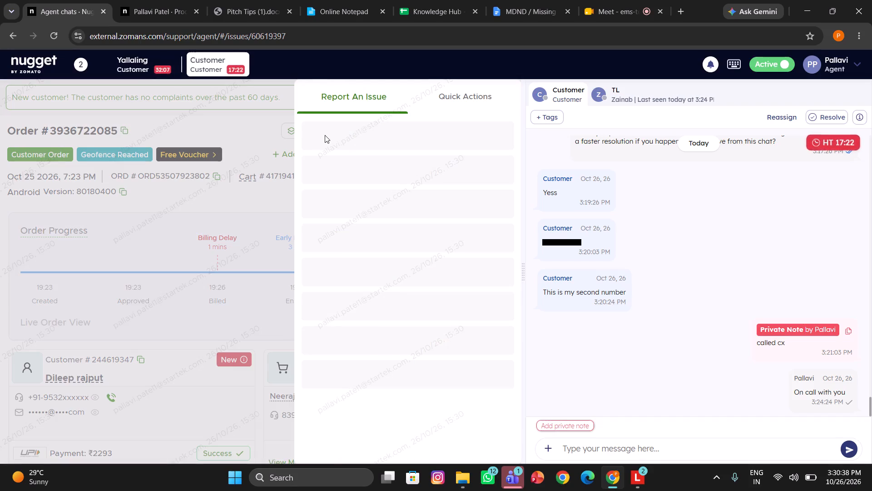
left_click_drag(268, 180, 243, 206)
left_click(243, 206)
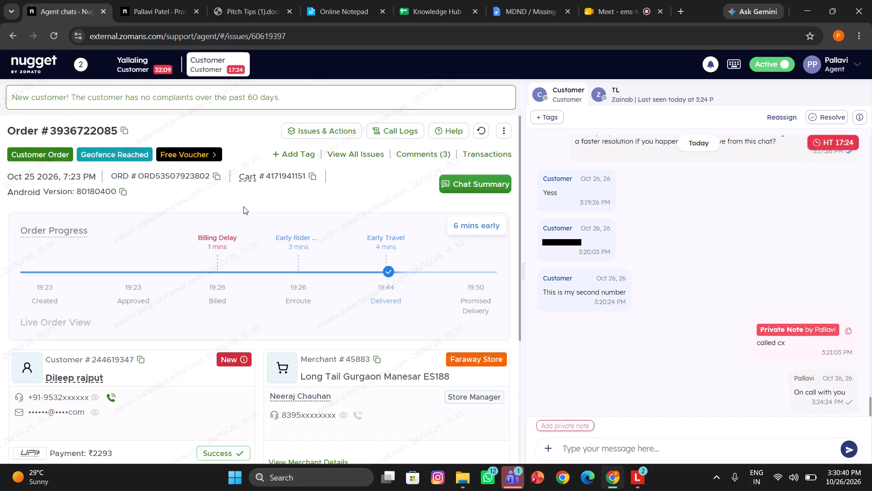
left_click(407, 130)
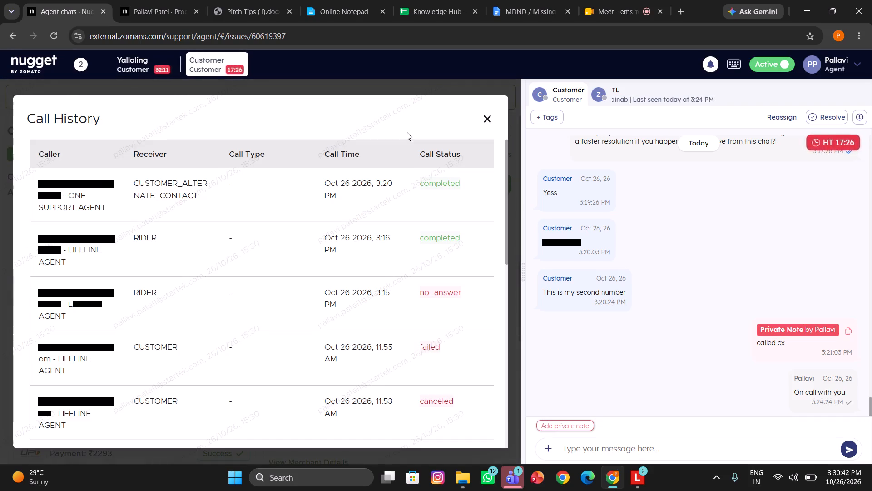
scroll(401, 316, "down", 7)
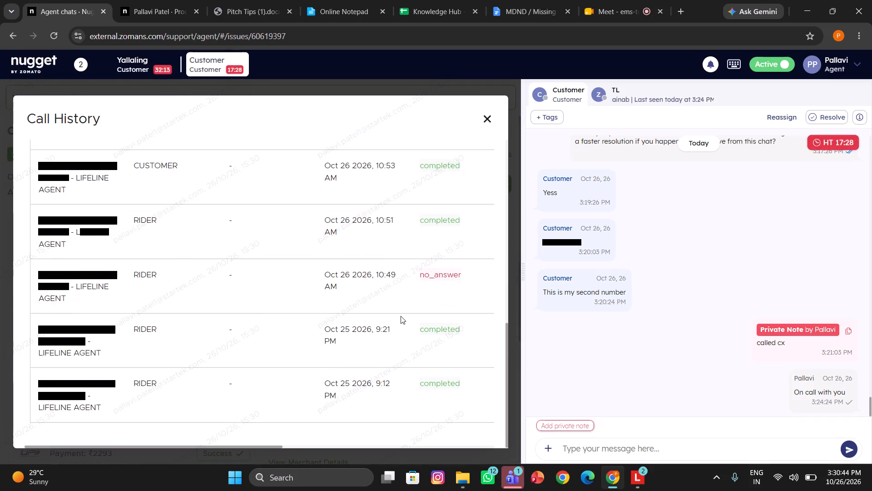
scroll(402, 340, "up", 7)
left_click(488, 122)
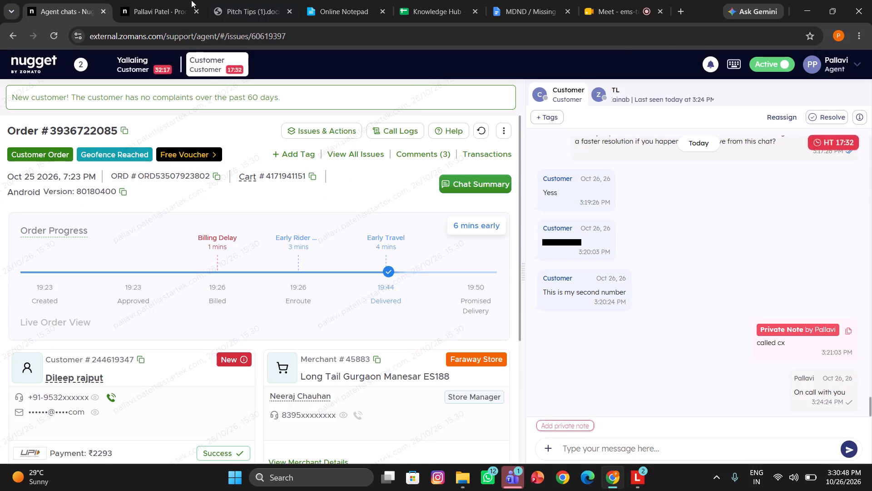
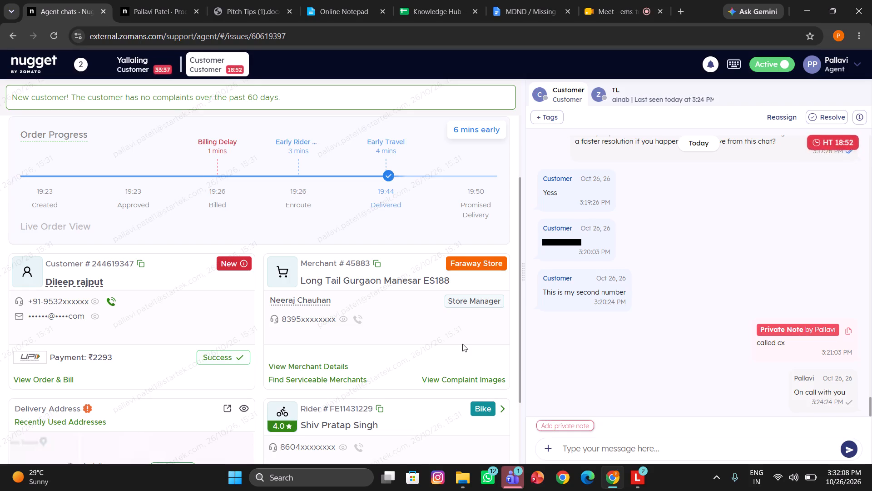
Add the private note "called sm" to the missing-order customer's chat.
left_click(569, 424)
type("called sm")
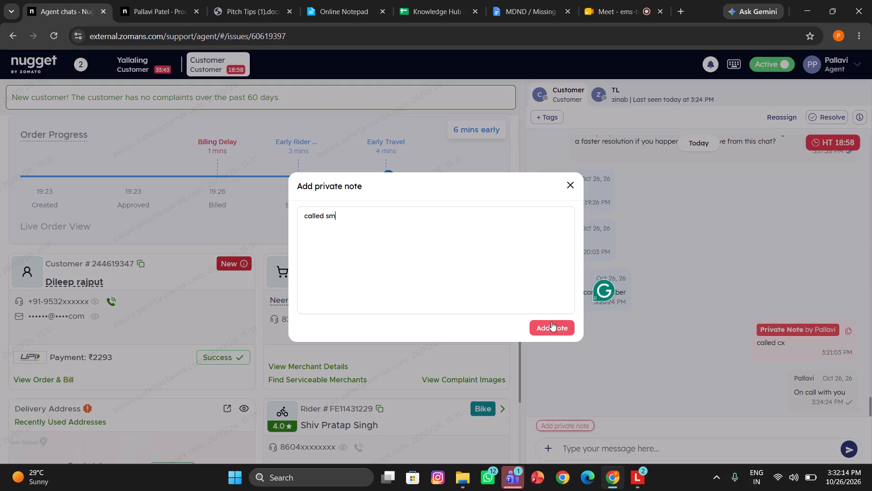
left_click(551, 321)
scroll(616, 306, "down", 1)
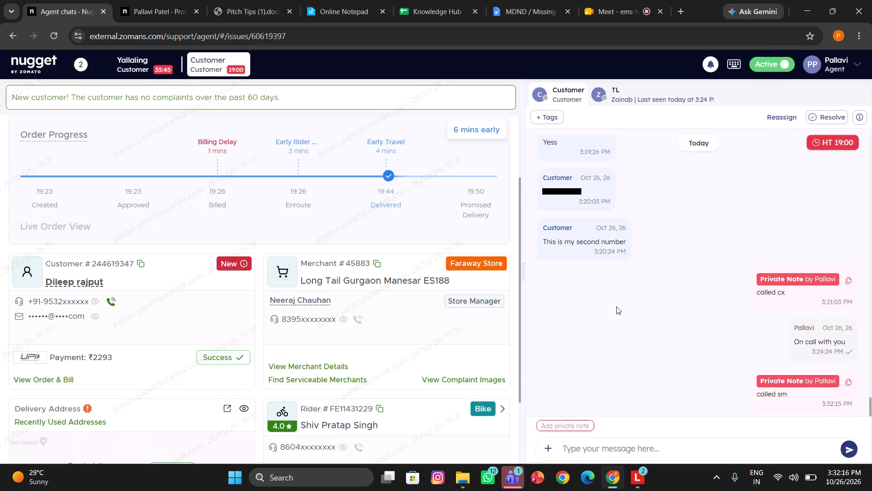
scroll(438, 318, "down", 1)
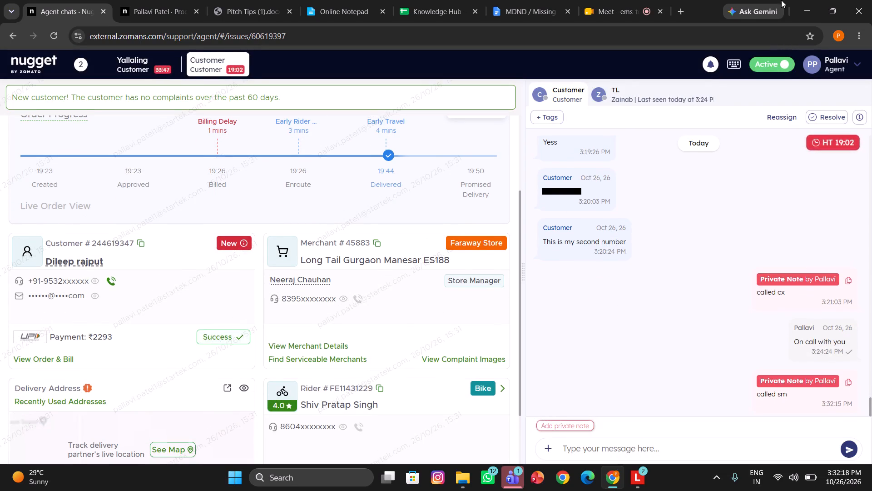
Check the agent's productivity hours for today, and return to the agent chats.
left_click(808, 60)
left_click(753, 134)
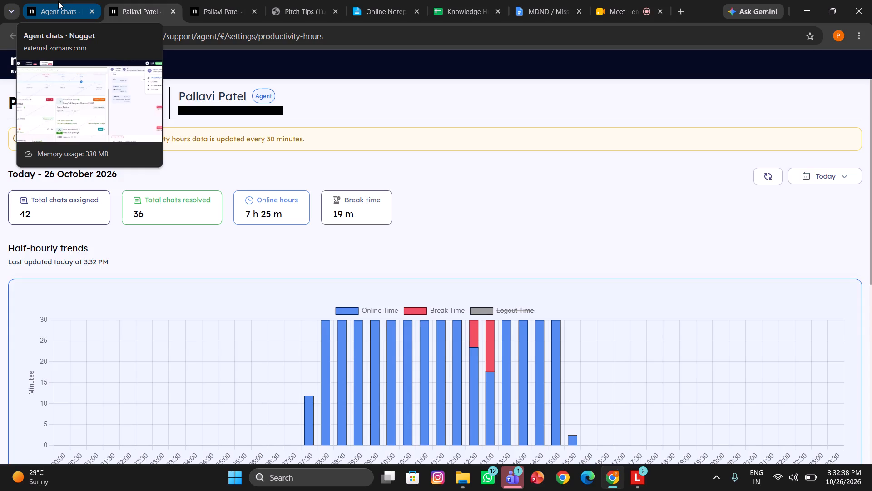
left_click(58, 1)
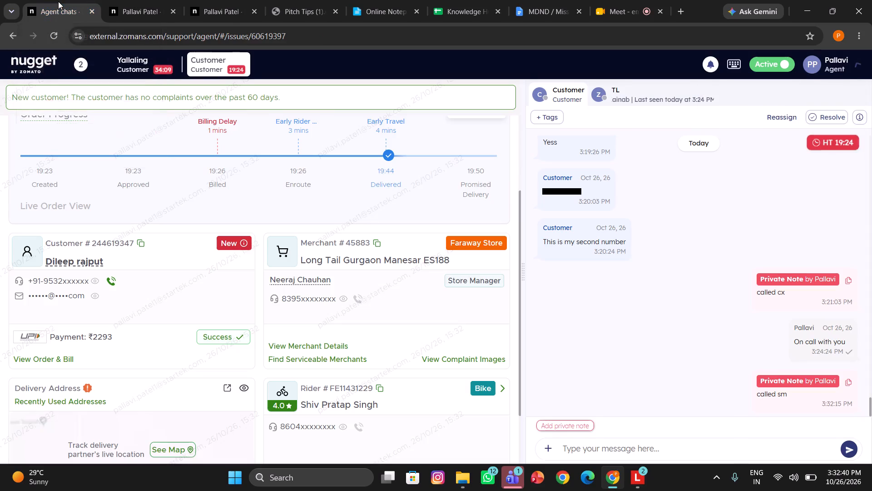
Call the store manager of Long Tail Gurgaon Manesar ES188 about the missing order.
scroll(638, 309, "down", 1)
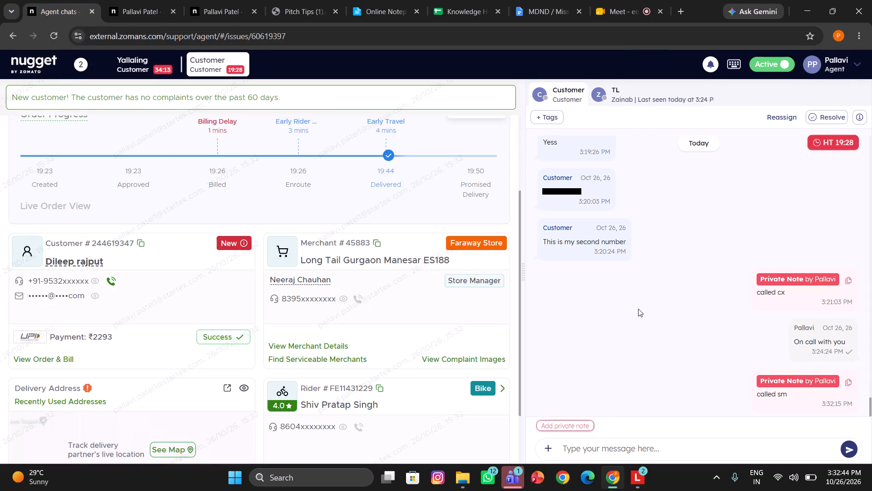
scroll(638, 309, "down", 1)
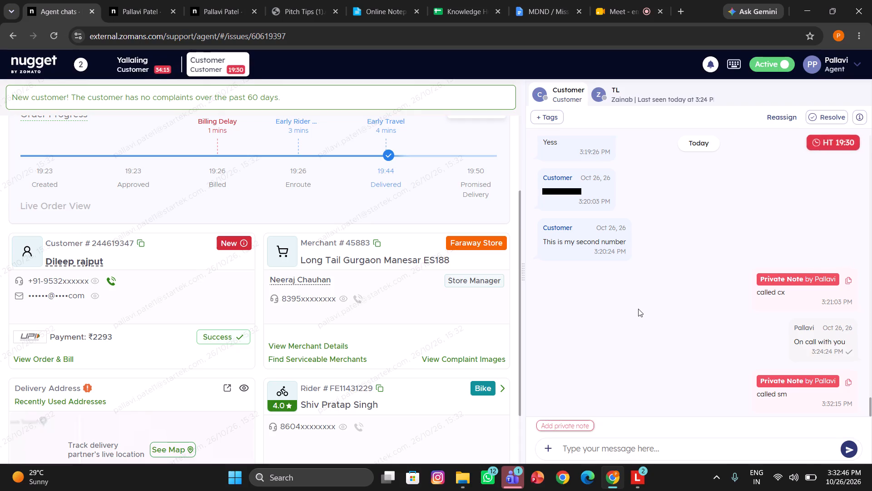
scroll(638, 309, "down", 1)
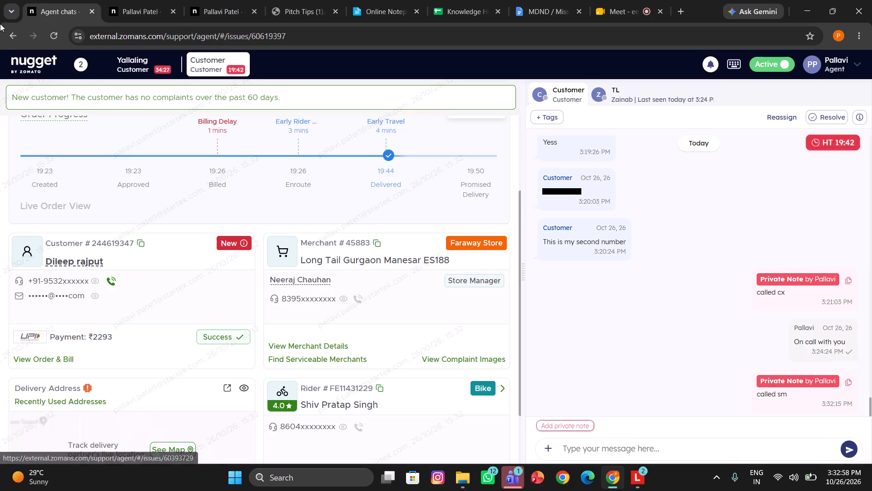
left_click(356, 293)
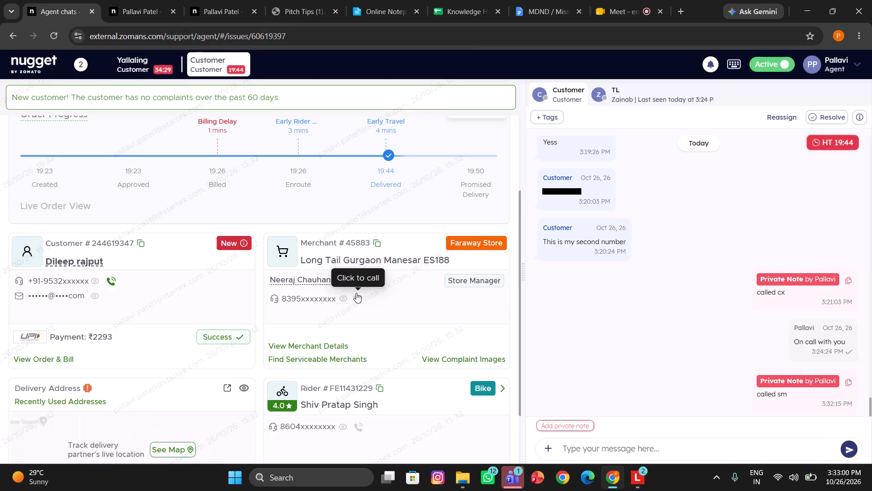
left_click(474, 341)
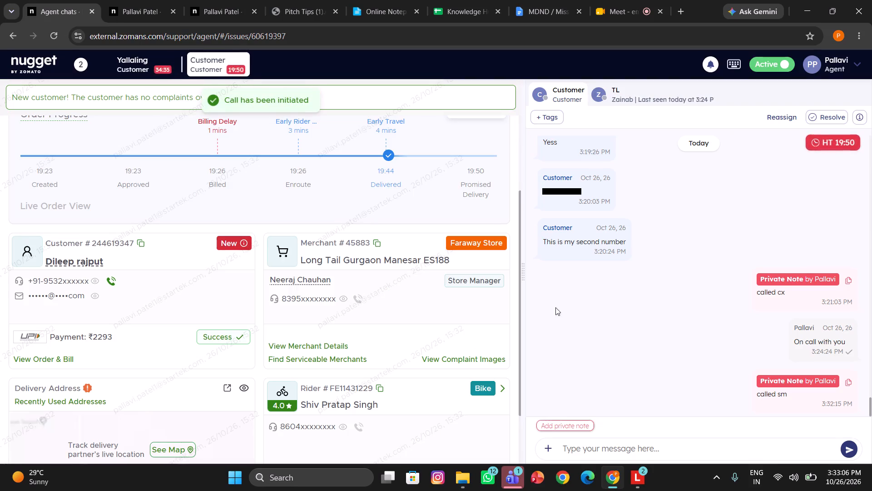
Read back through the missing-order customer's chat history to the start of today's session.
scroll(703, 271, "up", 9)
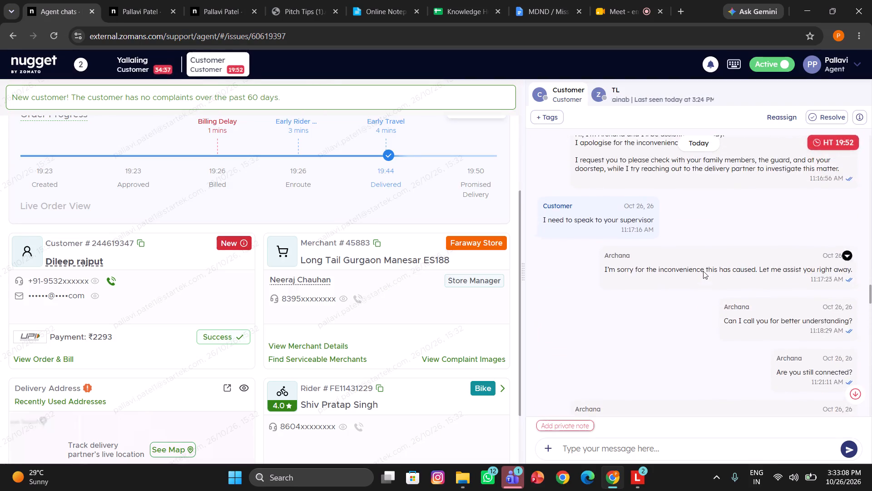
scroll(703, 271, "up", 7)
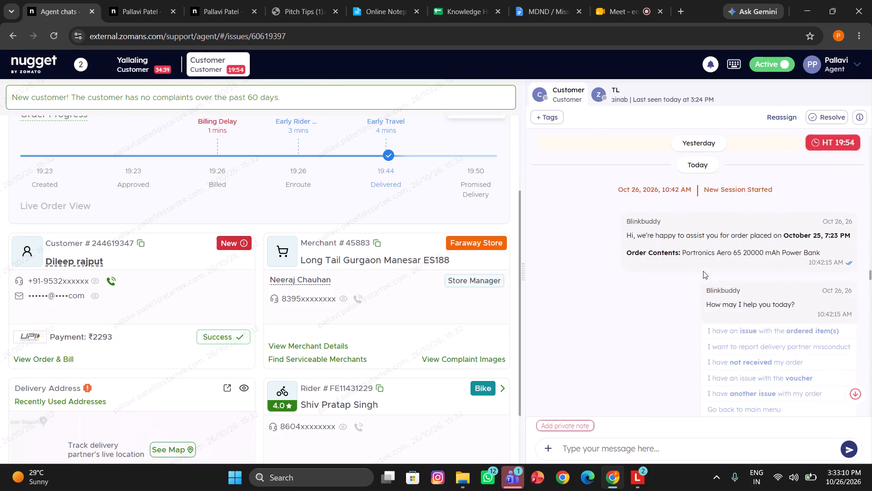
scroll(703, 271, "up", 2)
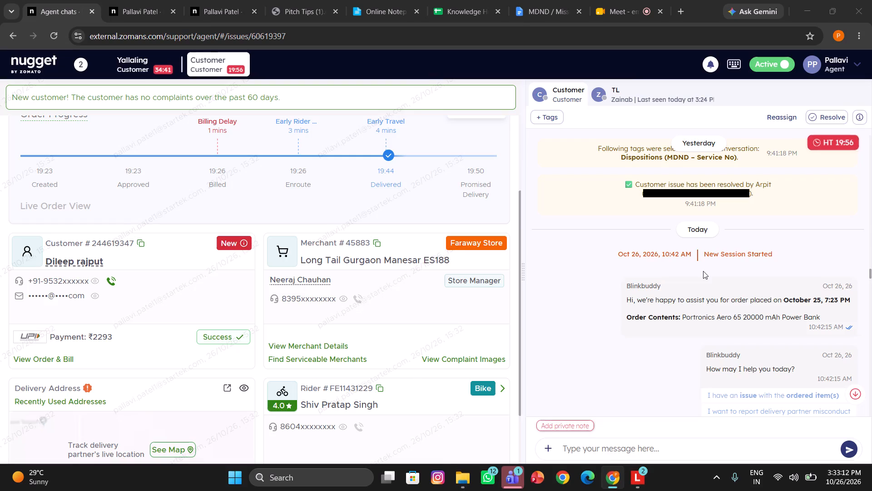
scroll(703, 271, "up", 5)
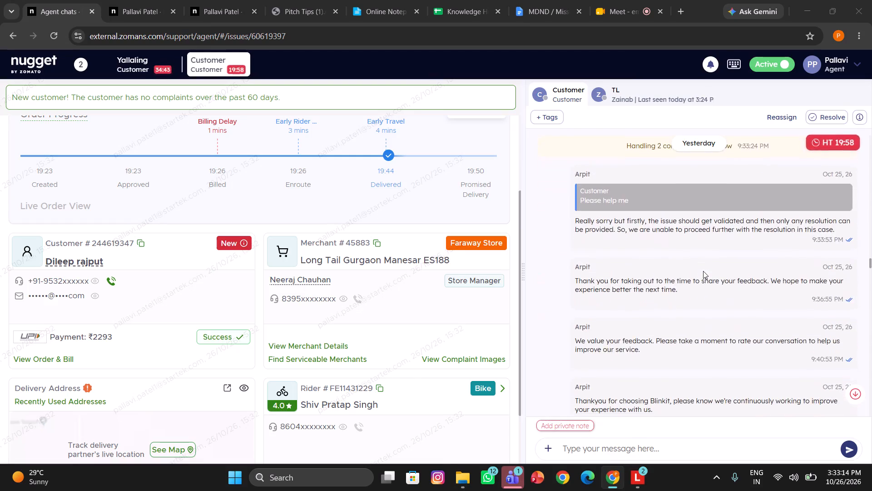
scroll(703, 271, "up", 1)
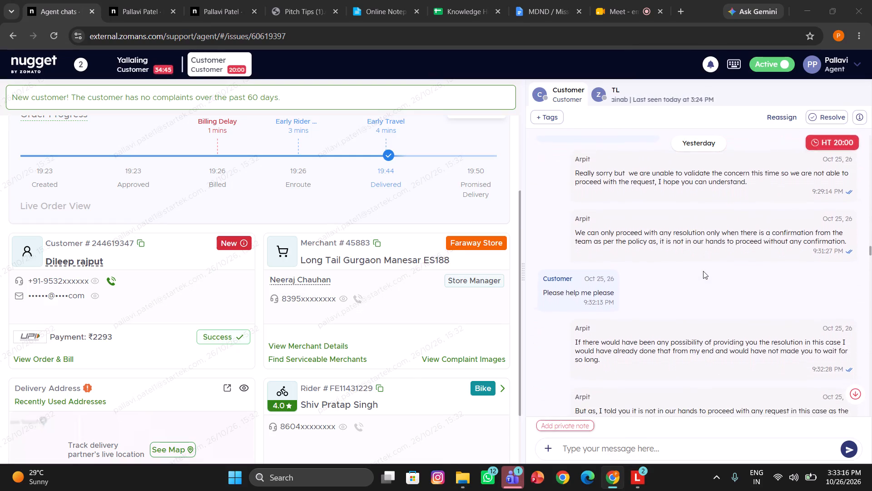
scroll(703, 271, "up", 3)
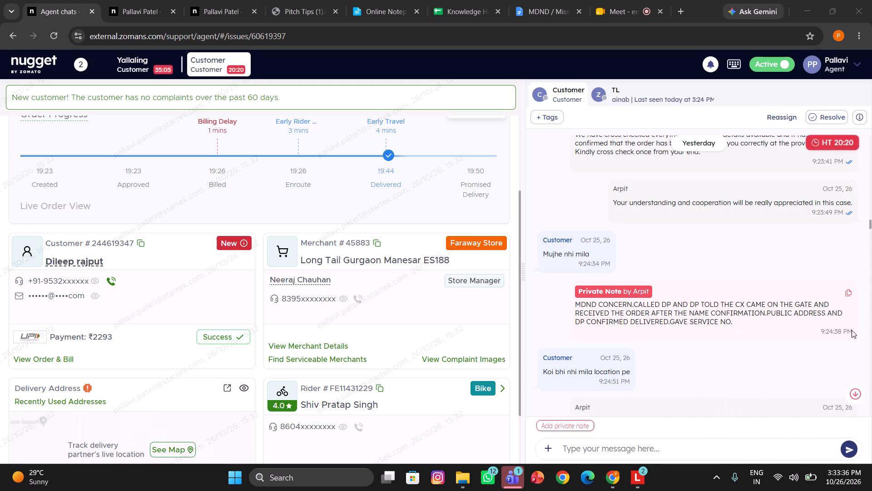
scroll(777, 337, "down", 2)
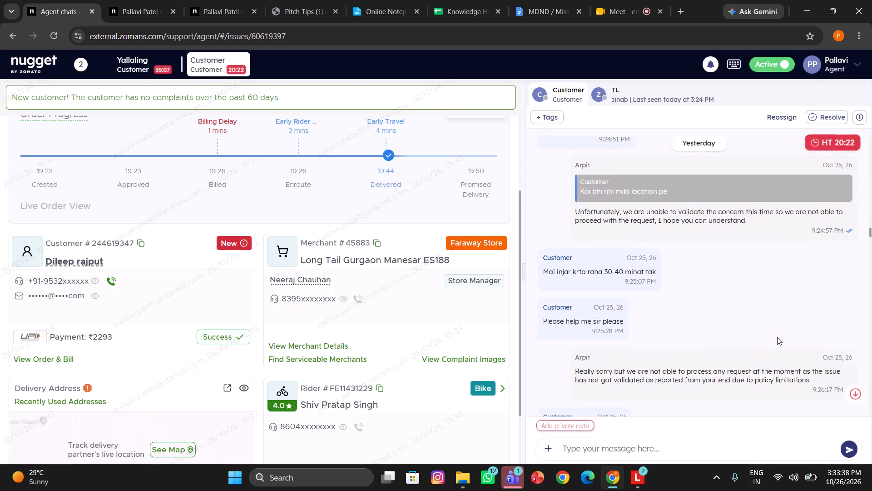
scroll(777, 337, "down", 8)
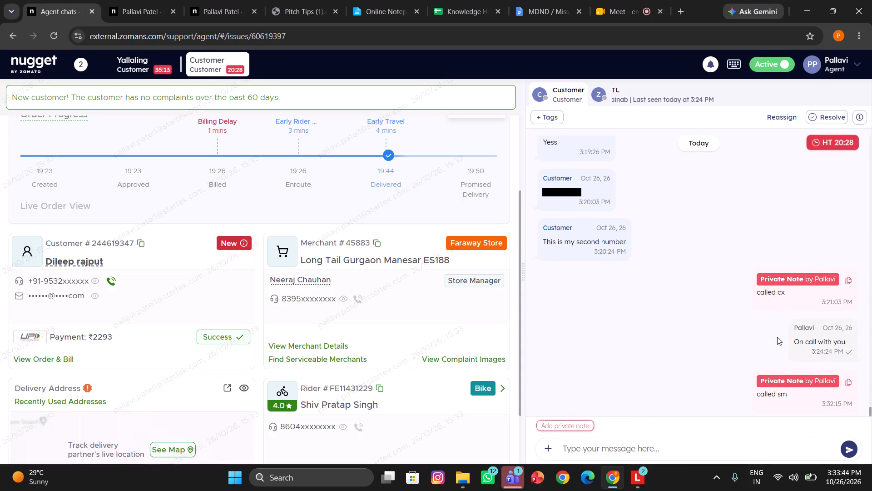
Switch to the chat of the customer requesting an exchange for the camera remote.
left_click(136, 62)
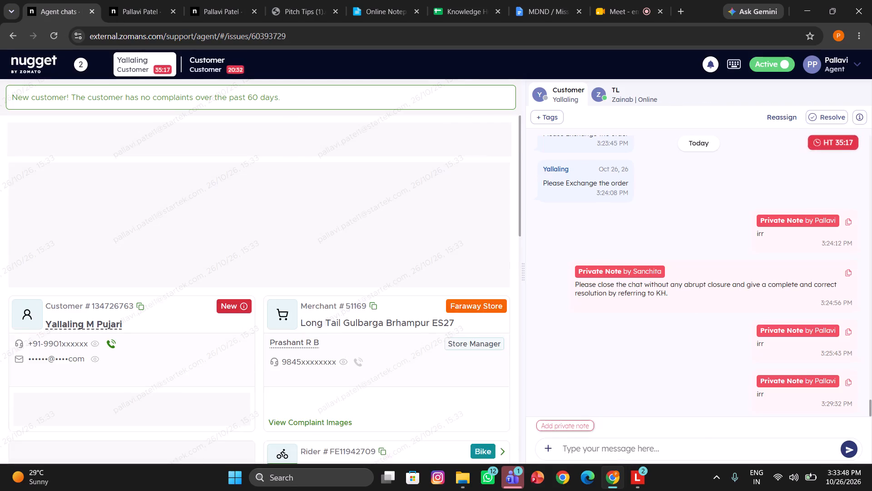
scroll(651, 356, "up", 1)
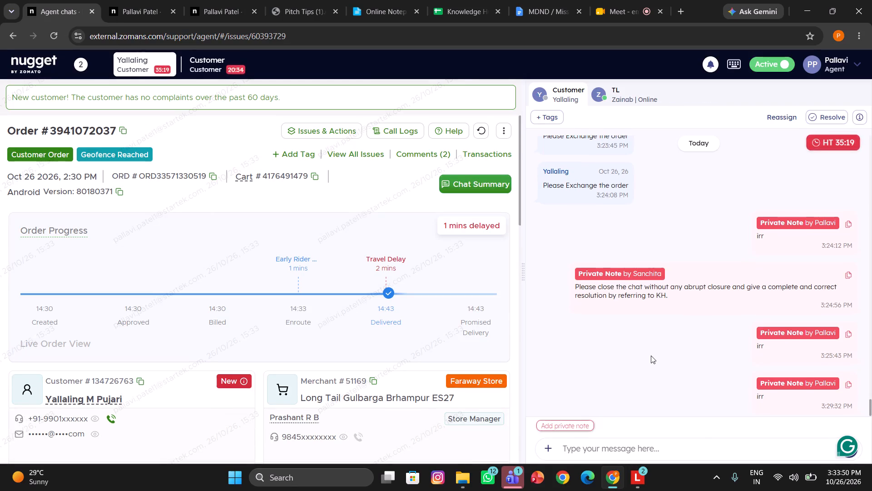
scroll(651, 356, "up", 3)
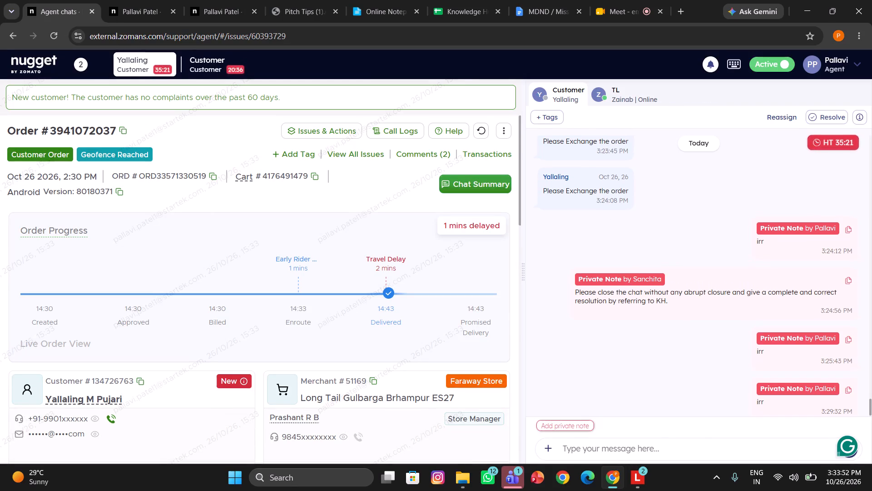
left_click(584, 448)
key("slash")
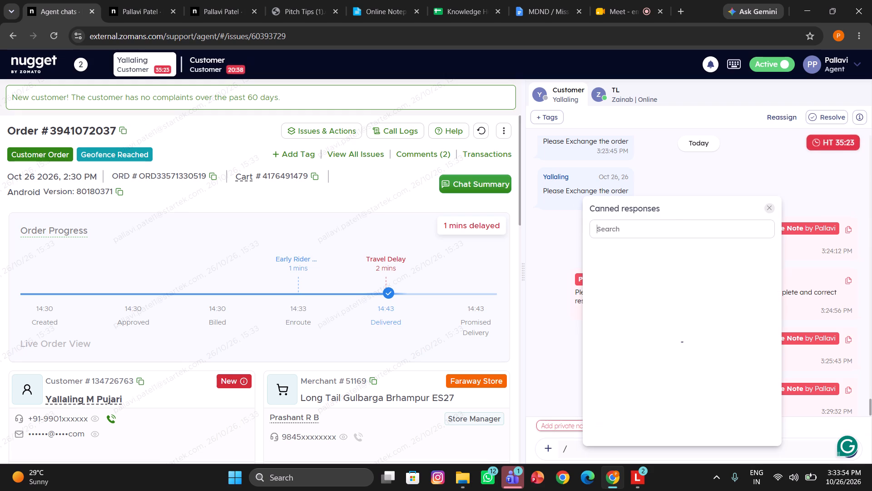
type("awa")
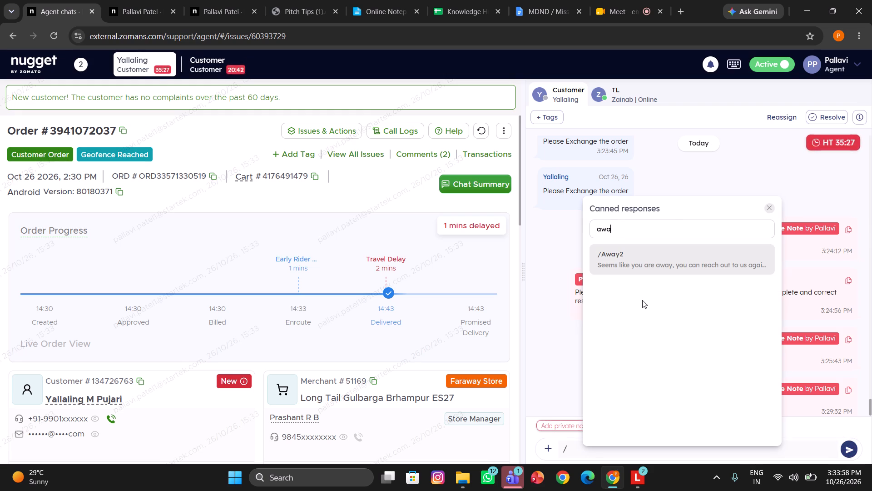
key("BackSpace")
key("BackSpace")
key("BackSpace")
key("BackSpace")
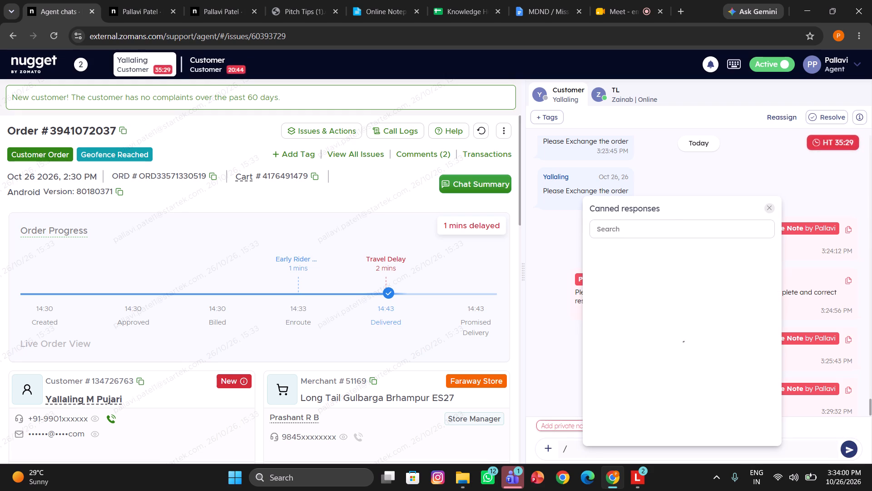
Find the canned response "/Rate us/Service no" with the search "/ra" and send it to the exchange-request customer.
type("/ra")
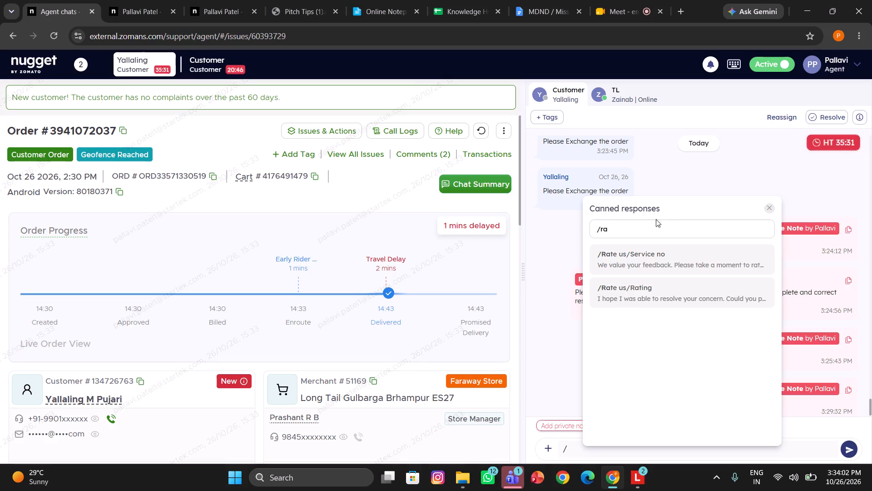
left_click(629, 255)
key("Return")
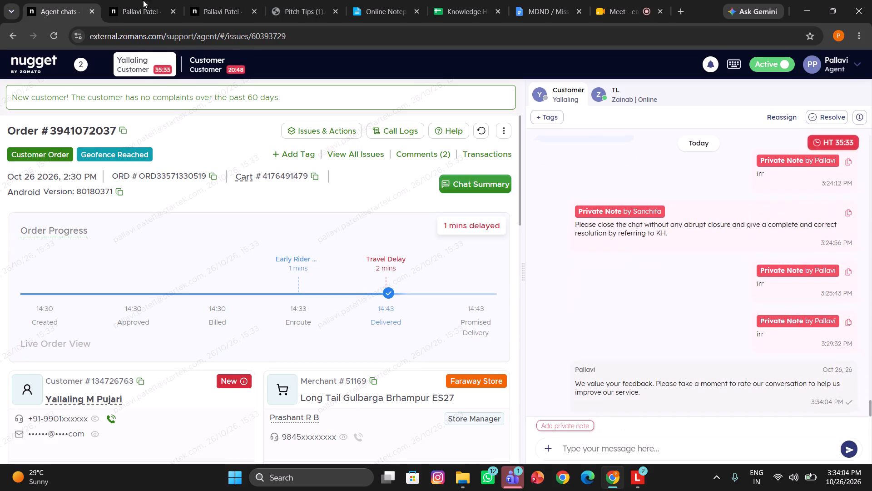
Send the missing-order customer the Service No reply from the MDND / Missing Response Sheet about carefully checking all details, including the delivery confirmation.
left_click(204, 71)
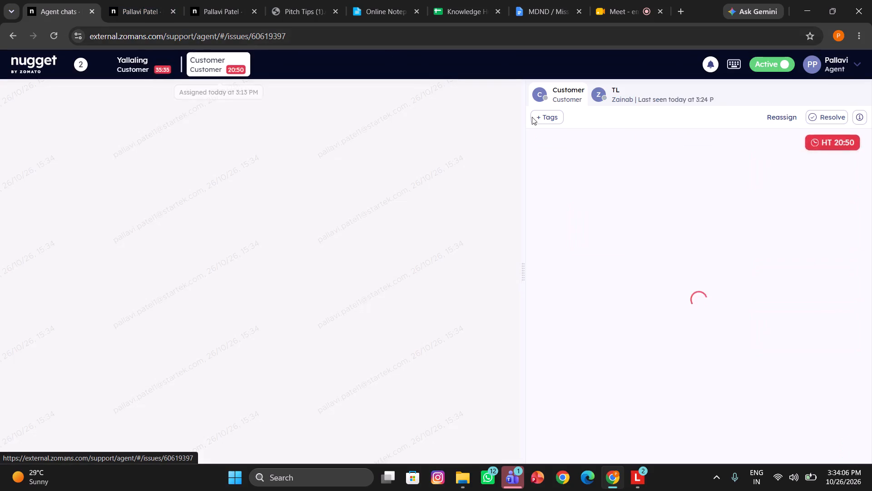
scroll(630, 248, "down", 3)
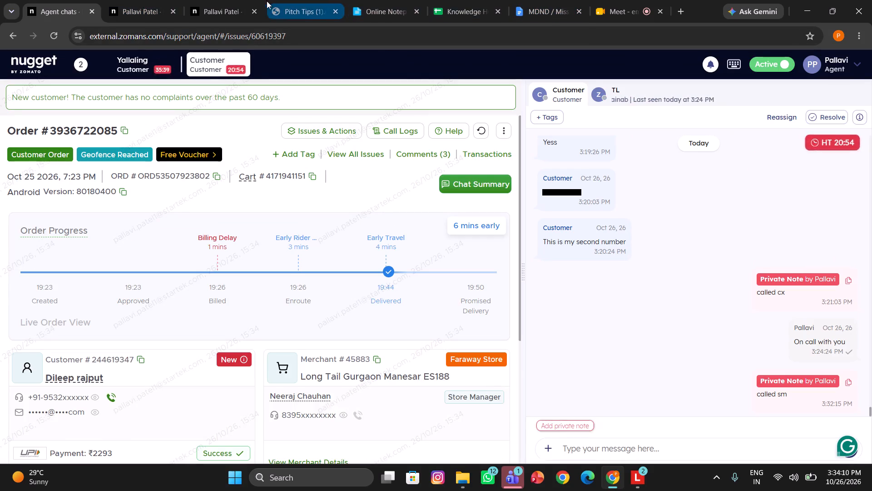
left_click(282, 4)
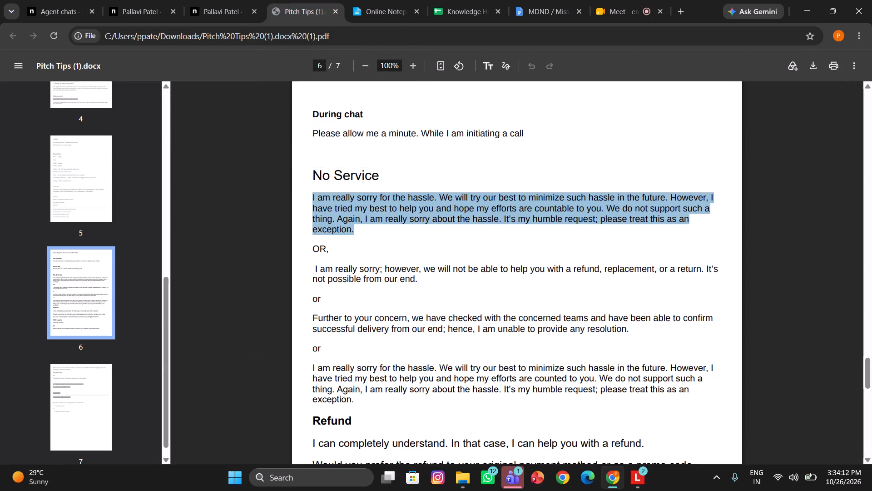
left_click(384, 5)
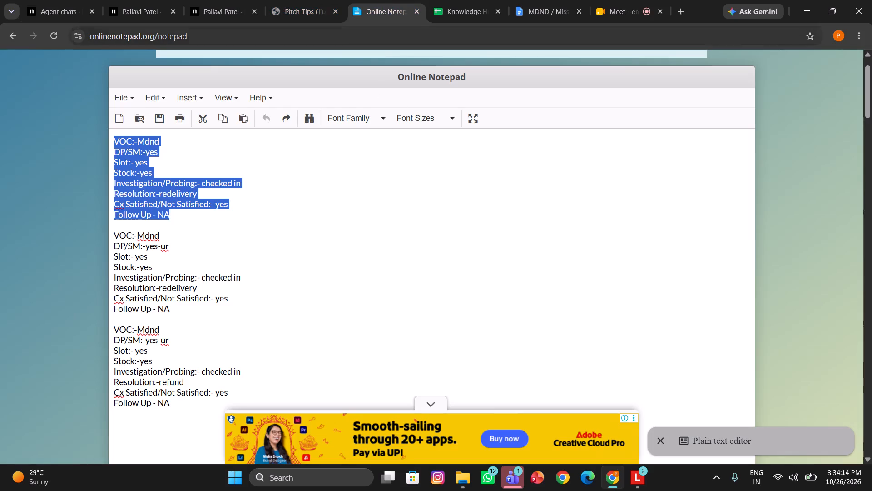
left_click(523, 5)
scroll(338, 164, "up", 2)
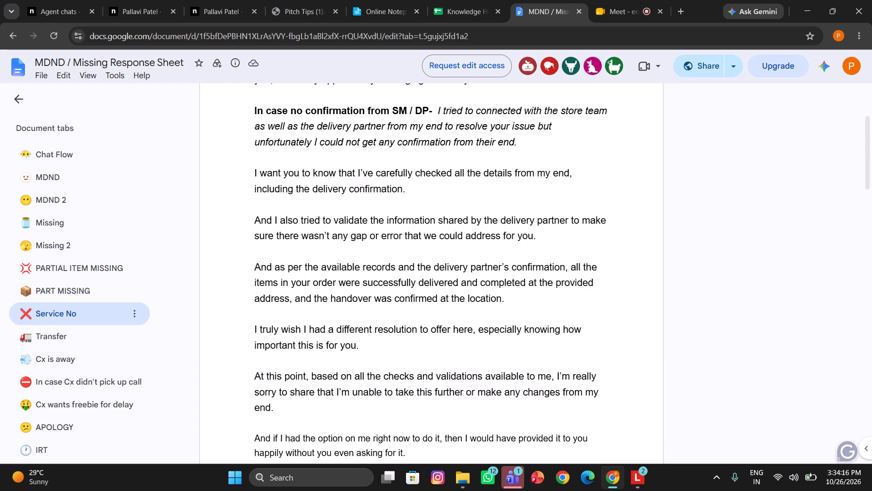
scroll(338, 164, "up", 2)
left_click_drag(253, 199, 359, 207)
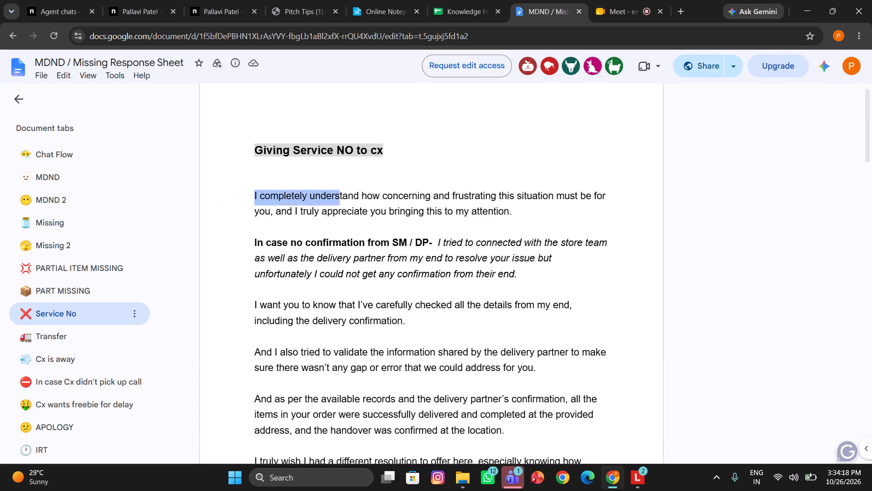
left_click_drag(359, 207, 287, 300)
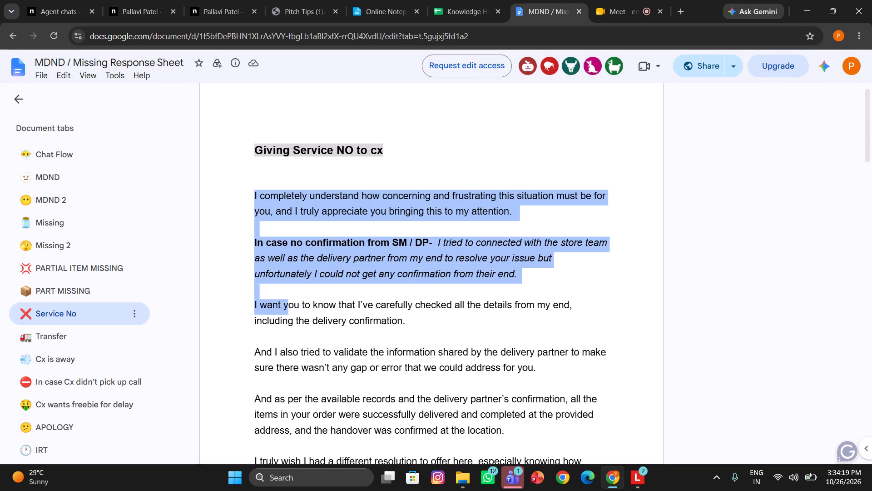
left_click_drag(253, 306, 412, 322)
left_click_drag(412, 322, 240, 303)
key("ctrl+c")
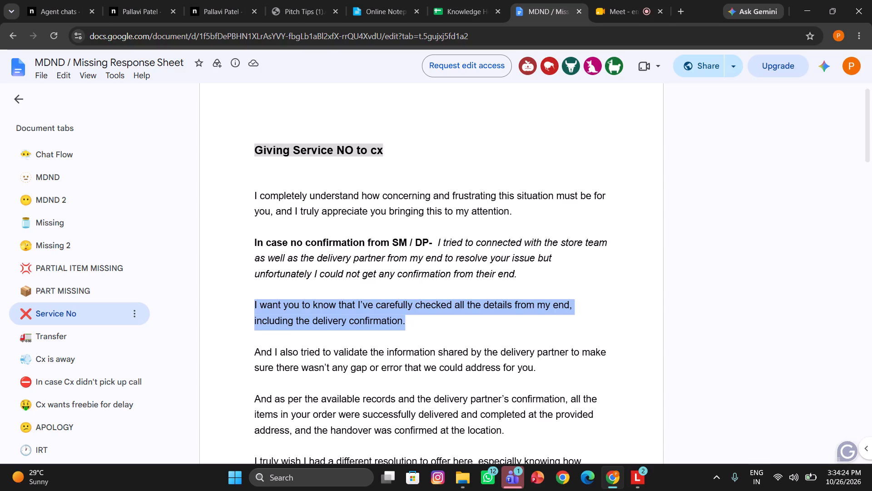
left_click(38, 0)
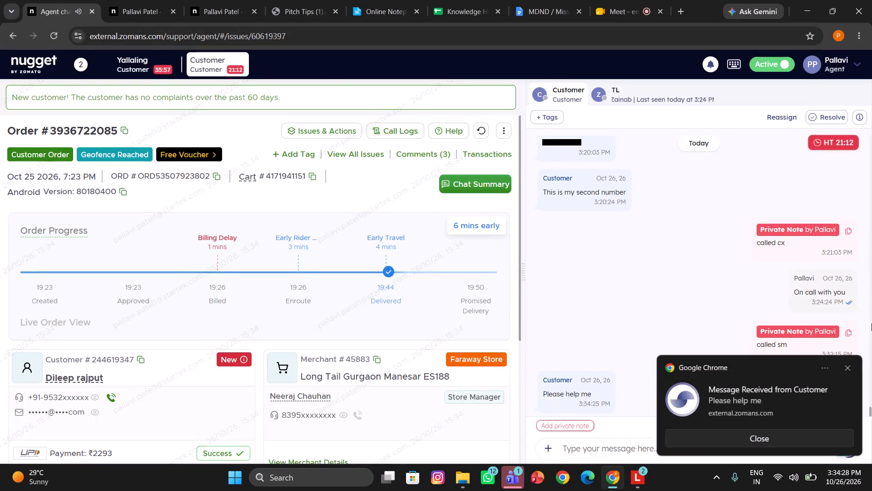
scroll(639, 234, "down", 2)
key("ctrl+v")
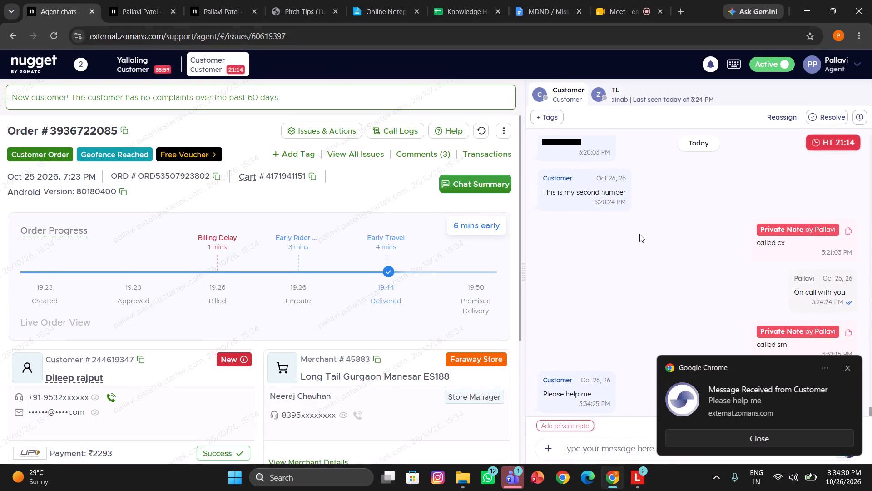
key("Return")
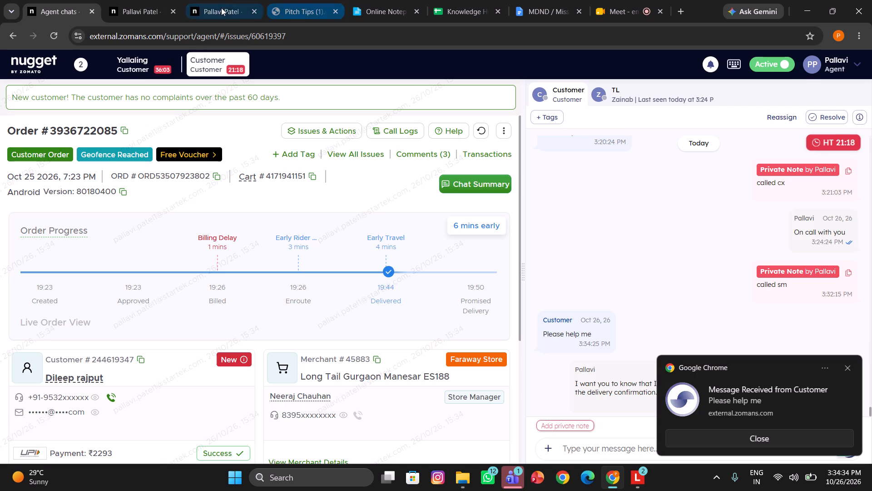
Send the missing-order customer the following Service No paragraph, about trying to validate the information shared by the delivery partner.
left_click(528, 5)
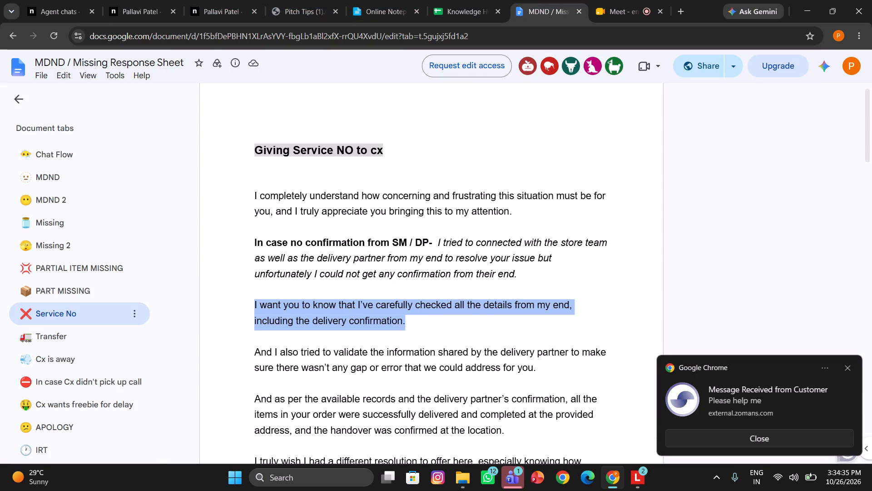
left_click_drag(252, 353, 555, 366)
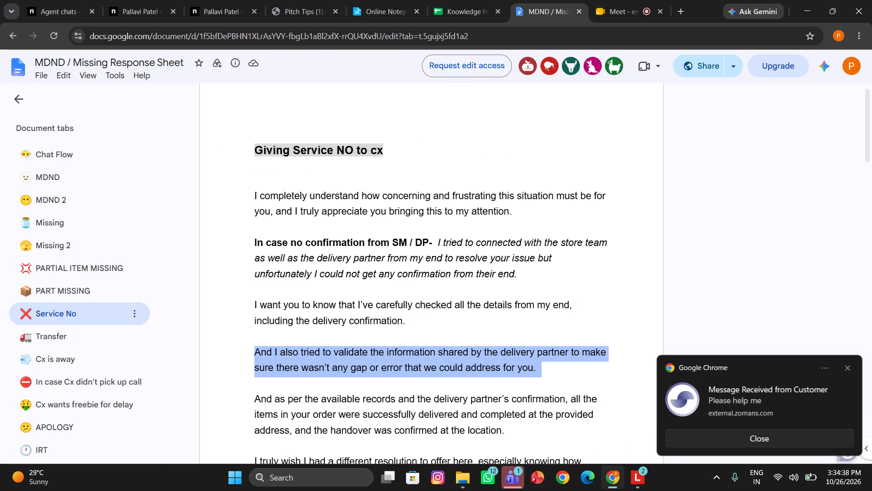
key("ctrl+c")
left_click(64, 2)
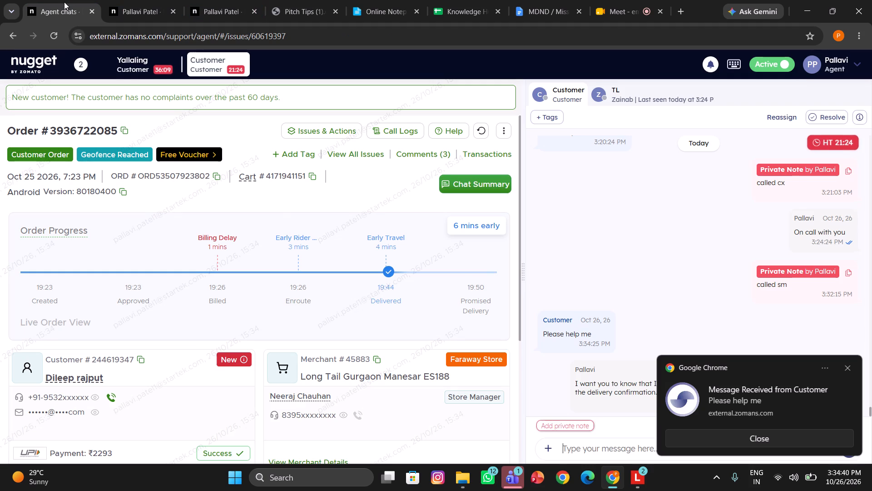
key("ctrl+v")
key("Return")
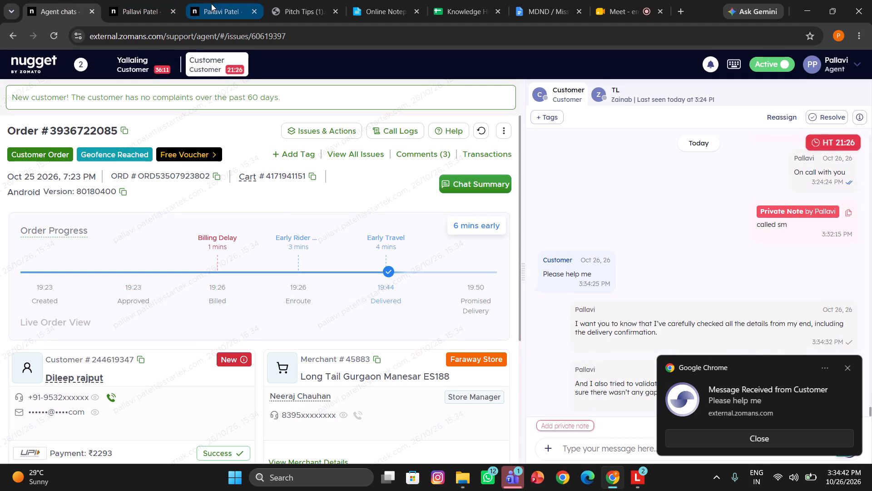
Send the missing-order customer the Service No paragraph stating that records and the delivery partner confirm all items were delivered at the provided address.
left_click(380, 1)
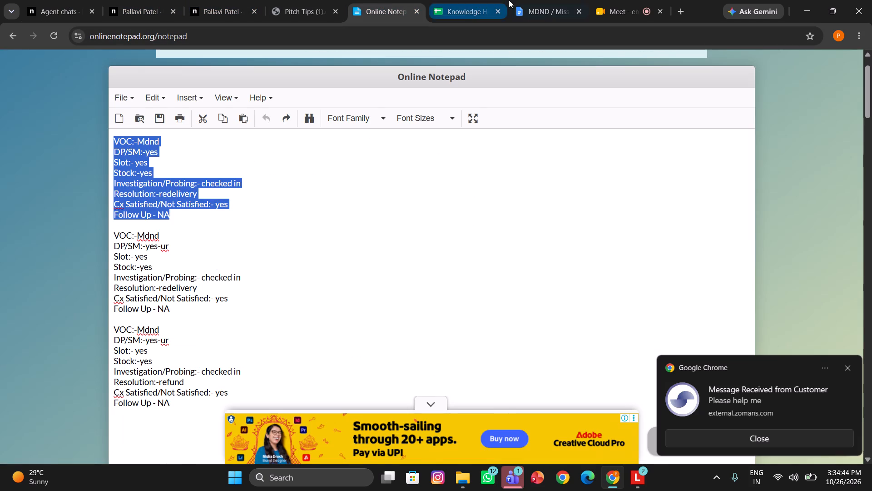
left_click(540, 13)
scroll(396, 282, "down", 3)
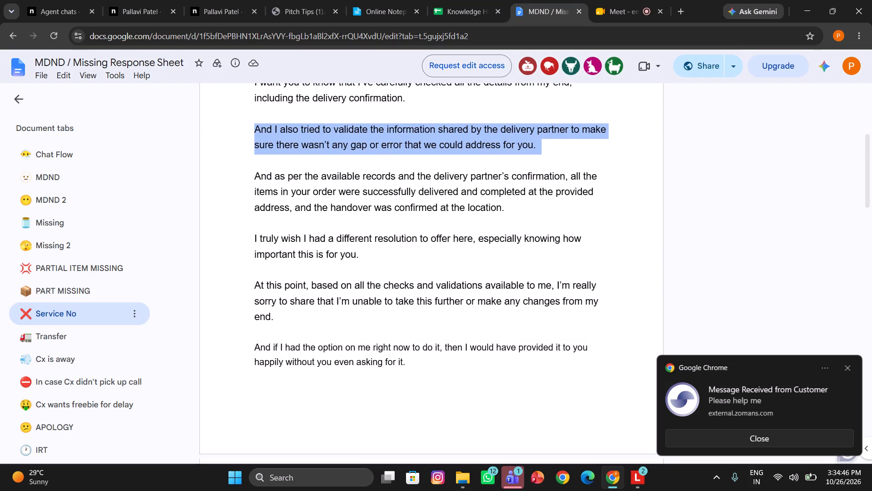
left_click_drag(250, 174, 548, 215)
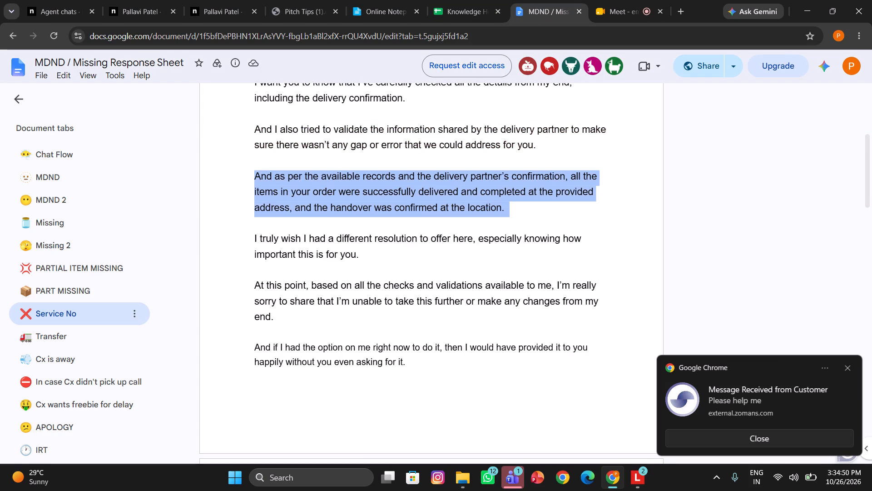
key("ctrl+v")
key("ctrl+c")
left_click(27, 0)
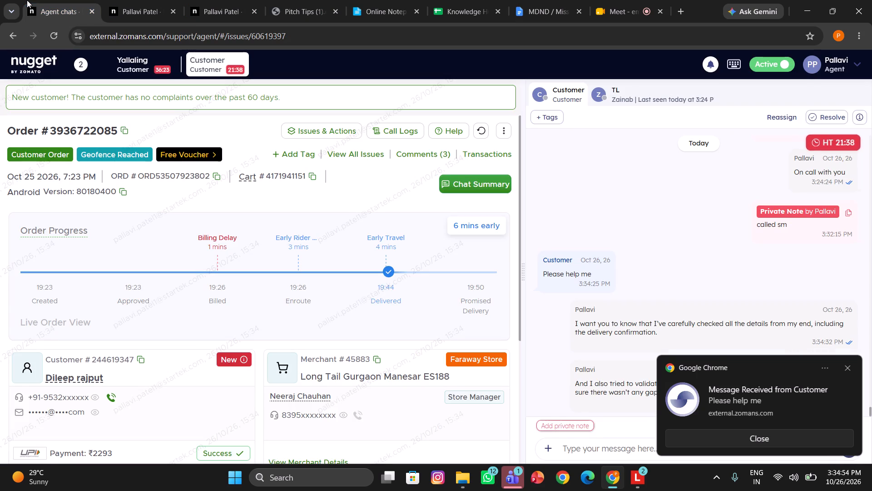
key("ctrl+v")
key("Return")
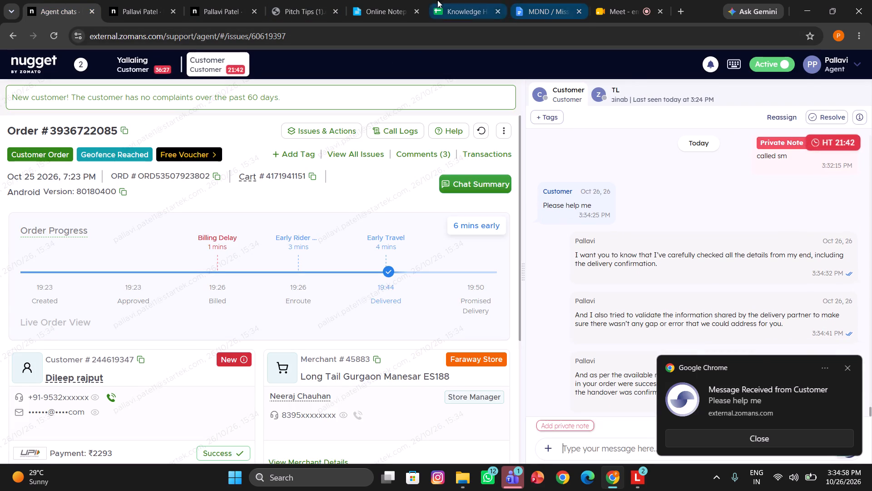
Send the missing-order customer the Service No paragraph starting "At this point", apologising for being unable to take this further or make any changes.
left_click(539, 5)
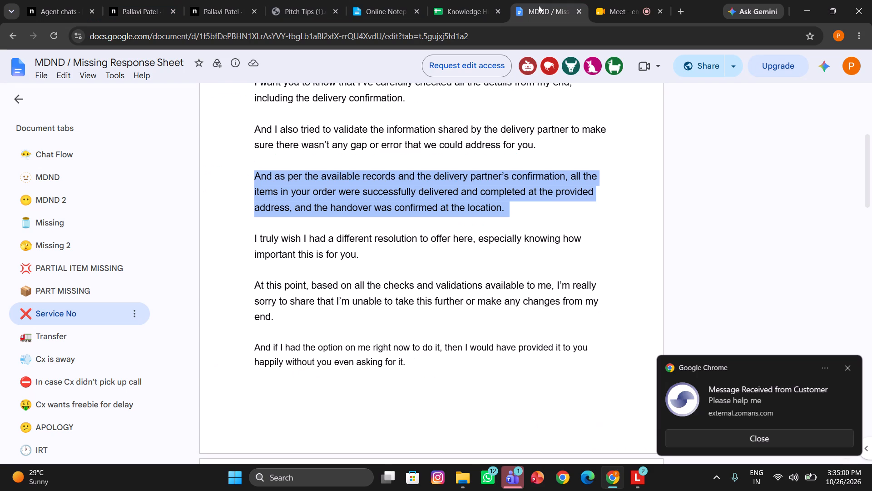
left_click_drag(252, 289, 282, 316)
key("ctrl+c")
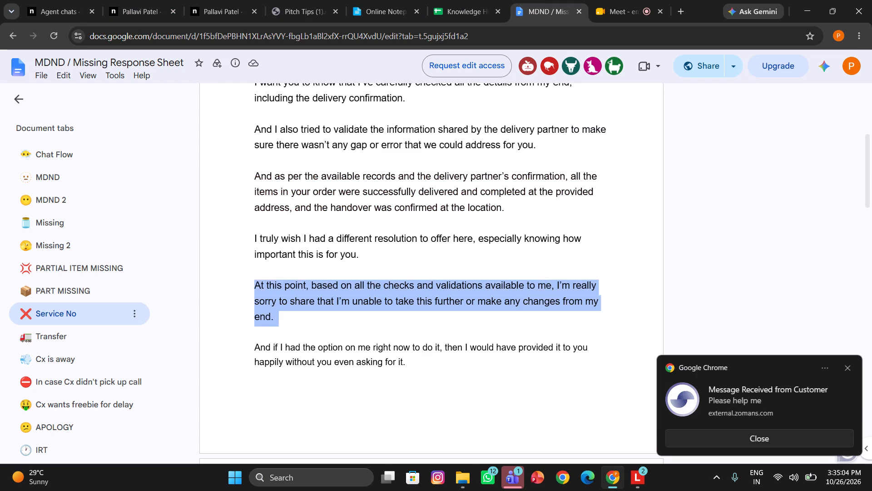
left_click(44, 4)
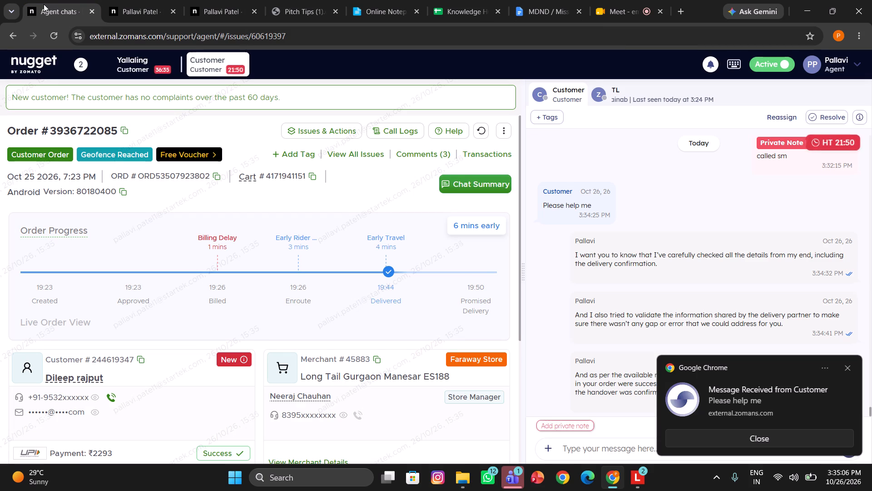
key("ctrl+v")
key("Return")
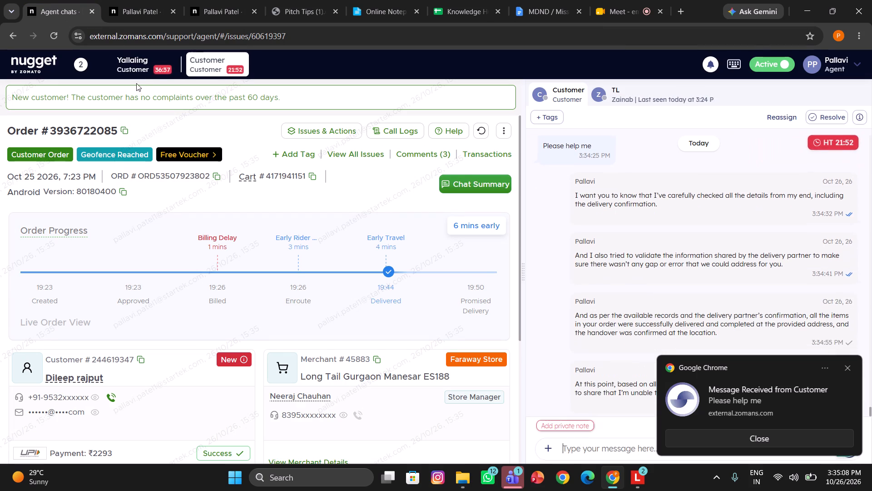
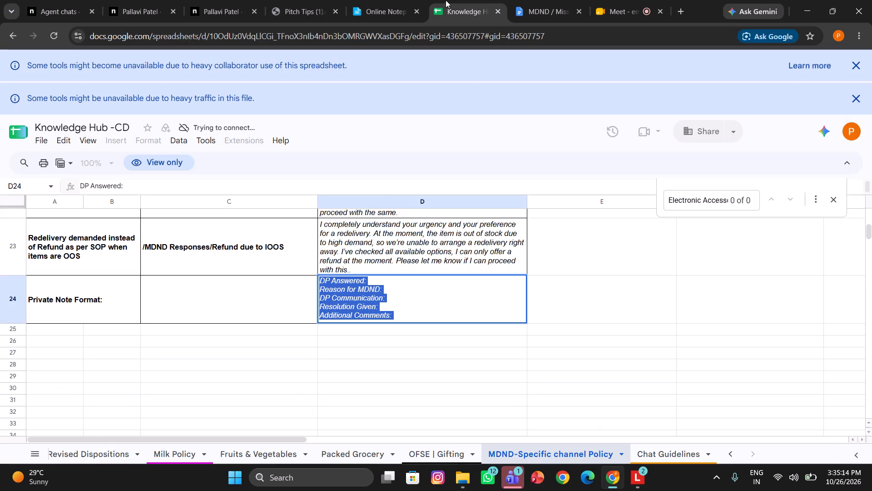
Copy the Private Note Format from the Knowledge Hub sheet into a new private note on the exchange-request chat.
key("ctrl+c")
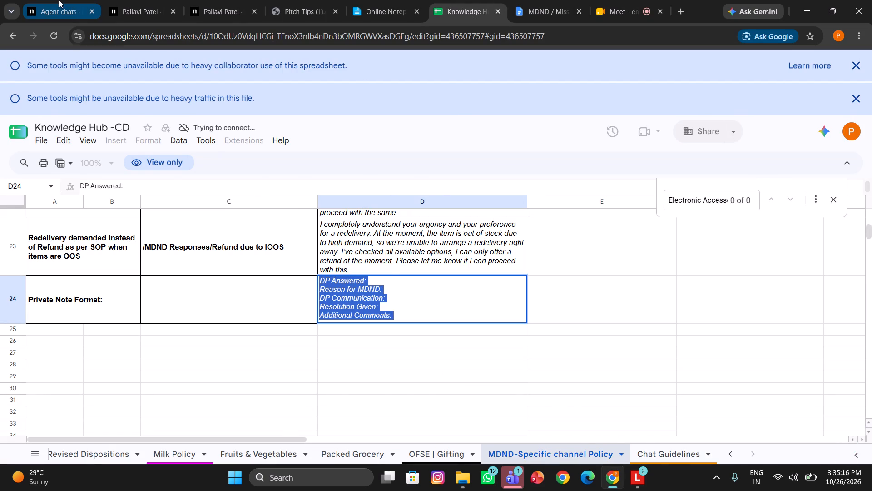
left_click(58, 0)
left_click(580, 426)
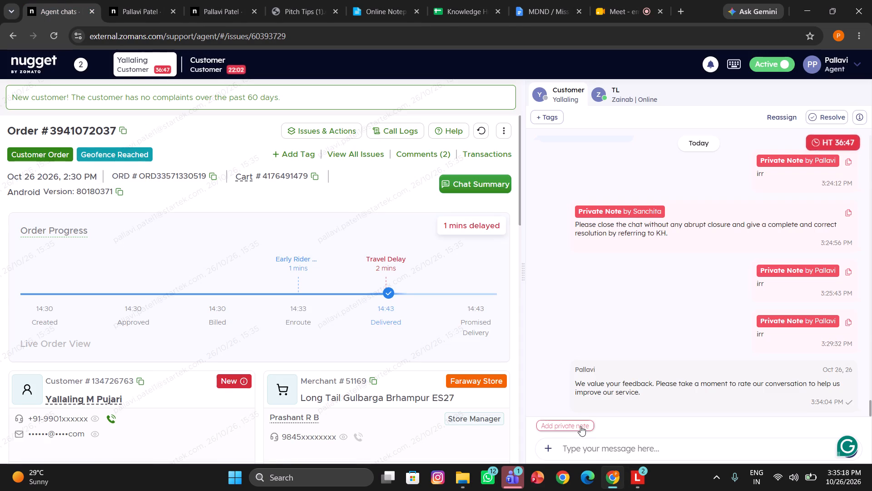
key("ctrl+v")
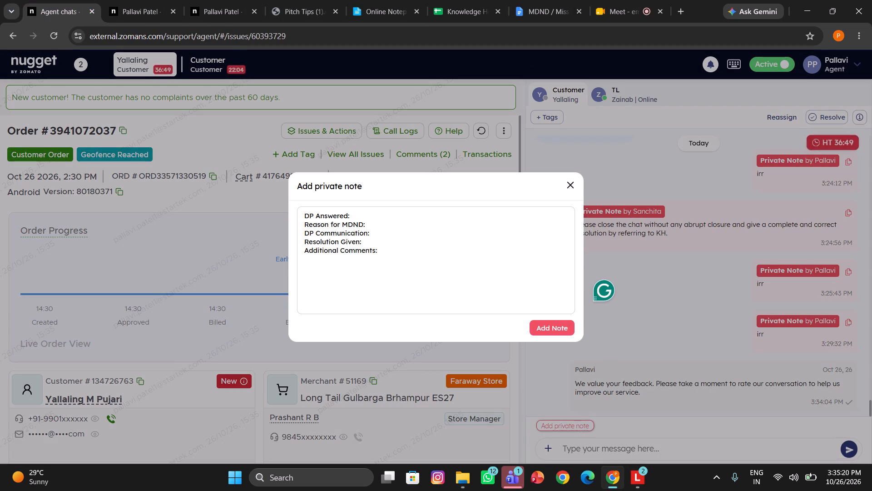
In the private note, fill in DP Answered as "yes" and Reason for MDND as "expectation mismatch".
left_click(382, 217)
key("space")
type("yes")
left_click(389, 225)
key("space")
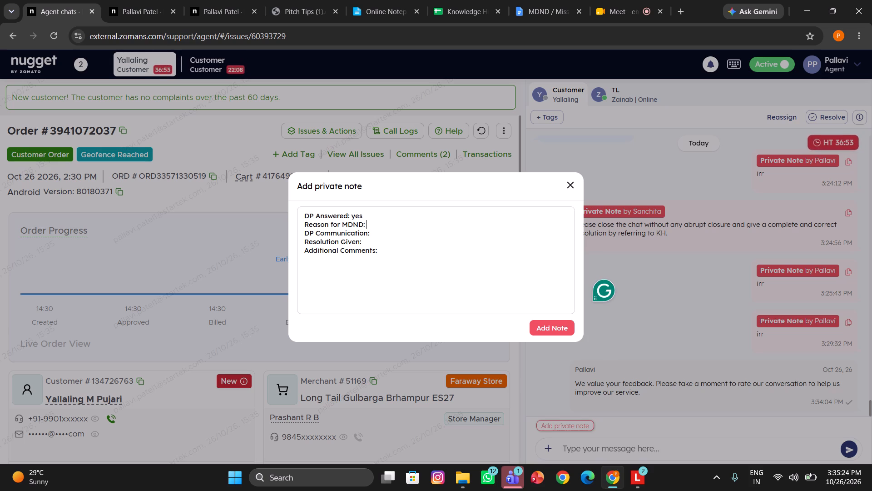
type("cx not")
key("space")
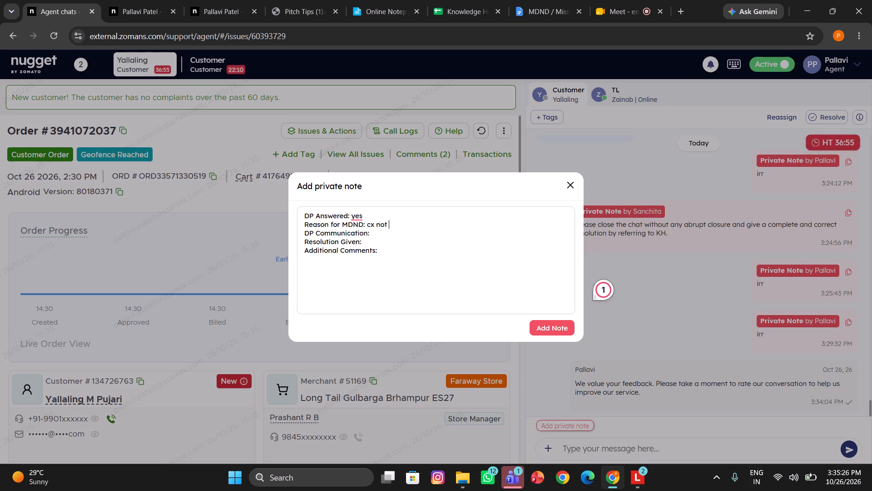
key("BackSpace")
key("BackSpace")
key("BackSpace")
key("BackSpace")
key("BackSpace")
key("BackSpace")
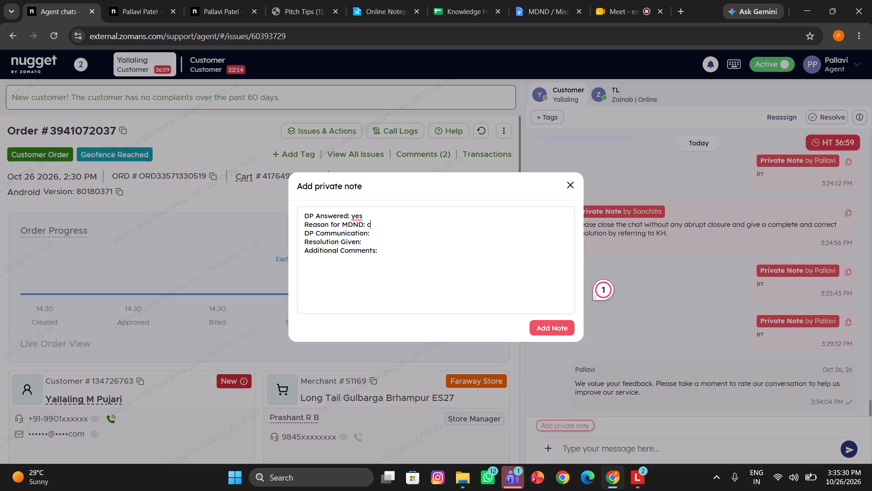
key("BackSpace")
key("space")
type("expw")
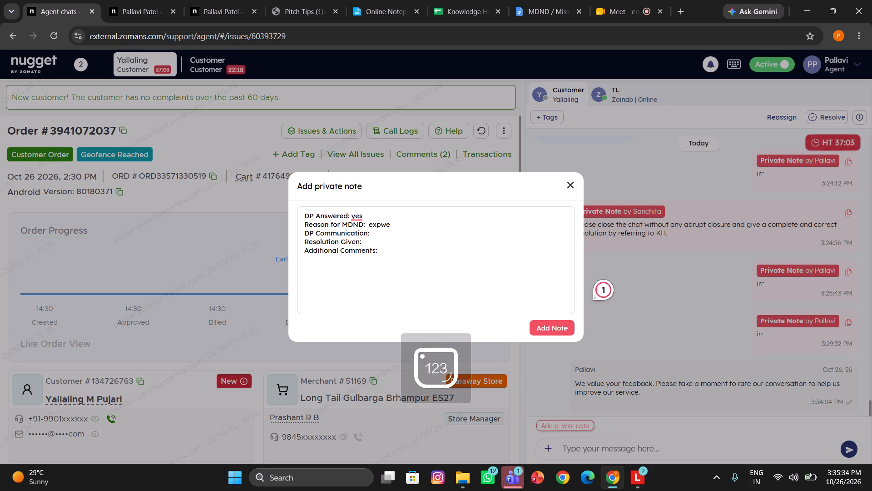
key("BackSpace")
key("BackSpace")
type("ectation mismatch")
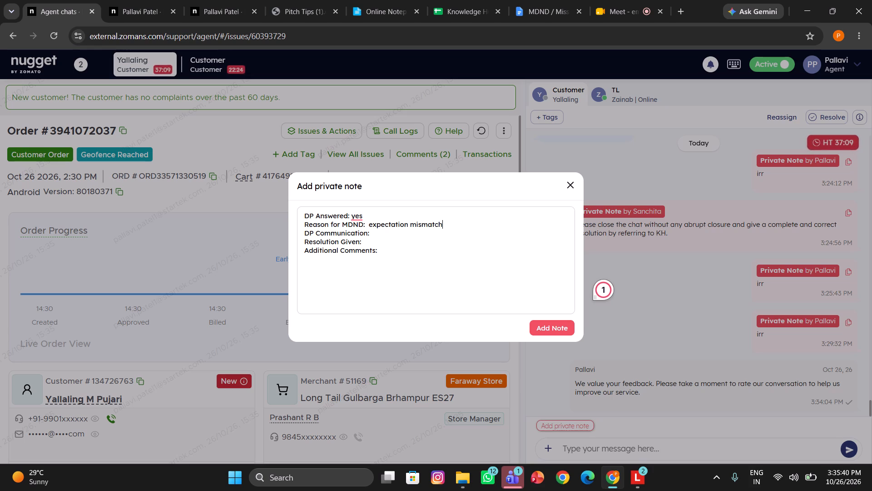
Fill in DP Communication as "dp said delivered" and Resolution Given as "service no", and add the private note.
left_click(382, 234)
key("space")
type("dp said delivered")
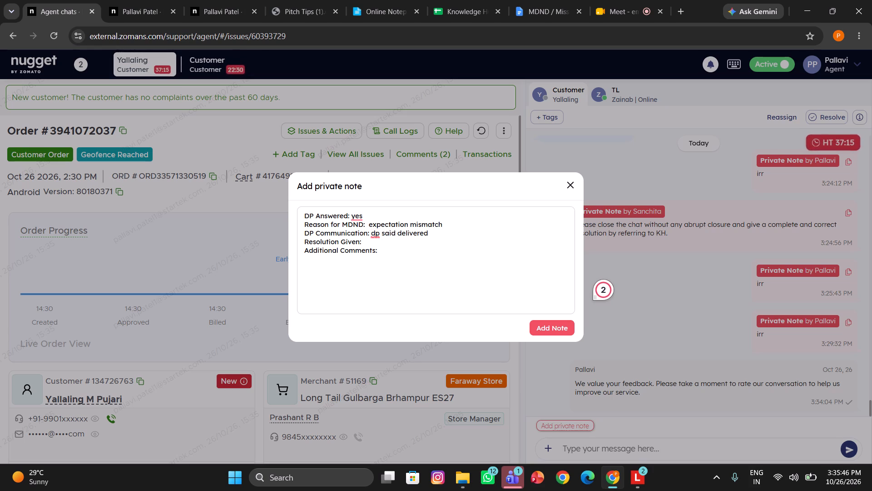
left_click(367, 244)
key("space")
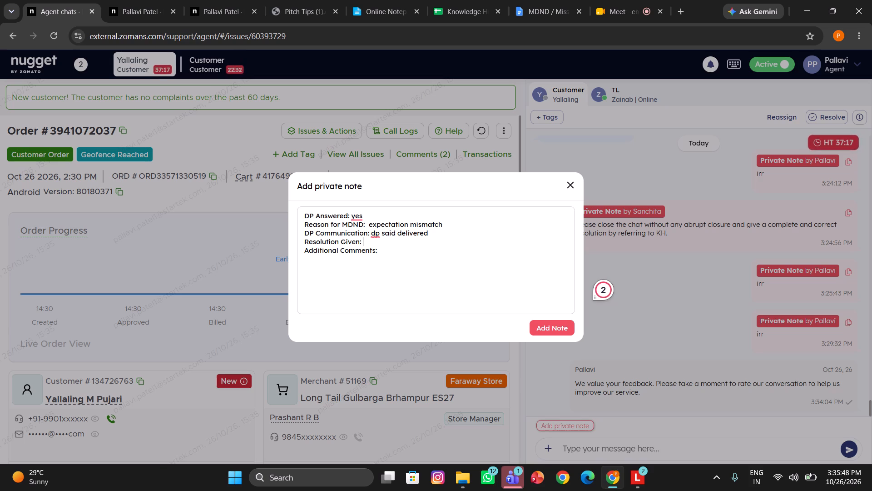
type("service no")
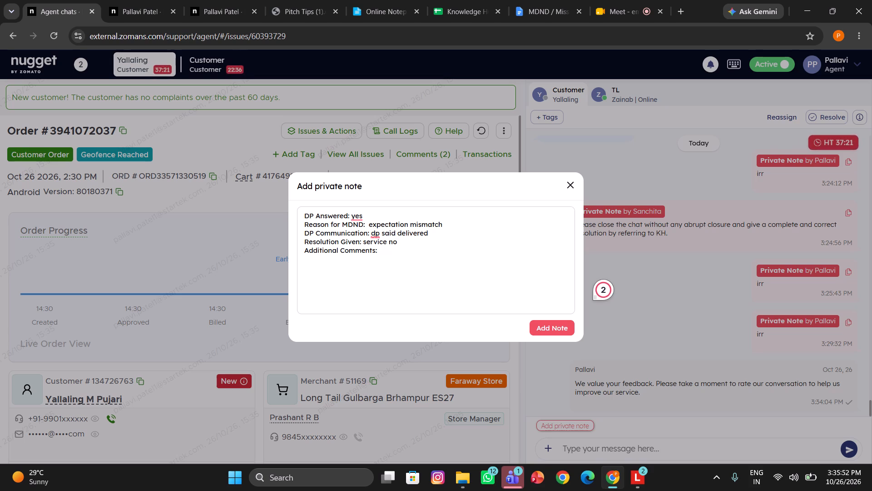
left_click(537, 326)
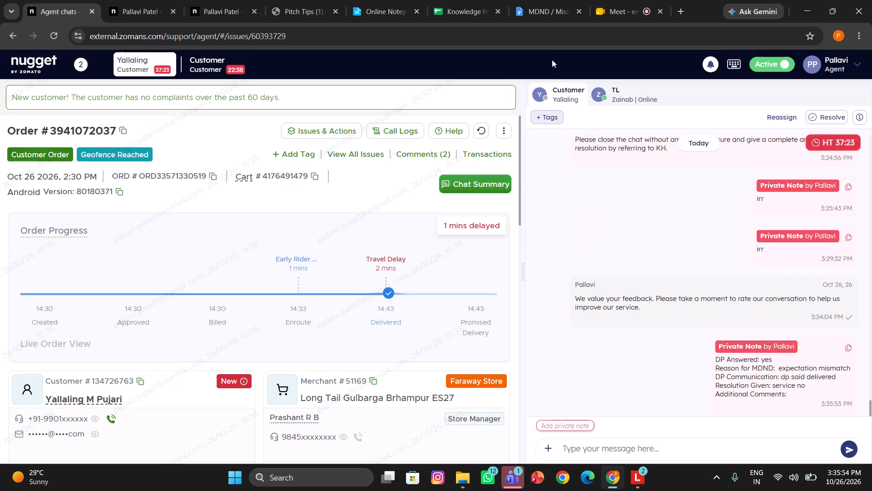
Add the first VOC:-Mdnd template from Online Notepad as an order comment, replacing the resolution "redelivery" with "expectation mismatch".
left_click(390, 0)
key("ctrl+c")
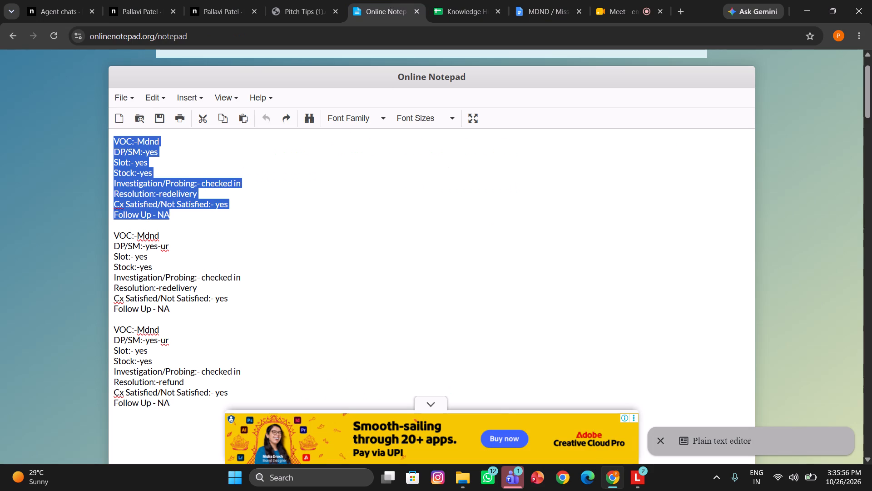
left_click(84, 0)
scroll(277, 243, "down", 2)
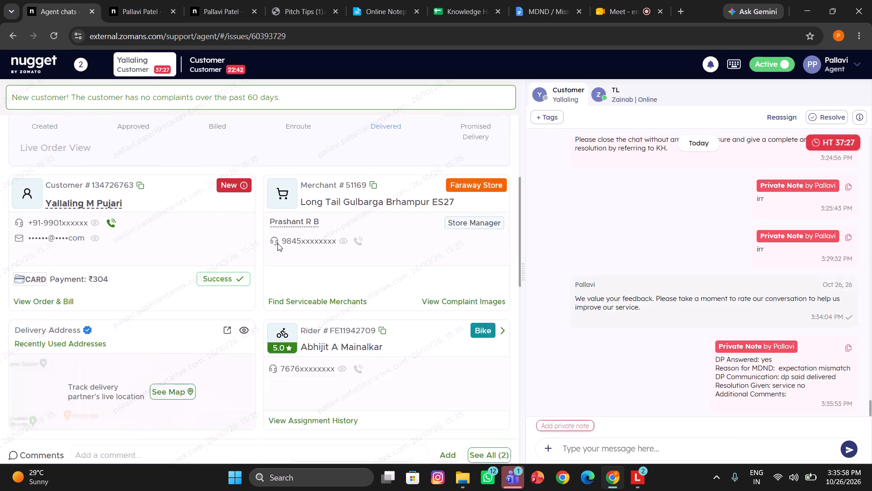
scroll(277, 243, "down", 2)
left_click(214, 396)
key("ctrl+v")
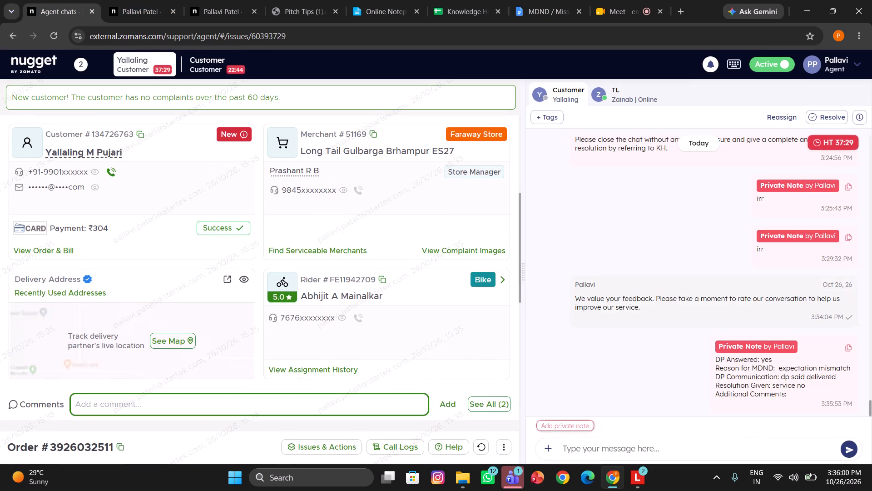
left_click_drag(244, 405, 211, 404)
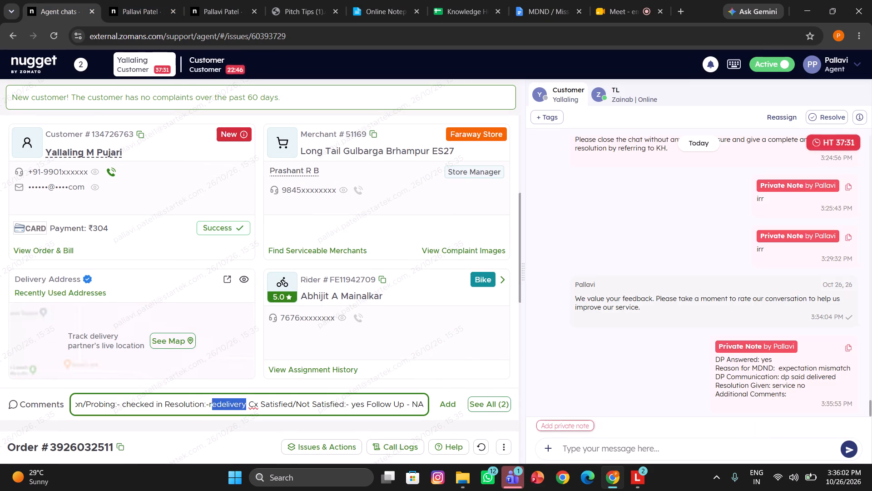
left_click_drag(211, 404, 209, 404)
key("BackSpace")
type("expectation mismatch")
key("Return")
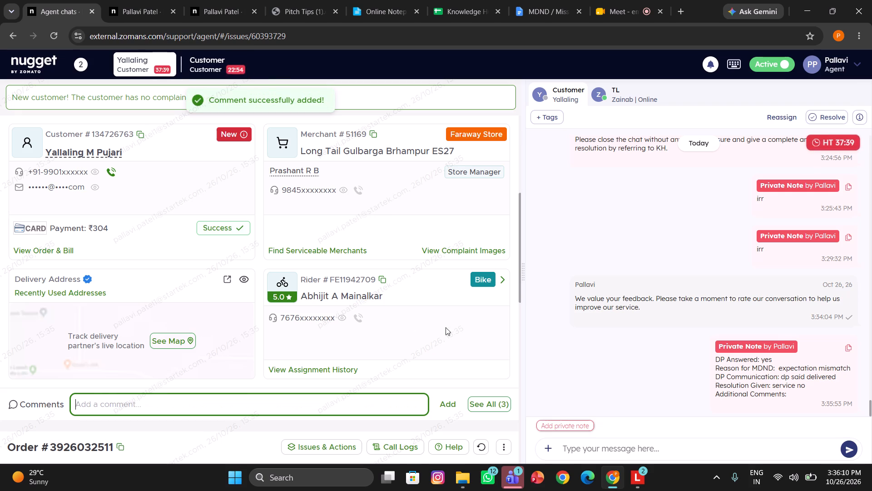
Send the /Closing canned response in the exchange-request chat.
left_click(585, 452)
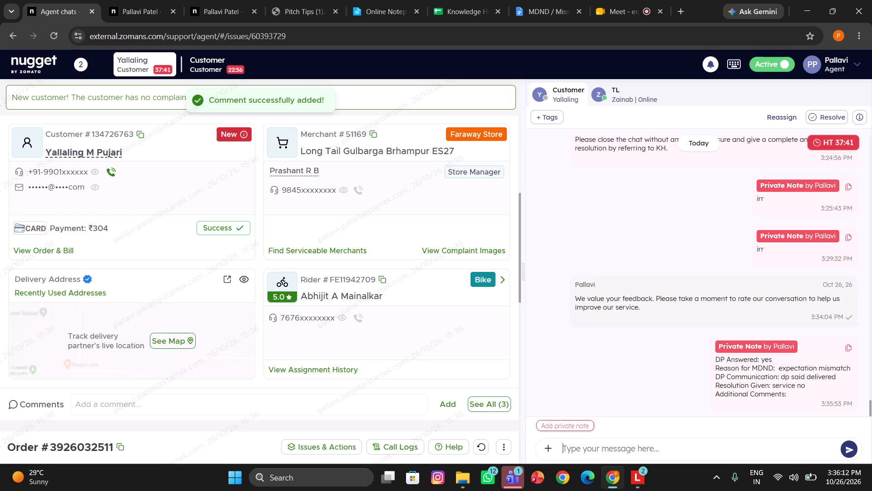
type("/clo")
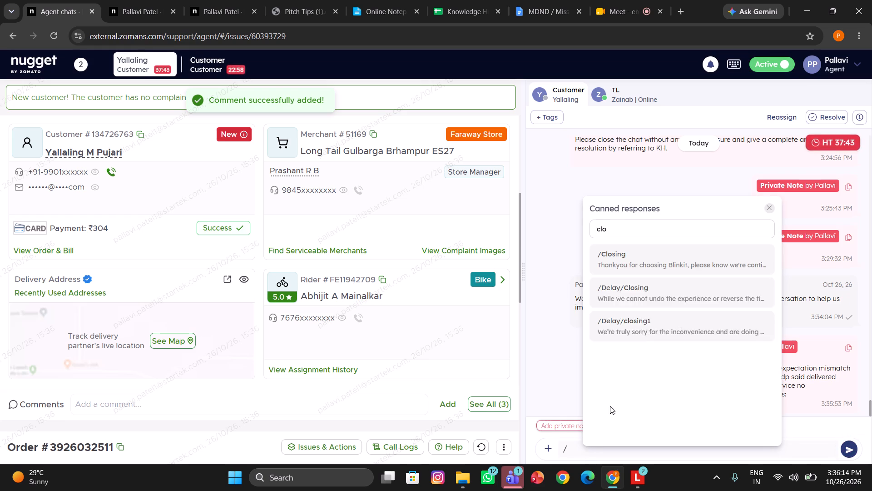
left_click(641, 264)
key("Return")
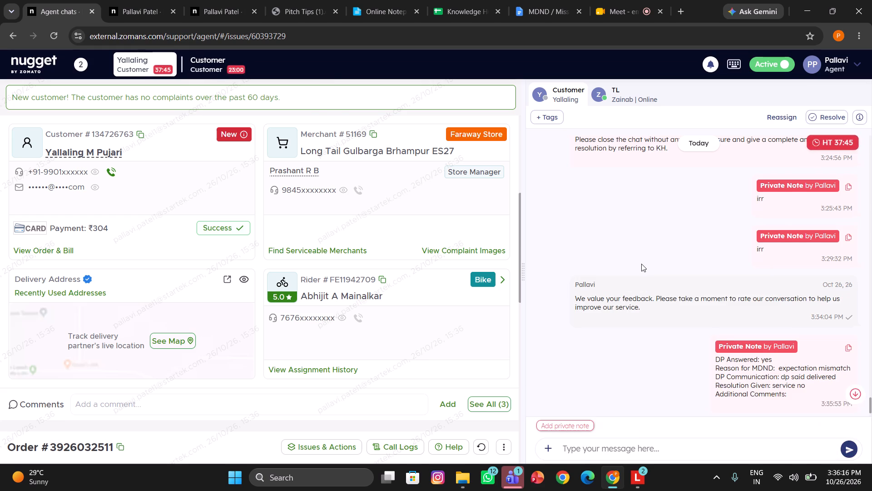
Resolve the exchange-request chat with the disposition tag MDND – Service No.
left_click(836, 111)
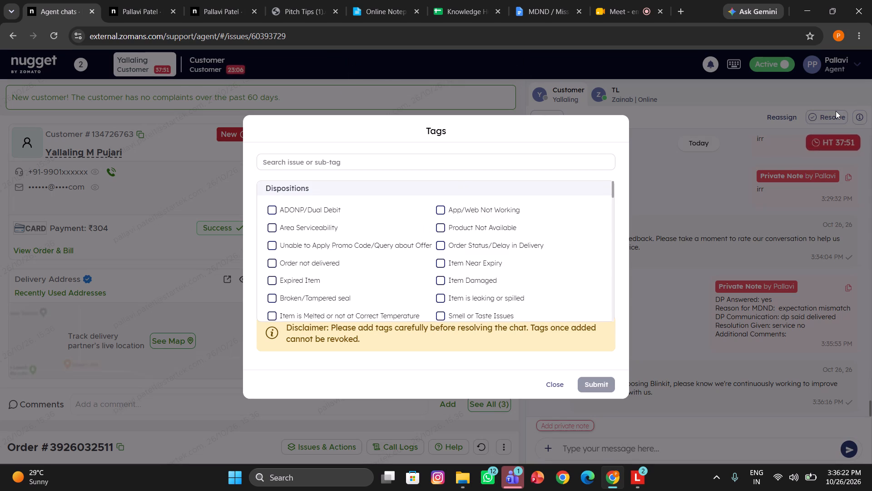
type("mdnd")
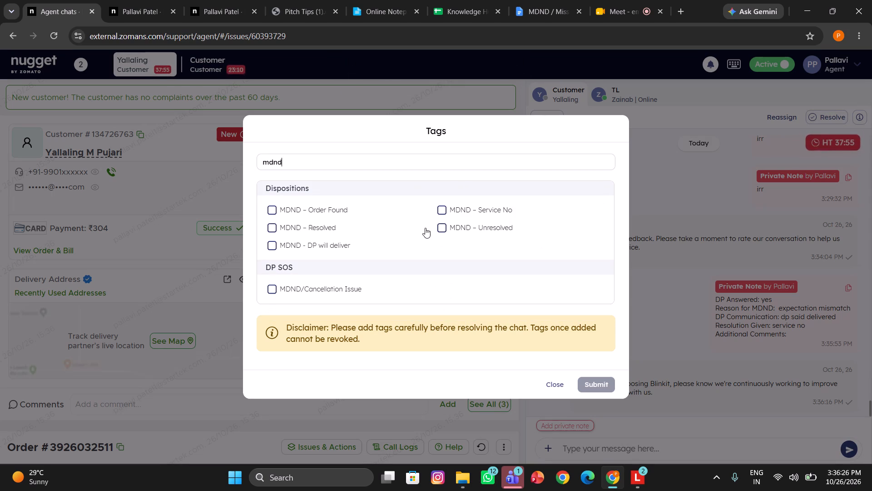
left_click(478, 204)
left_click(604, 384)
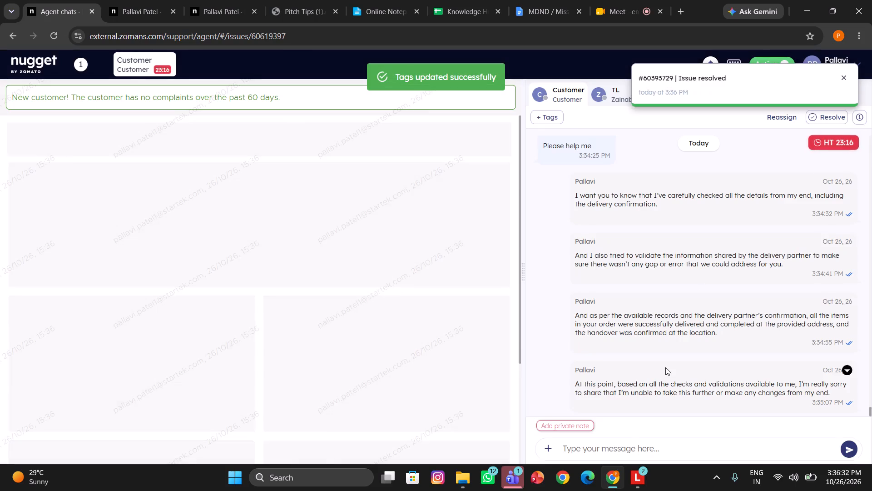
Read the latest message from the missing-order customer in the remaining chat.
scroll(665, 367, "down", 3)
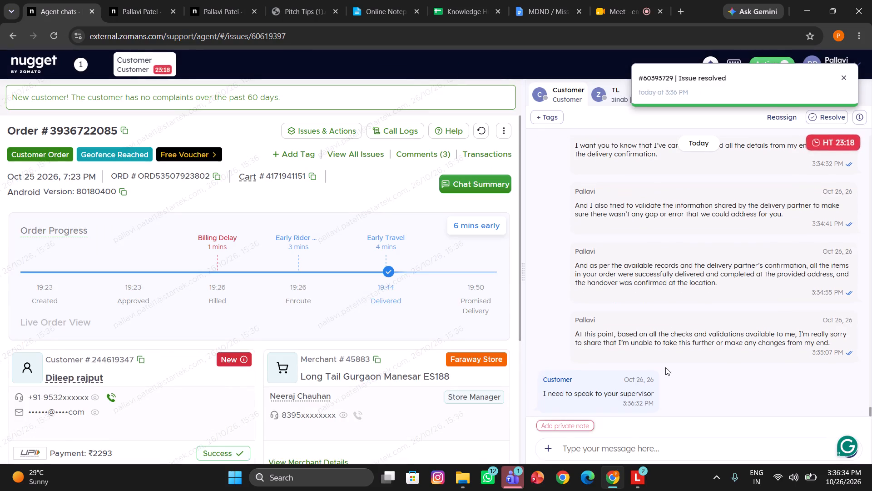
scroll(665, 367, "down", 1)
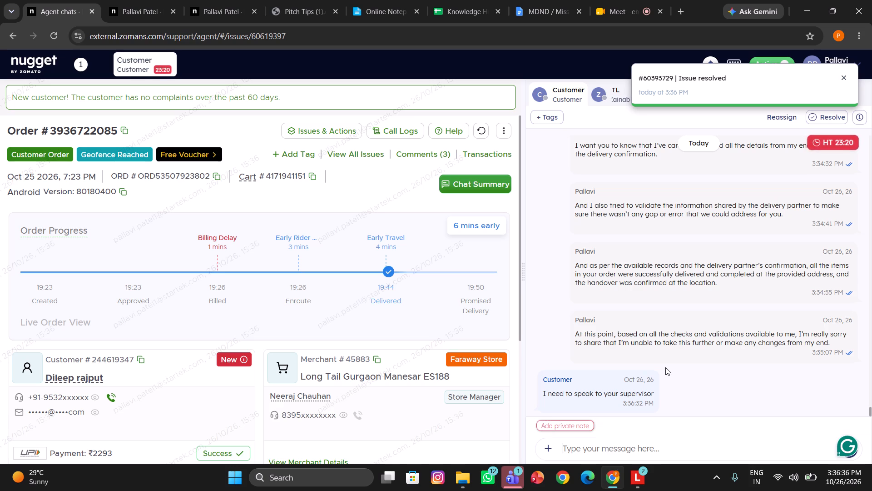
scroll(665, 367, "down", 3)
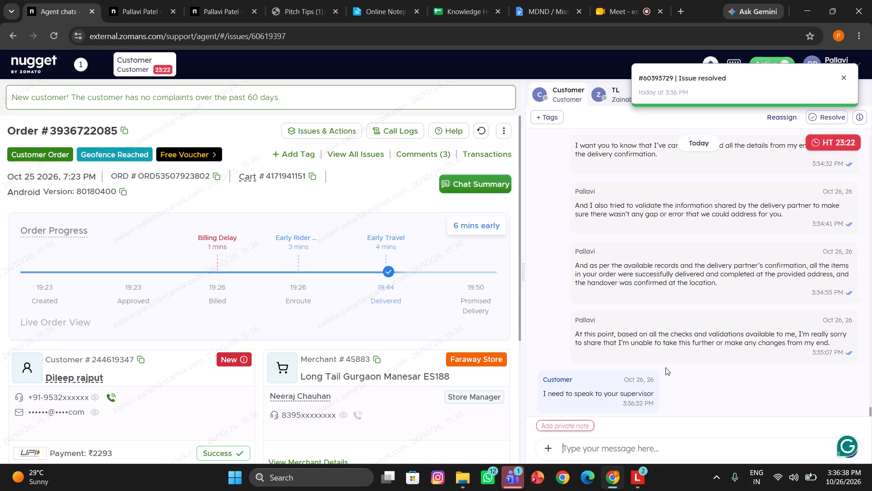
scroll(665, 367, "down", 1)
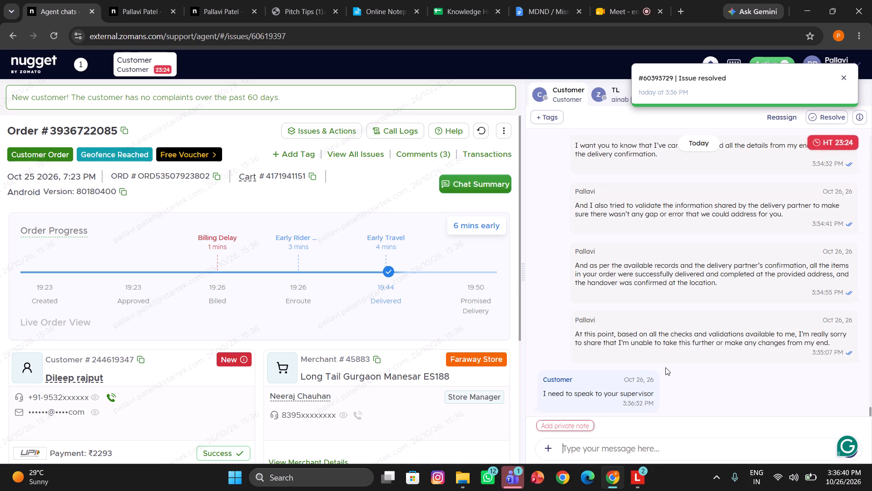
Reply to the missing-order customer's supervisor request with the /Sup call-back canned response.
left_click(587, 451)
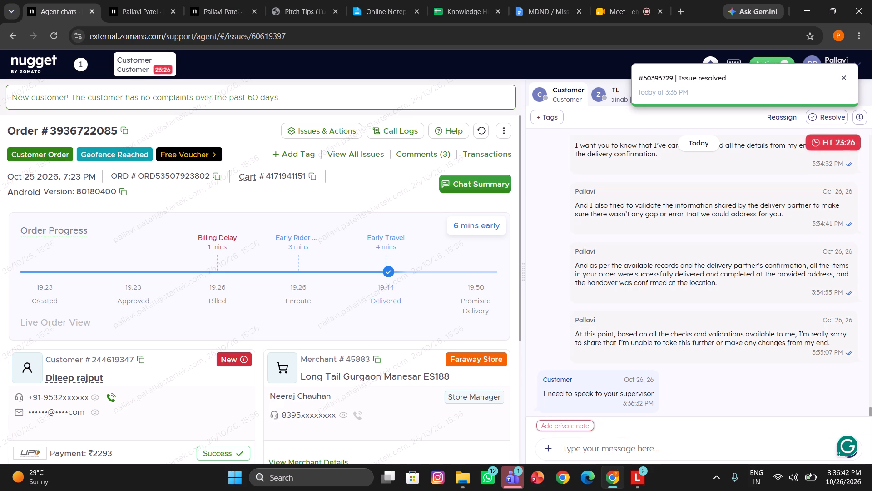
scroll(611, 365, "up", 6)
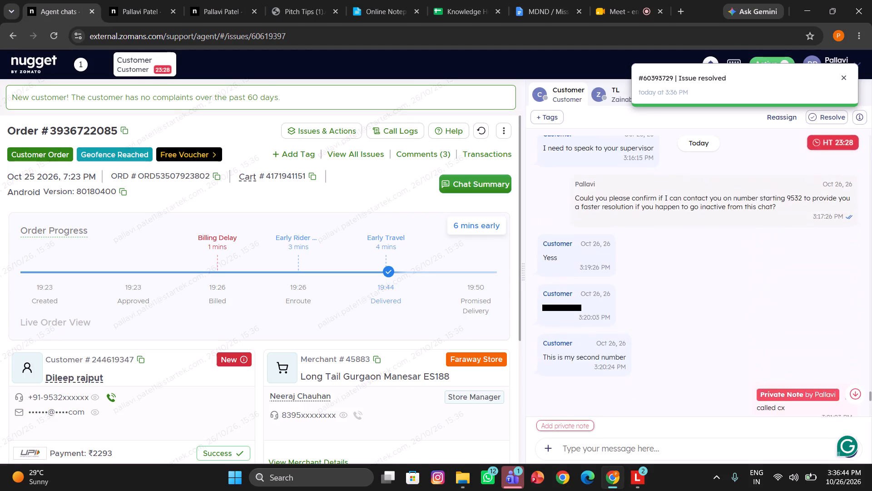
scroll(611, 365, "up", 2)
scroll(611, 365, "down", 8)
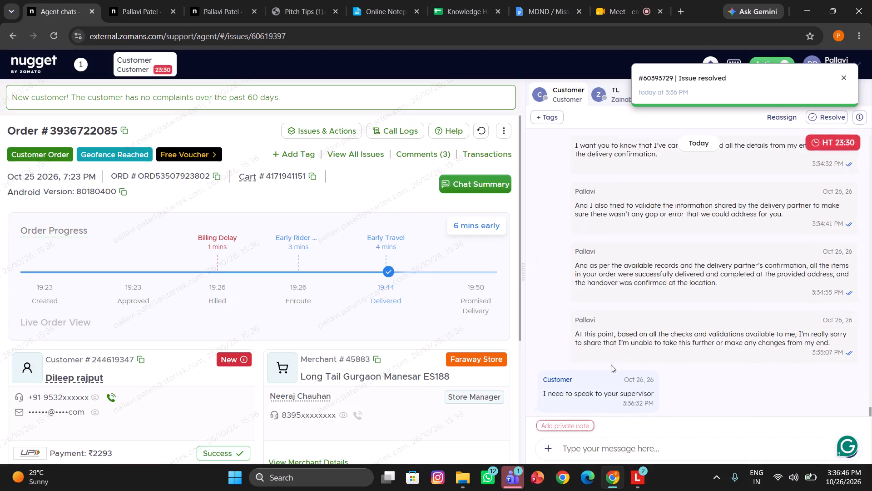
scroll(611, 365, "down", 4)
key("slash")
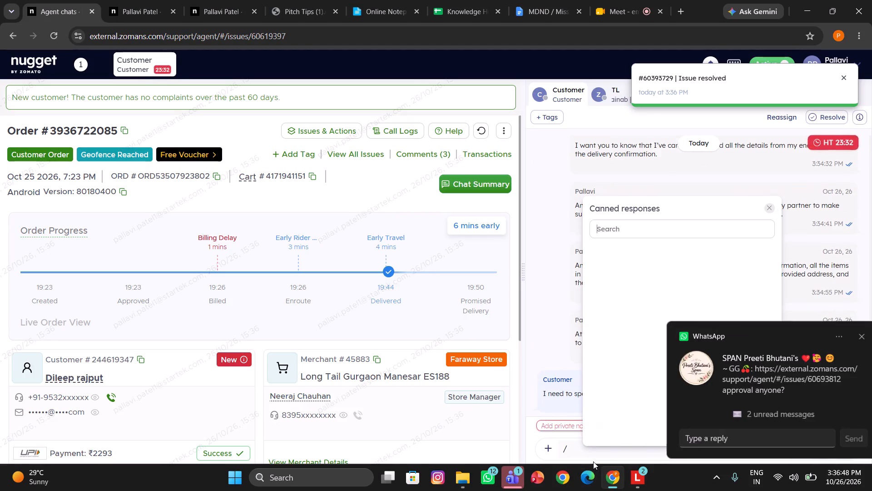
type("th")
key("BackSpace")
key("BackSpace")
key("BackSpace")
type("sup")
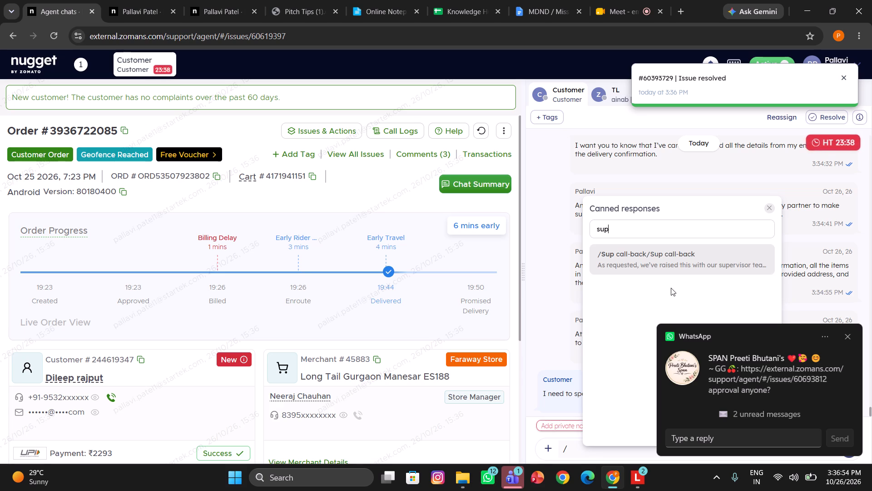
left_click(659, 267)
key("Return")
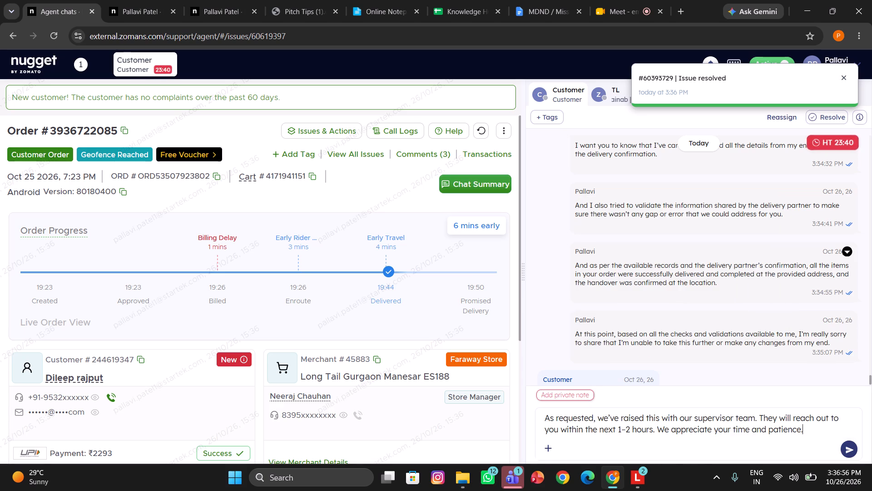
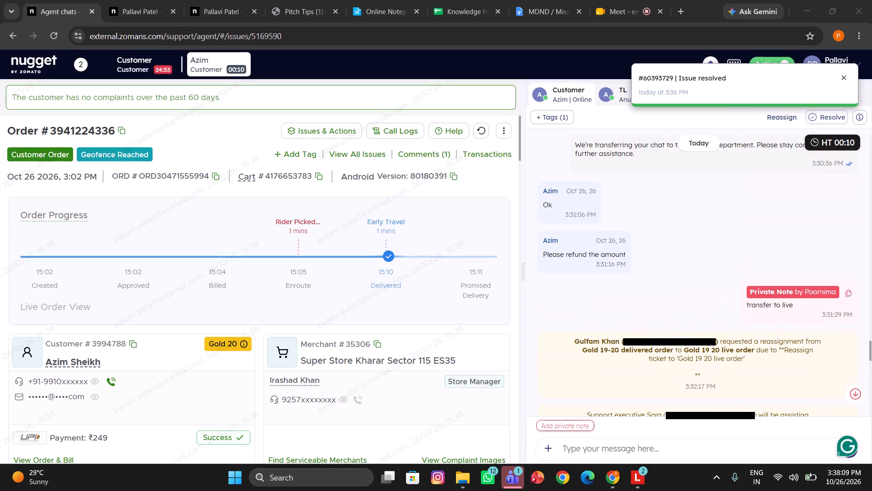
scroll(626, 353, "up", 4)
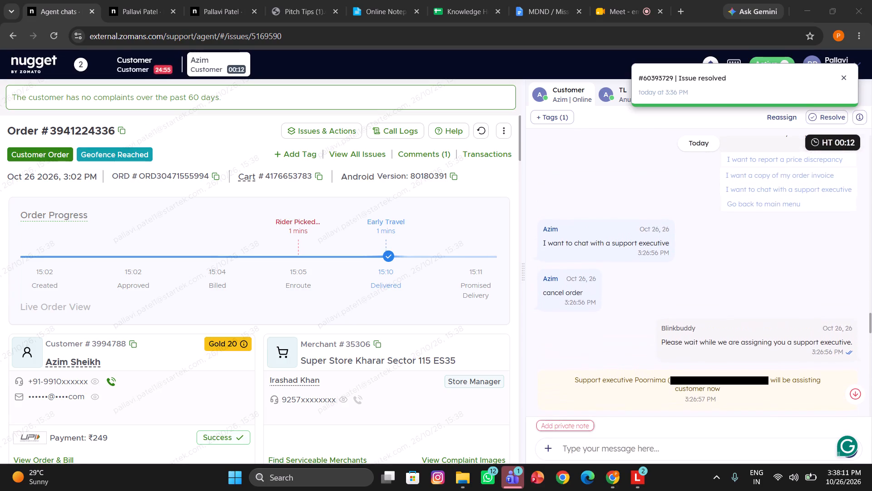
scroll(626, 353, "up", 2)
scroll(626, 353, "down", 3)
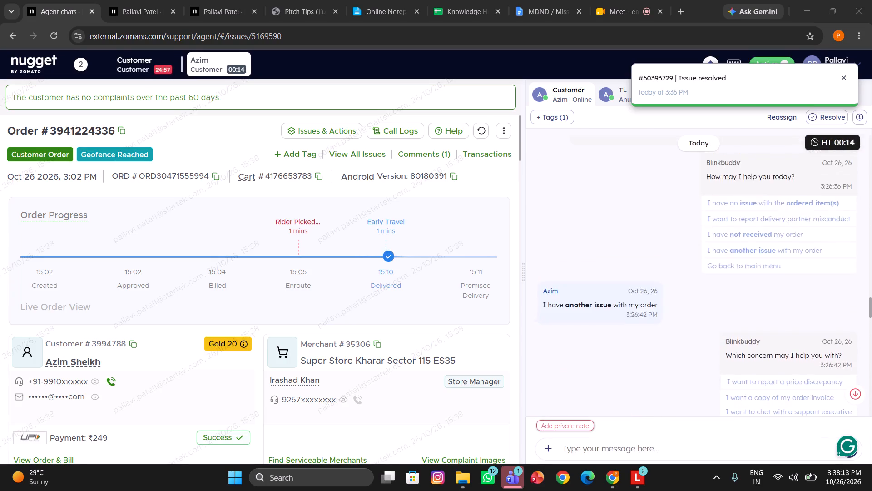
scroll(626, 353, "down", 10)
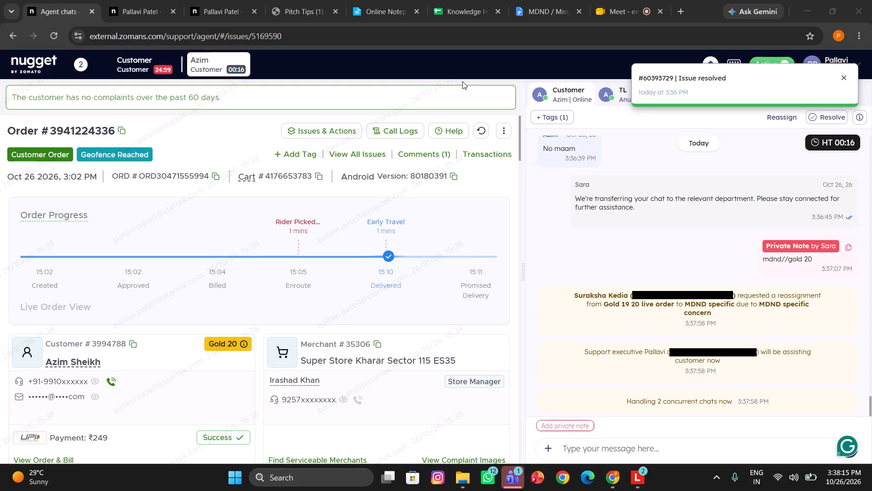
Send the FR greeting from the Pitch Tips document in the new MDND chat, removing the line break before "details of your concern".
left_click(285, 0)
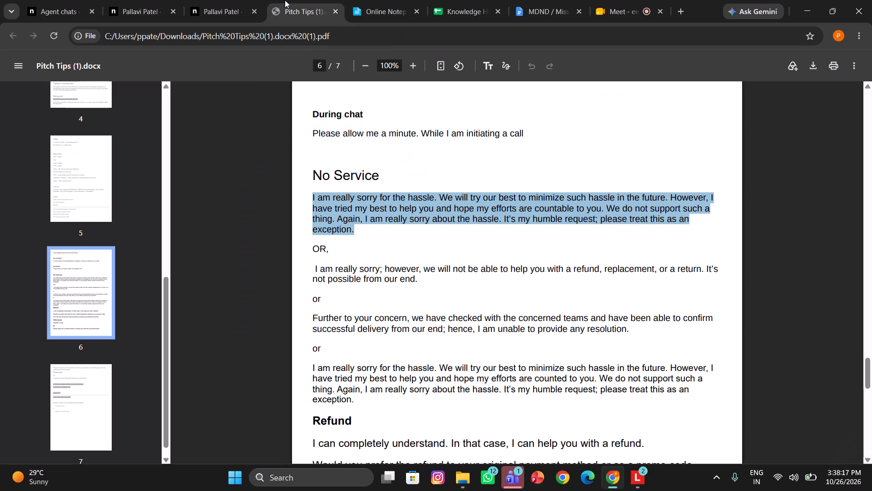
left_click(357, 232)
scroll(357, 232, "up", 19)
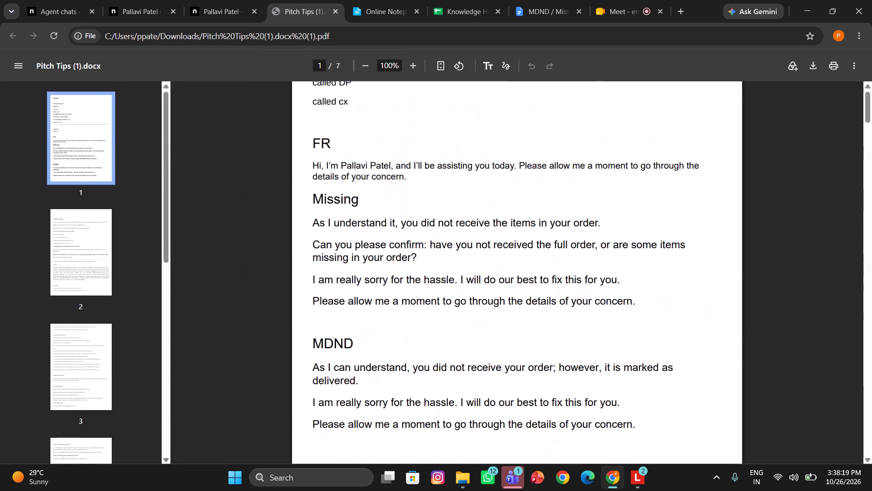
scroll(357, 232, "down", 3)
scroll(357, 232, "up", 2)
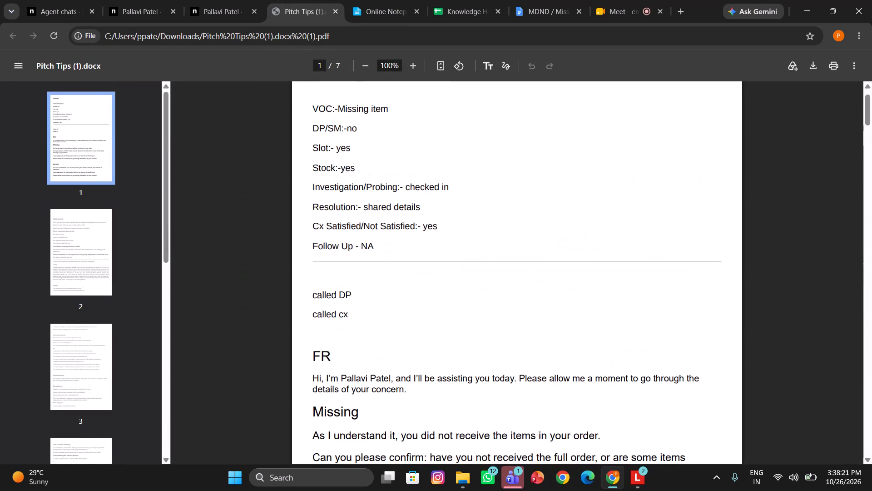
left_click_drag(411, 392, 297, 381)
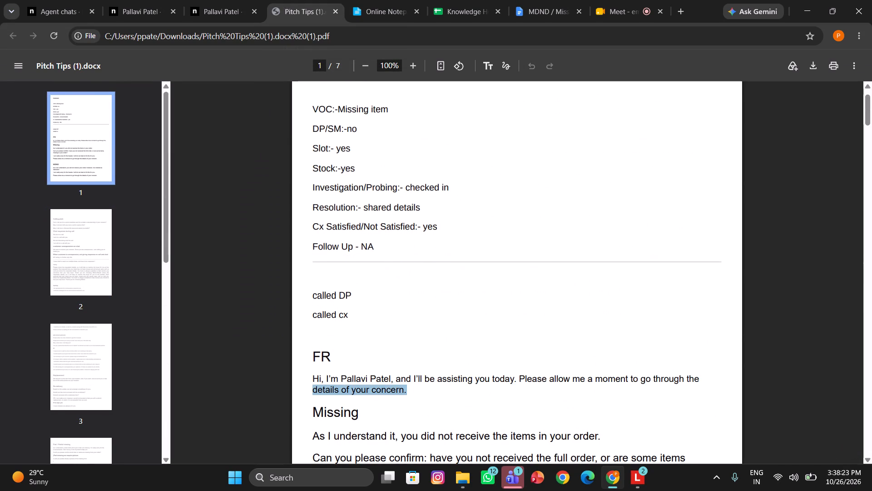
left_click_drag(297, 381, 310, 375)
key("ctrl+c")
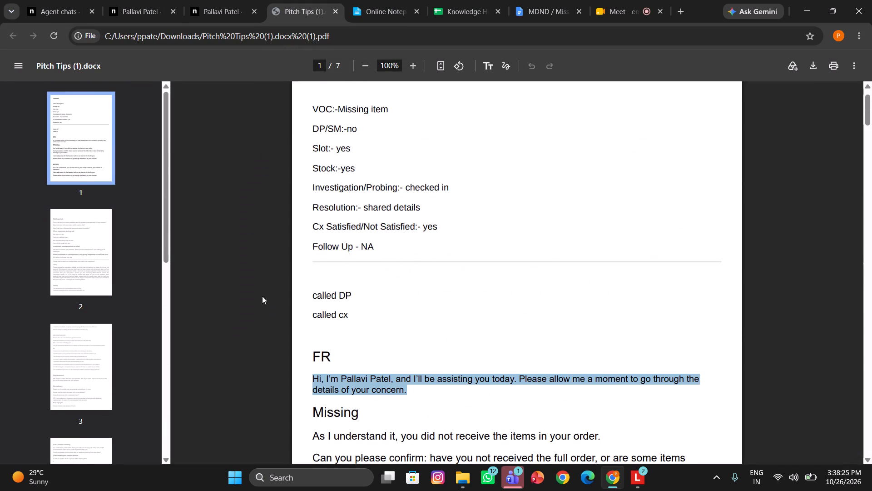
left_click(55, 0)
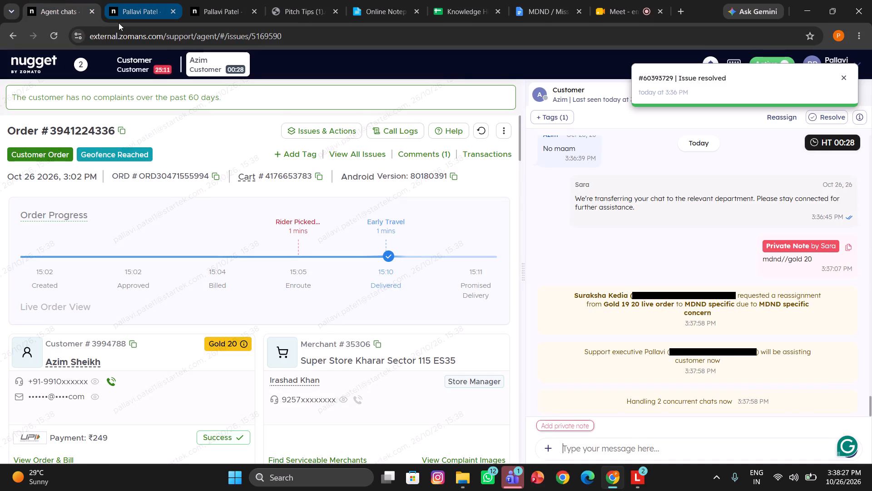
key("ctrl+v")
key("Up")
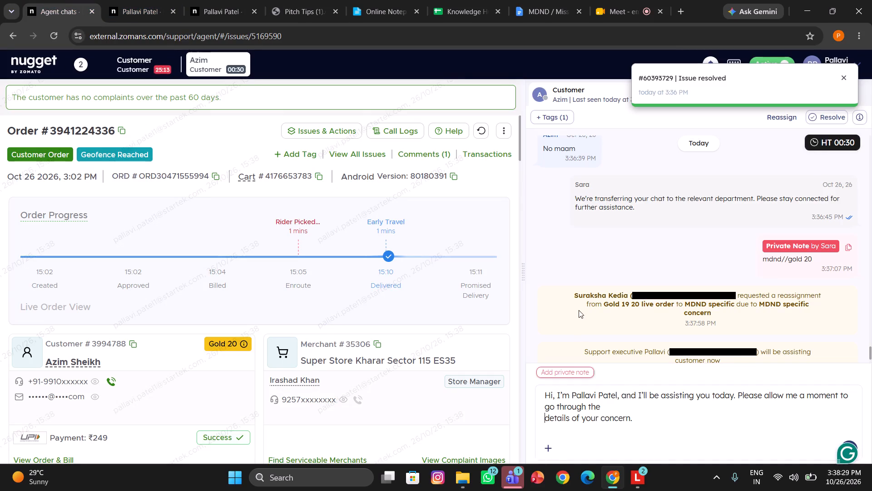
key("BackSpace")
key("space")
key("Return")
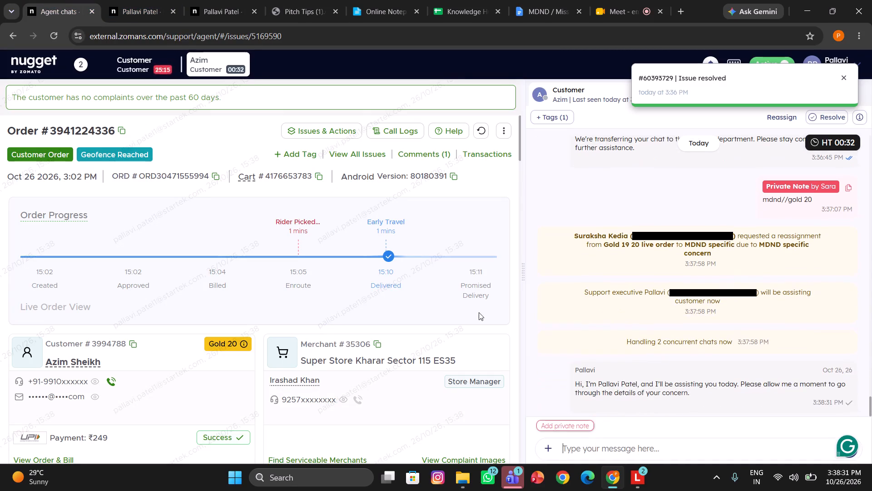
Check the new chat's channel, cart and order details.
left_click(860, 118)
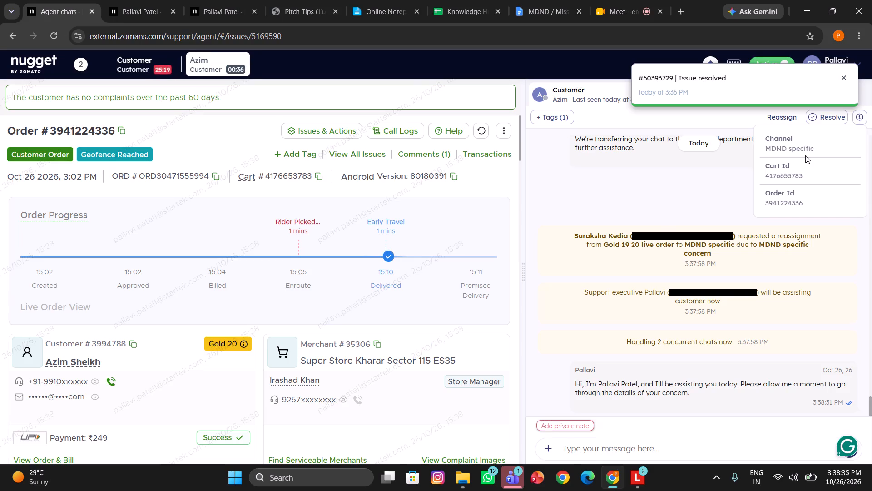
left_click(645, 230)
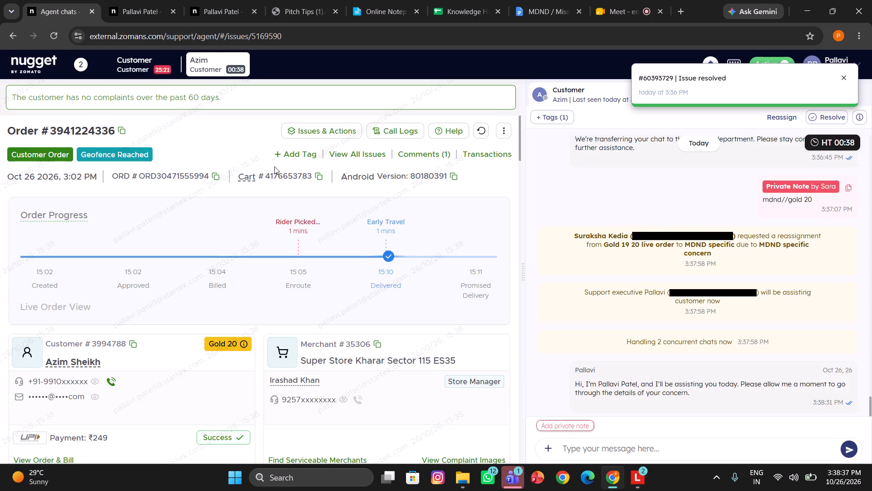
Insert the /Closing canned response as a draft message in the missing-order customer's chat.
left_click(153, 70)
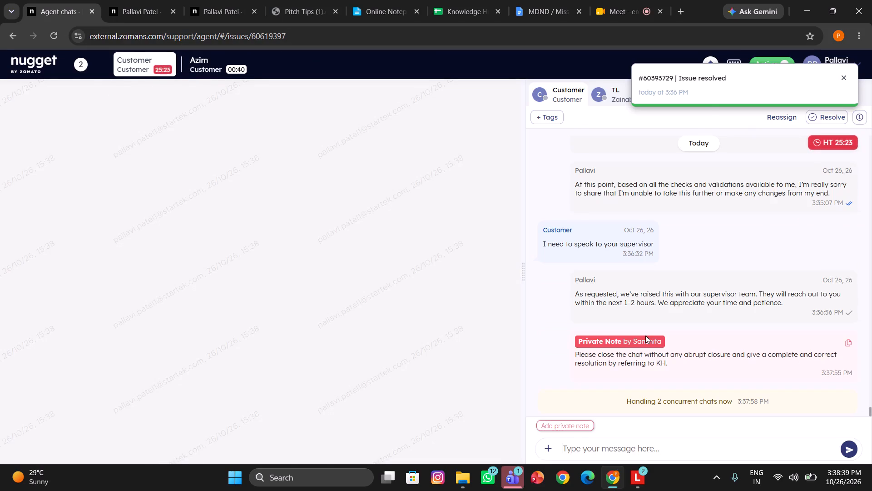
scroll(645, 336, "down", 3)
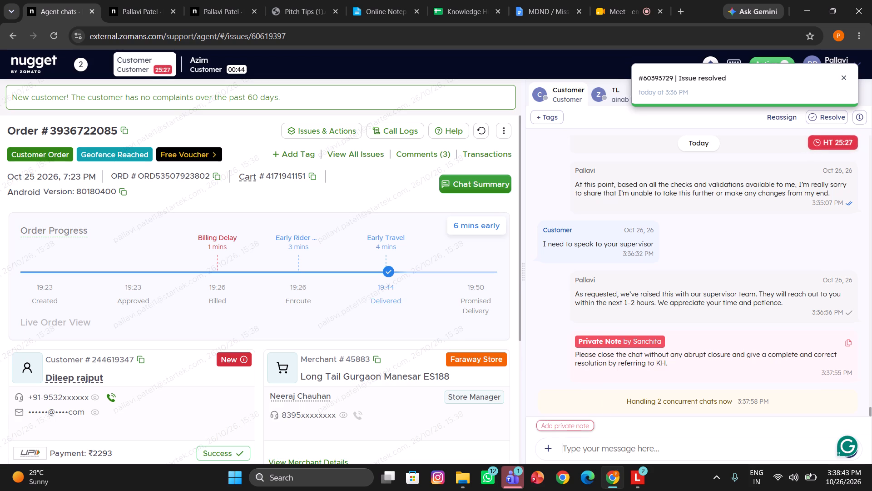
left_click(595, 447)
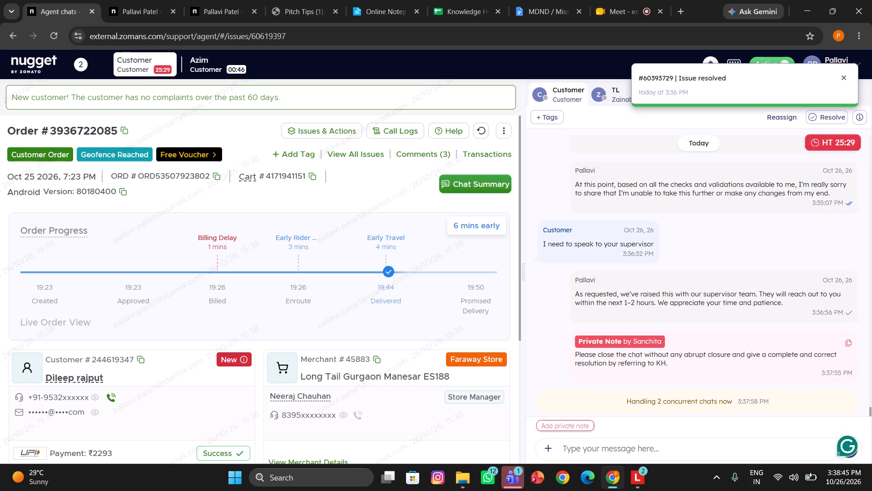
key("slash")
type("clo")
left_click(638, 266)
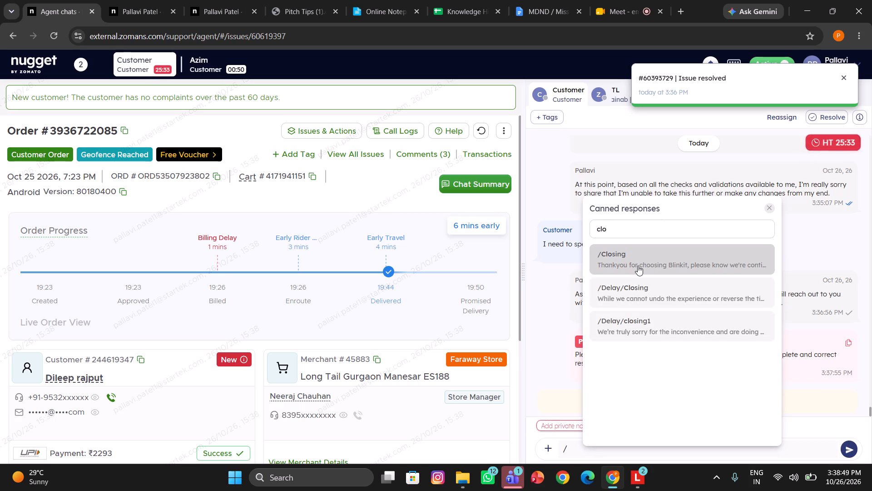
Copy the Private Note Format from the Knowledge Hub sheet into a new private note on the missing-order chat.
left_click(448, 6)
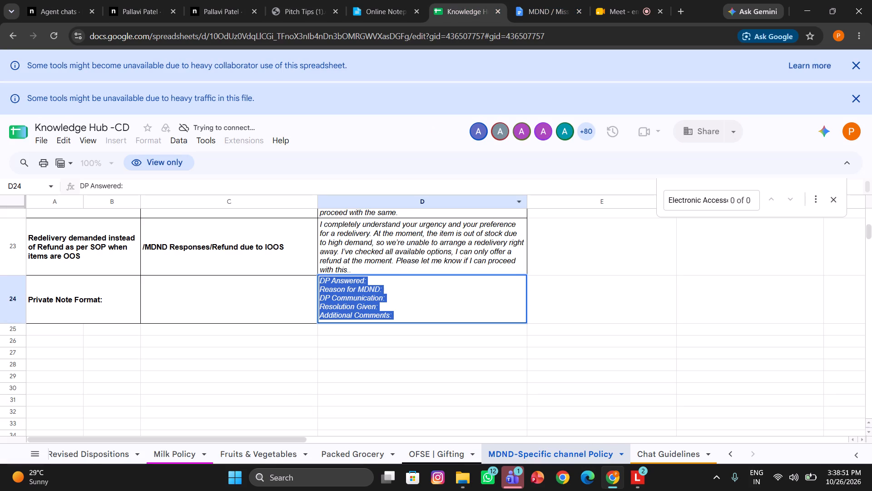
key("ctrl+c")
left_click(45, 0)
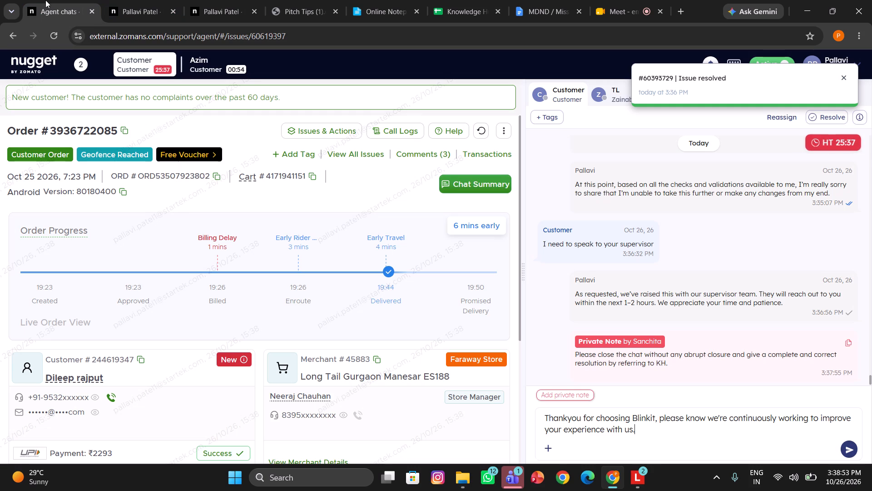
left_click(542, 390)
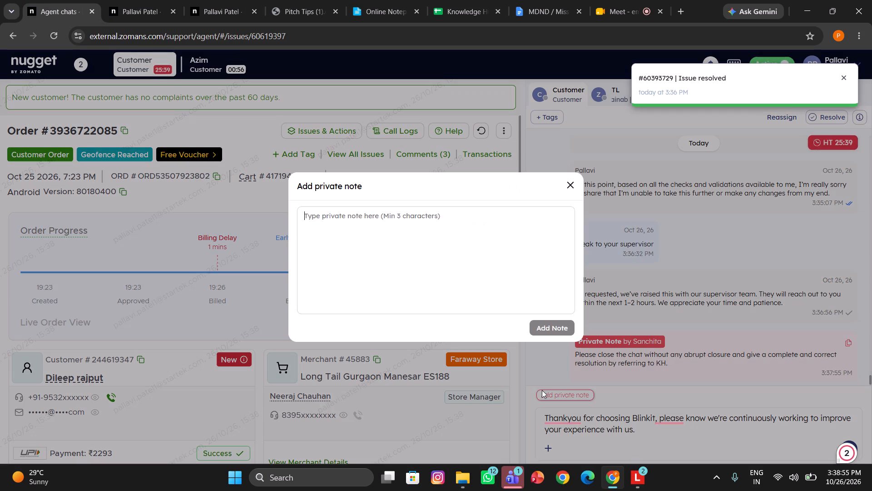
key("ctrl+v")
Complete and add the note: DP Answered "yes", Reason "cx not received order", DP Communication "dp said delivered", Resolution "service no".
left_click(363, 212)
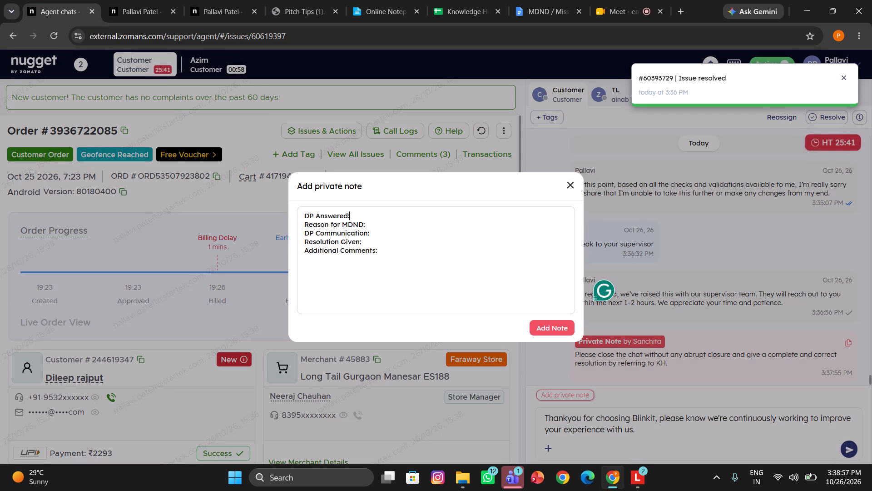
key("space")
type("yes")
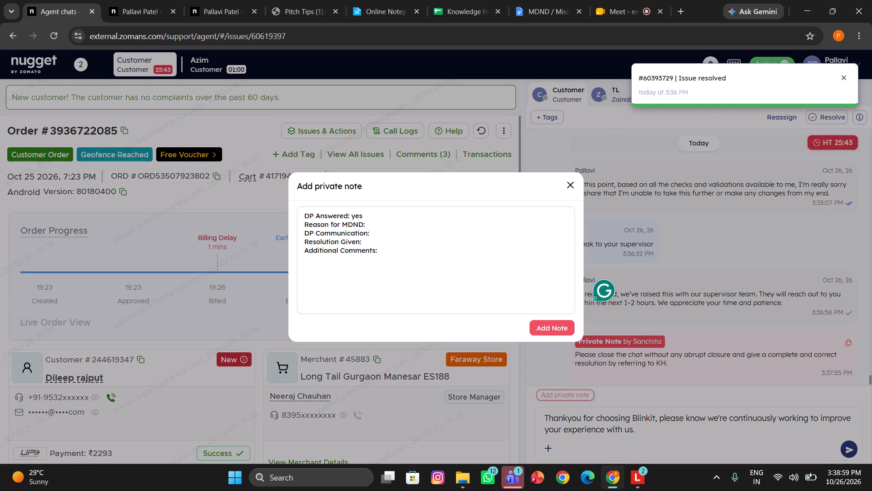
left_click(375, 222)
key("space")
type("cx not received order")
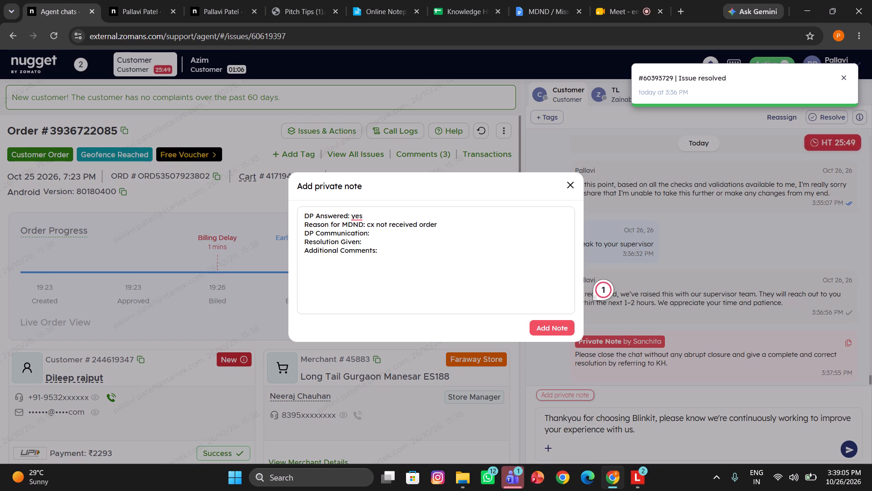
left_click(380, 235)
key("space")
type("dp said delivered")
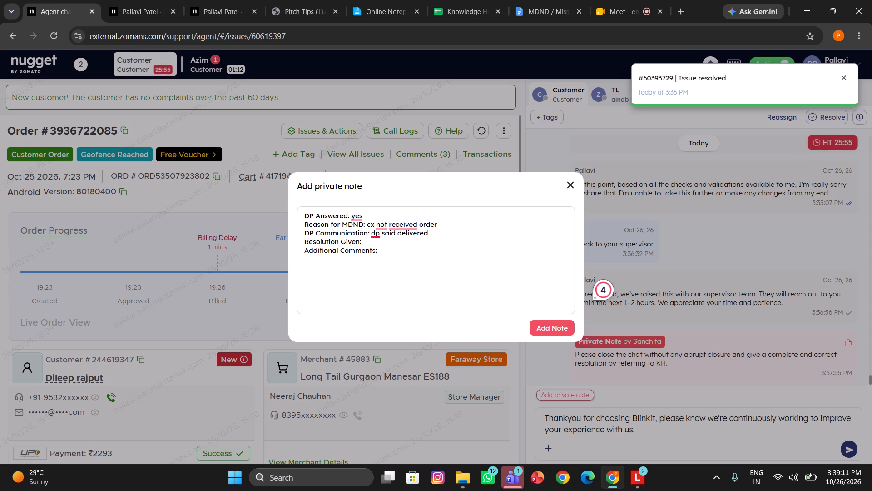
left_click(366, 242)
key("space")
type("service no")
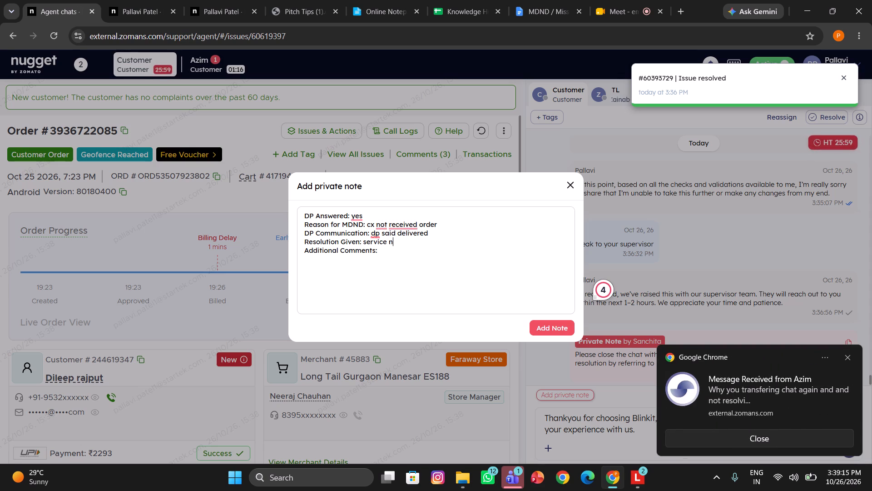
left_click(557, 332)
left_click(386, 3)
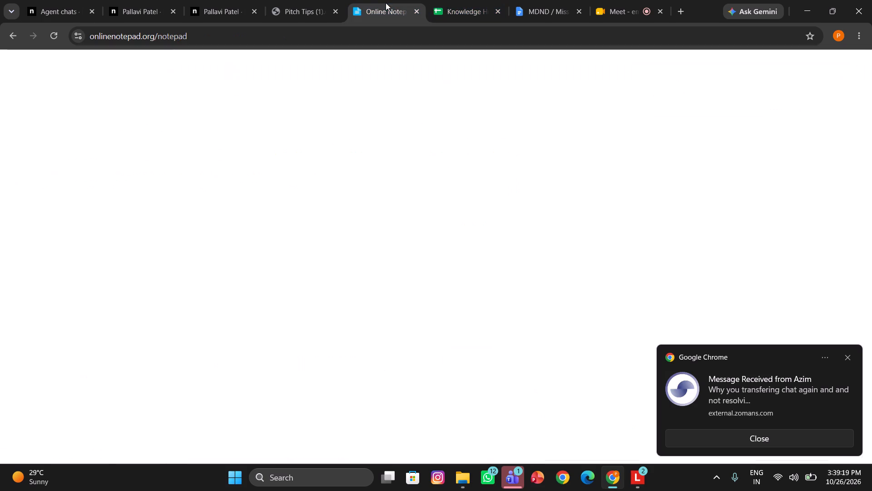
key("ctrl+c")
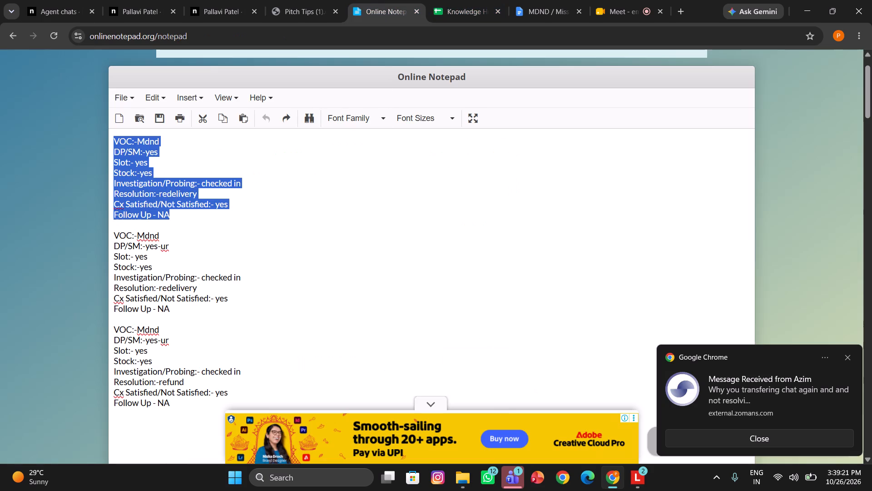
left_click(51, 0)
scroll(195, 335, "down", 3)
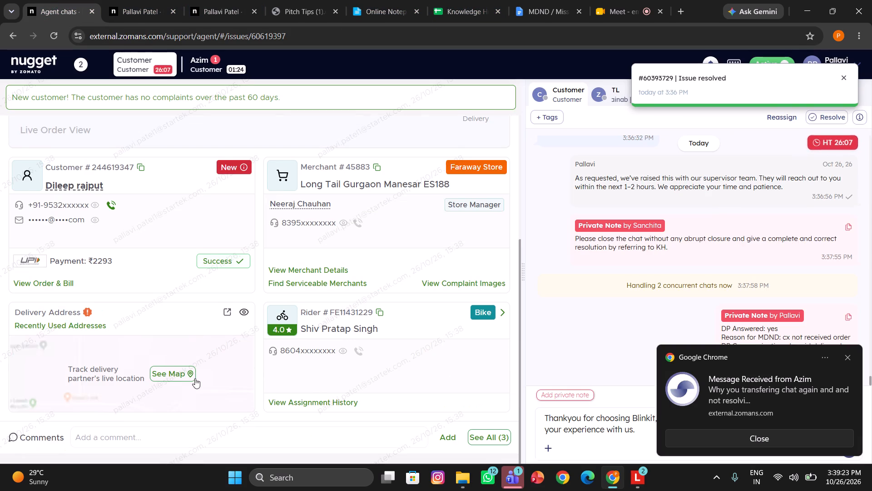
left_click(189, 440)
key("ctrl+v")
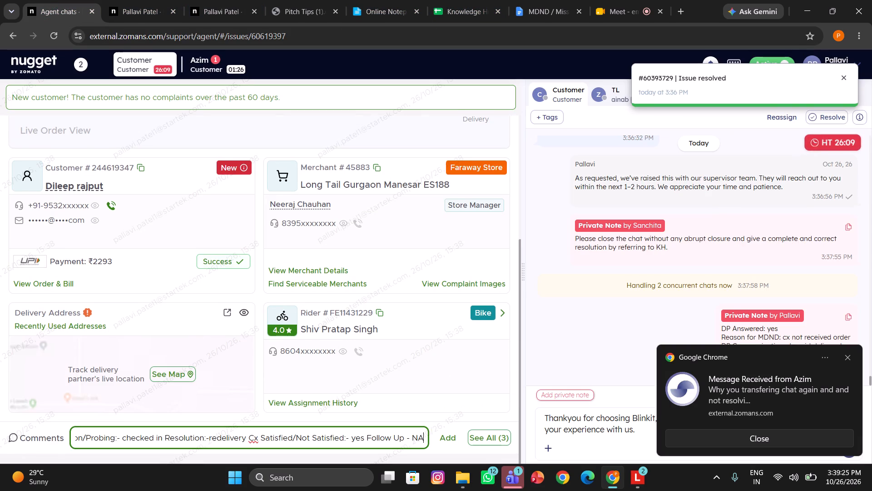
left_click_drag(246, 437, 202, 433)
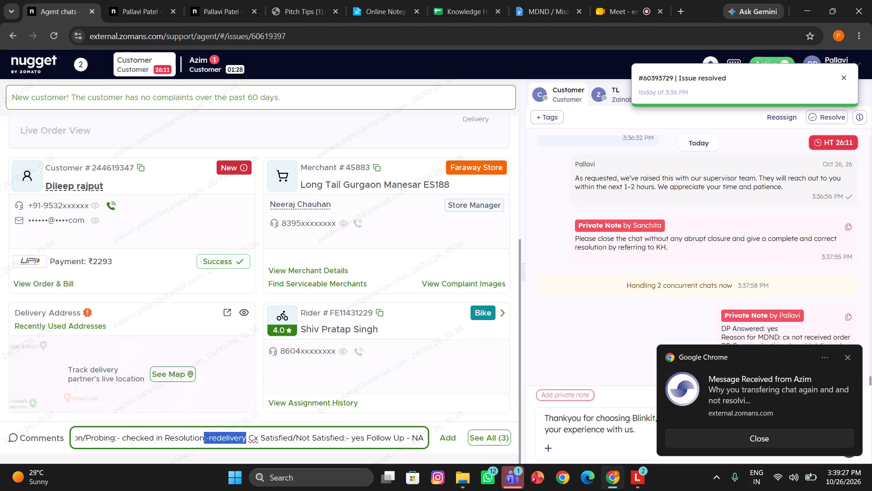
left_click_drag(202, 433, 210, 433)
key("BackSpace")
type("s")
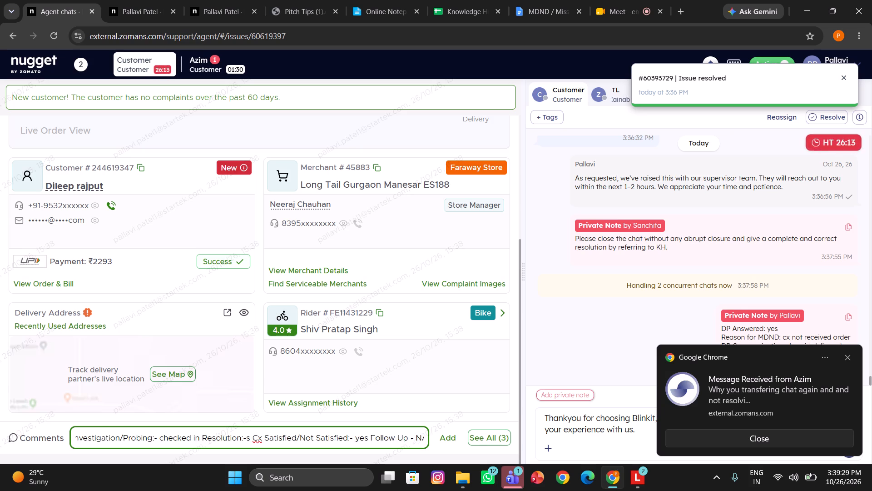
type("ervice")
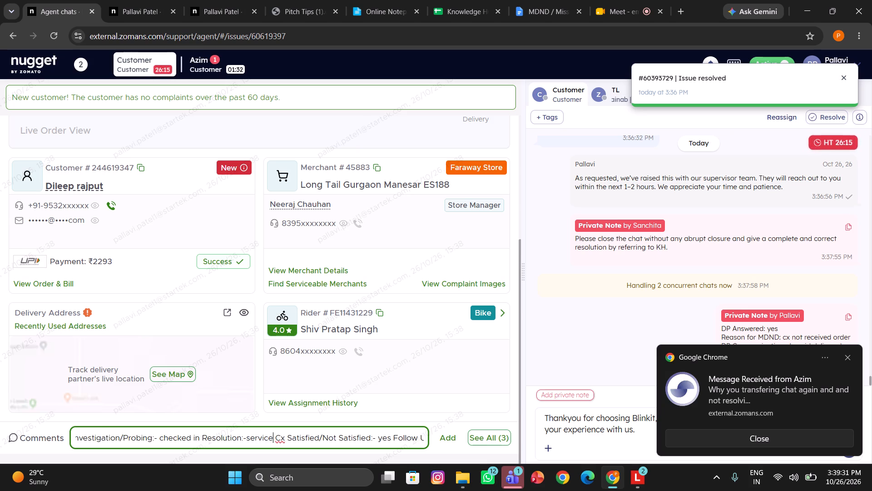
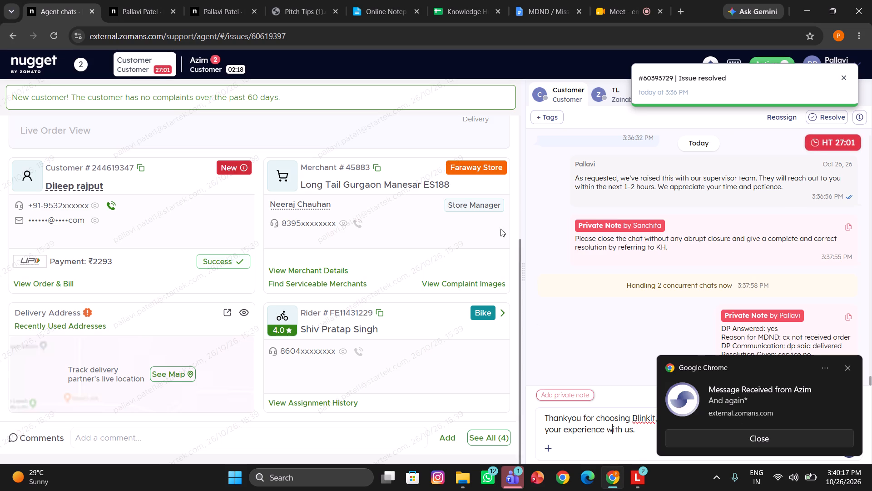
scroll(480, 179, "up", 6)
left_click(505, 132)
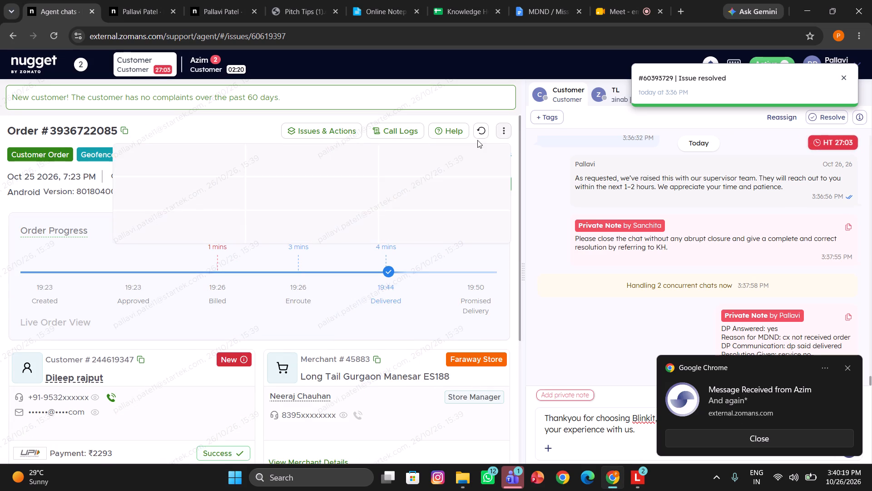
left_click(208, 206)
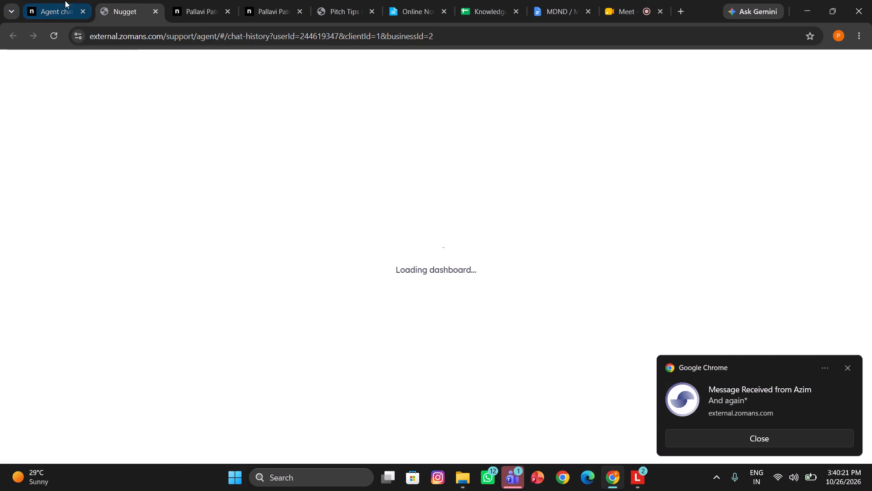
Return to the missing-order customer's chat and send the drafted closing message thanking them for choosing Blinkit.
left_click(59, 2)
left_click(604, 427)
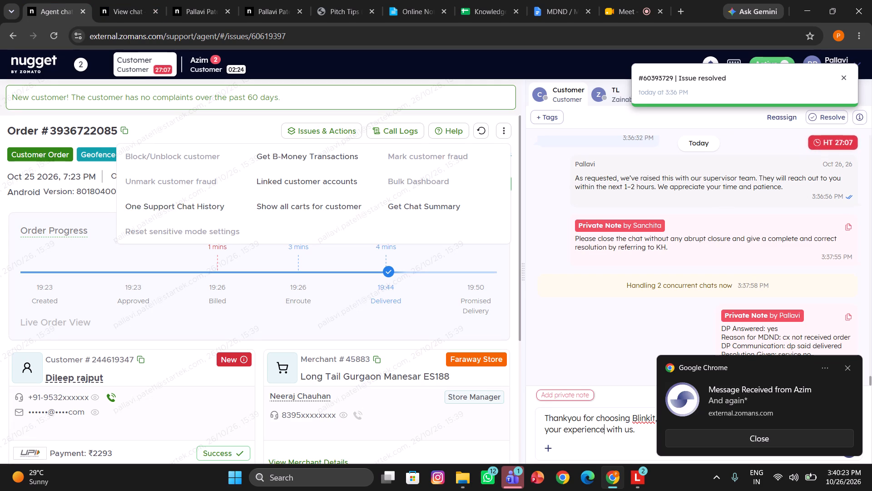
key("Return")
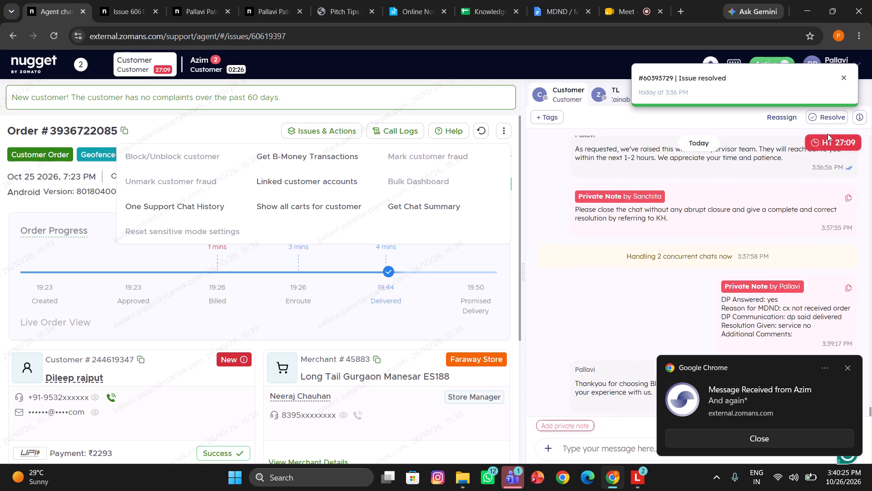
Start resolving the missing-order chat and search its disposition tags for "mdnd".
left_click(819, 120)
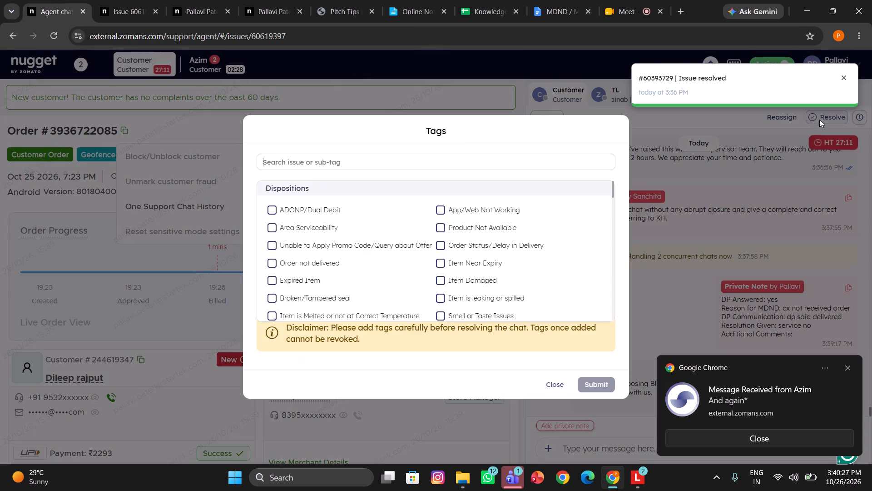
left_click(569, 161)
type("mdnd")
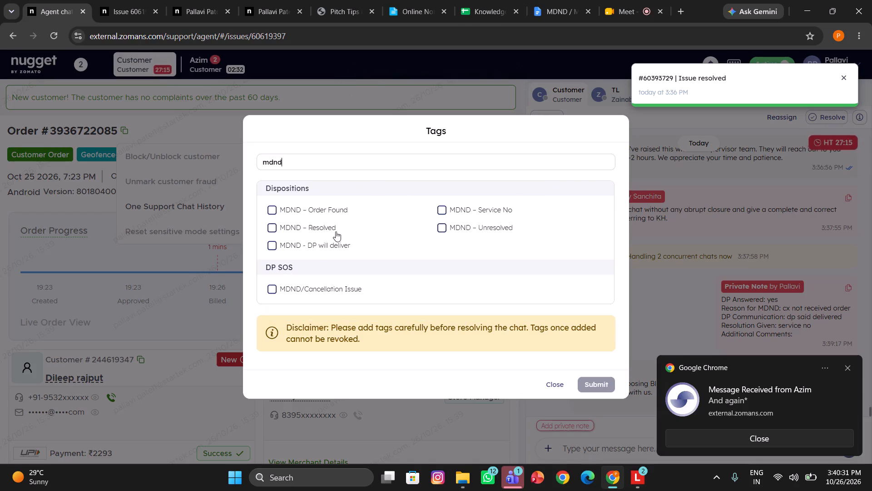
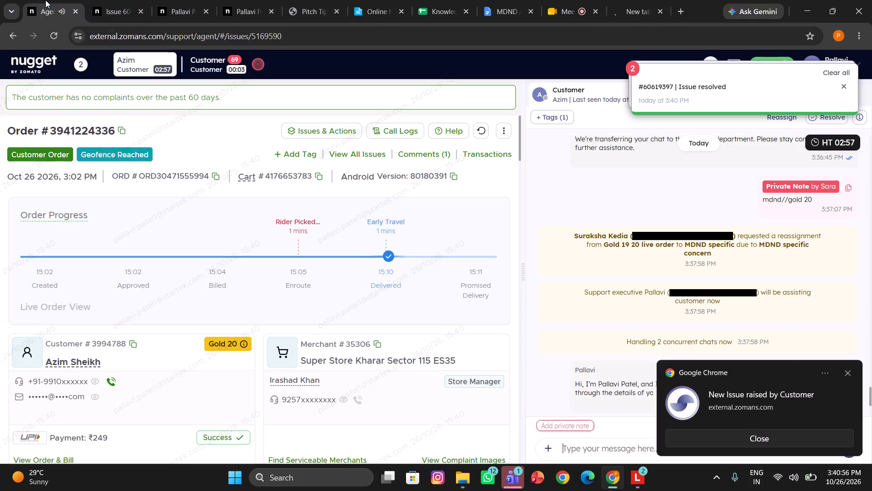
Open the newly raised missing-order chat and send the suggested greeting that apologises and asks the customer to check with family and the guard.
left_click(214, 57)
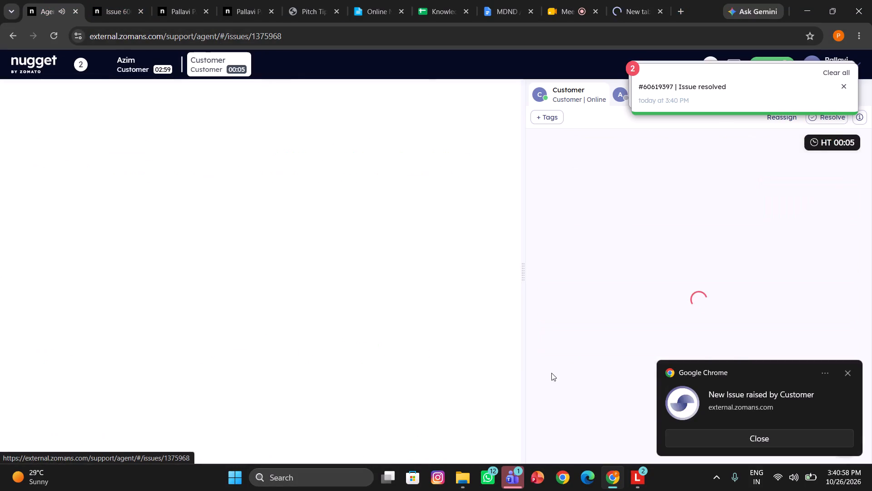
left_click(574, 387)
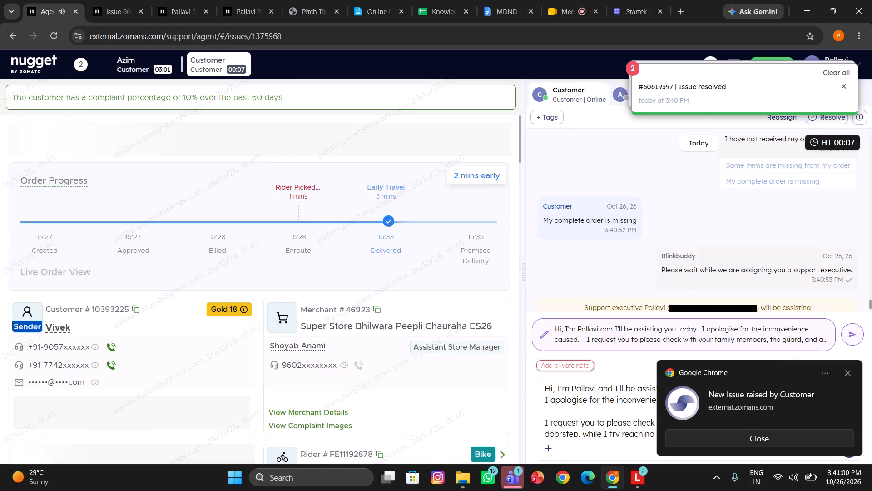
left_click(583, 404)
key("Return")
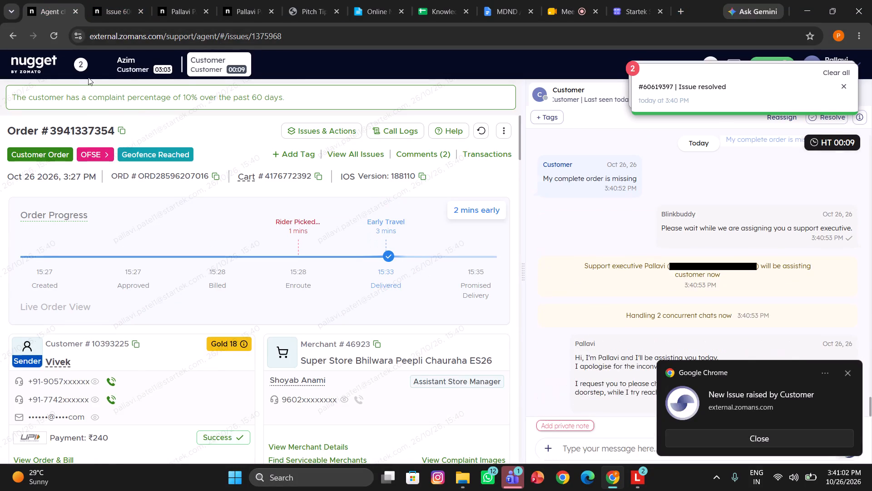
left_click(140, 61)
scroll(412, 368, "down", 1)
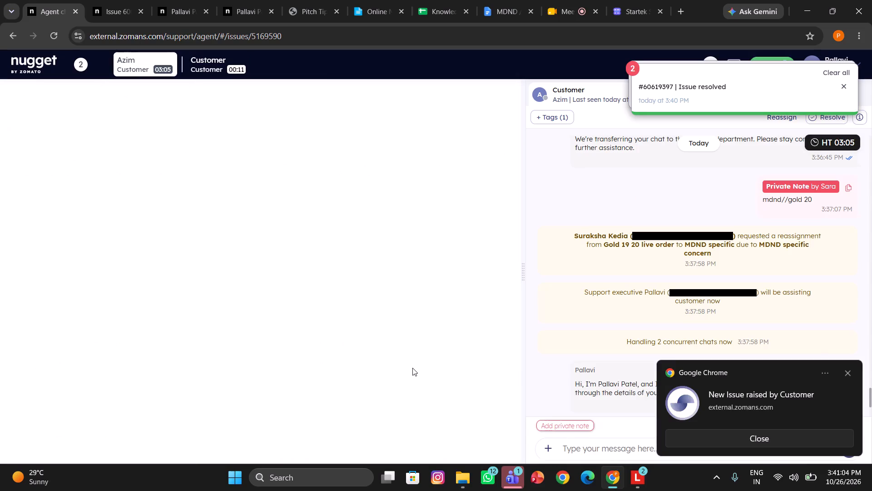
scroll(412, 368, "down", 4)
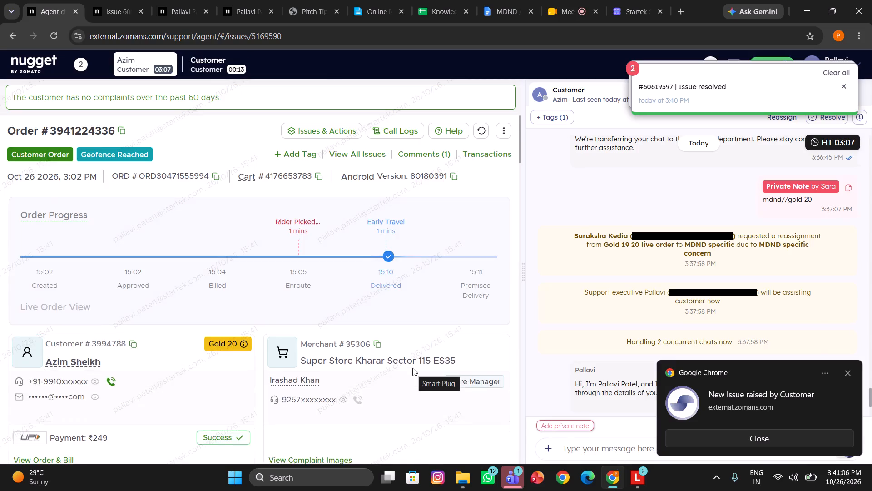
scroll(412, 368, "down", 4)
left_click(355, 360)
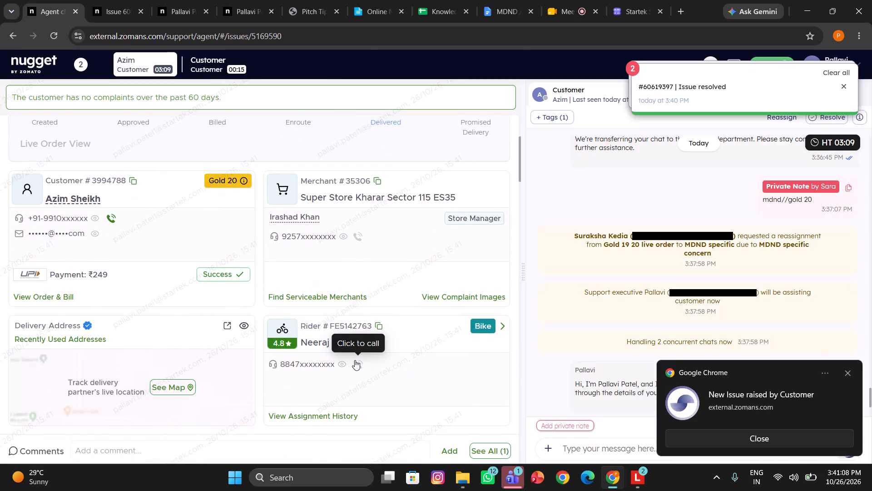
left_click(478, 347)
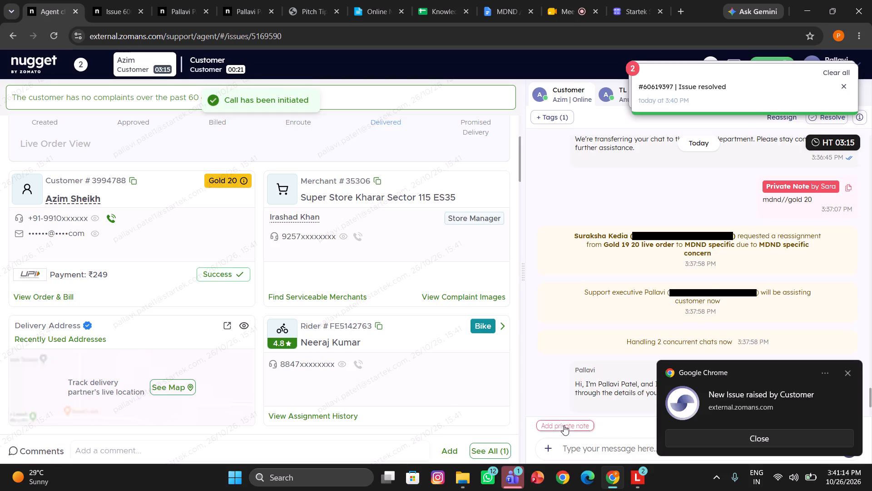
Add the private note "called dp" to the MDND customer's chat.
left_click(573, 427)
type("called")
key("space")
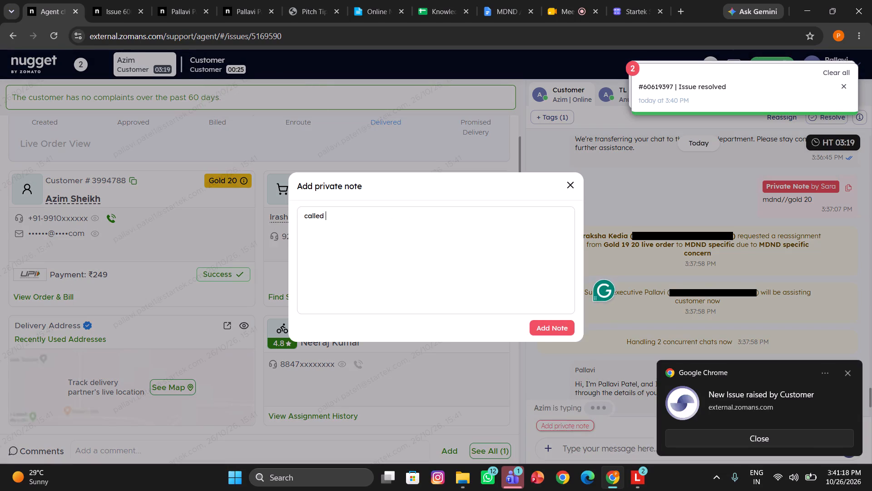
type("dp")
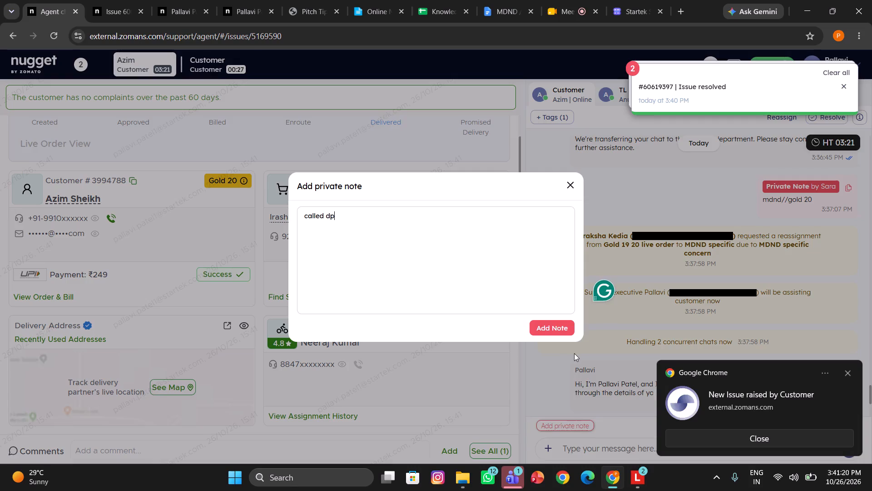
left_click(555, 331)
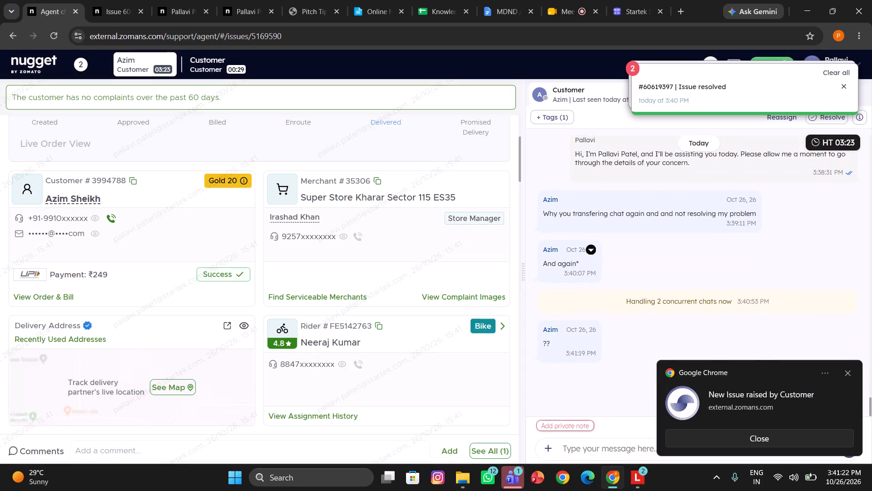
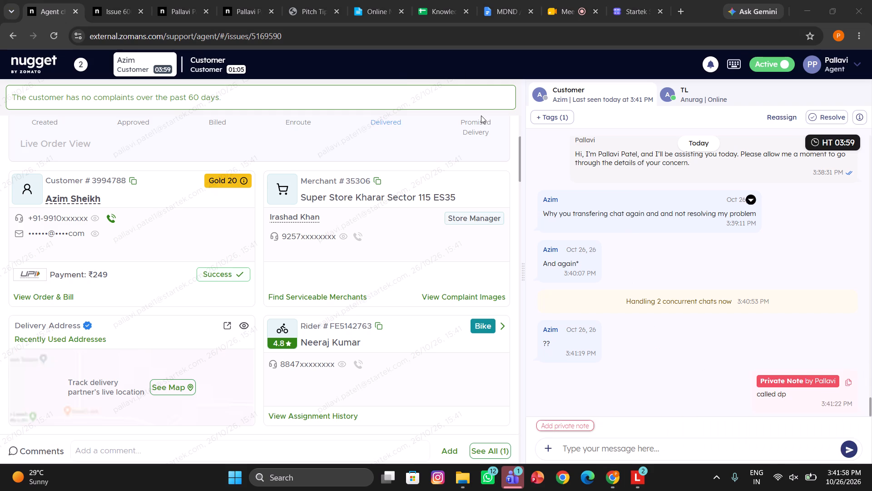
Send the MDND customer the Pitch Tips line saying you understand the order was not received although it is marked as delivered.
left_click(328, 2)
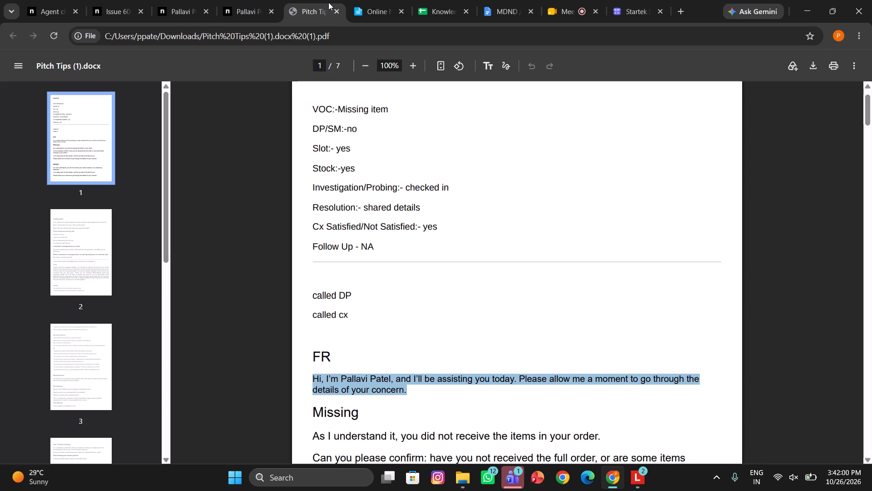
left_click(391, 269)
scroll(391, 269, "down", 3)
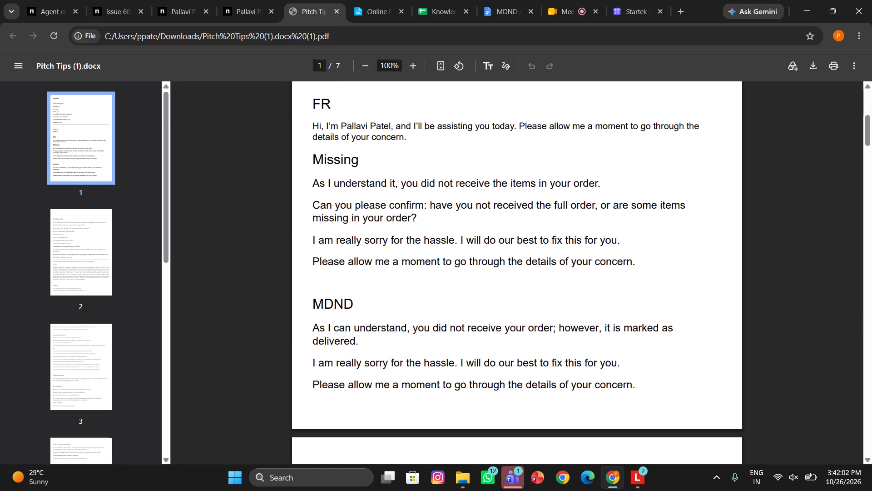
left_click_drag(310, 330, 364, 346)
key("ctrl+c")
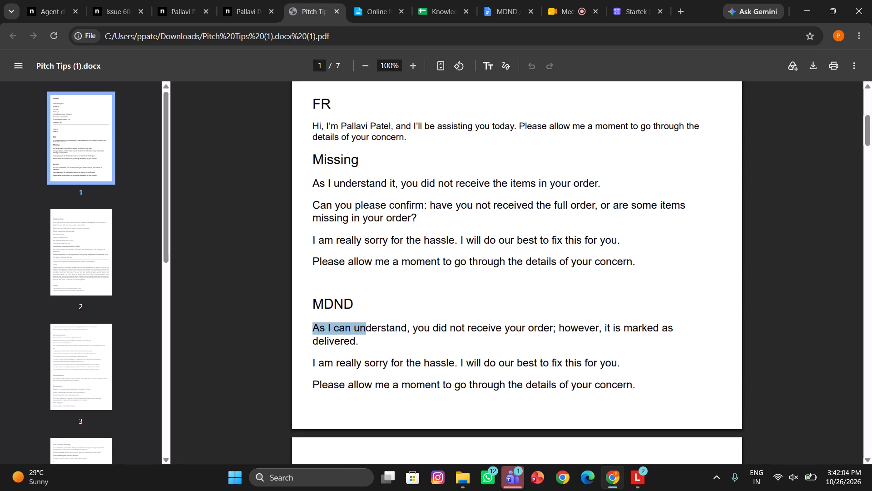
left_click(50, 0)
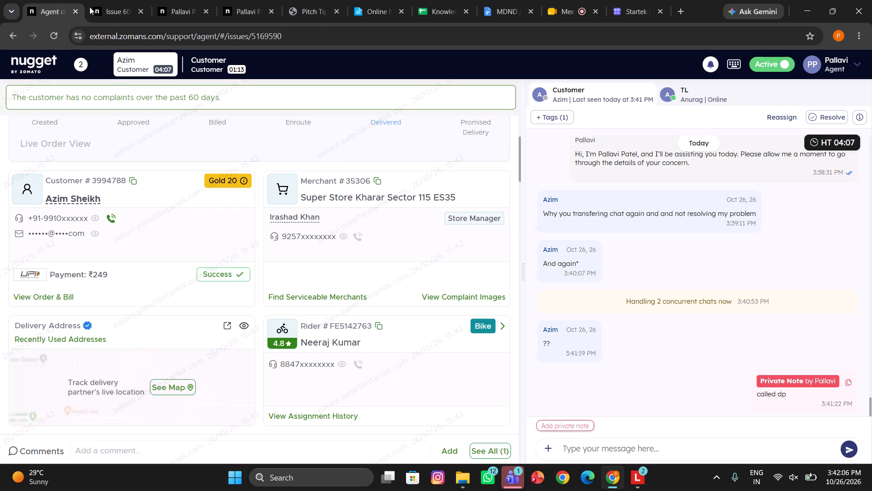
left_click(579, 447)
key("ctrl+v")
key("Return")
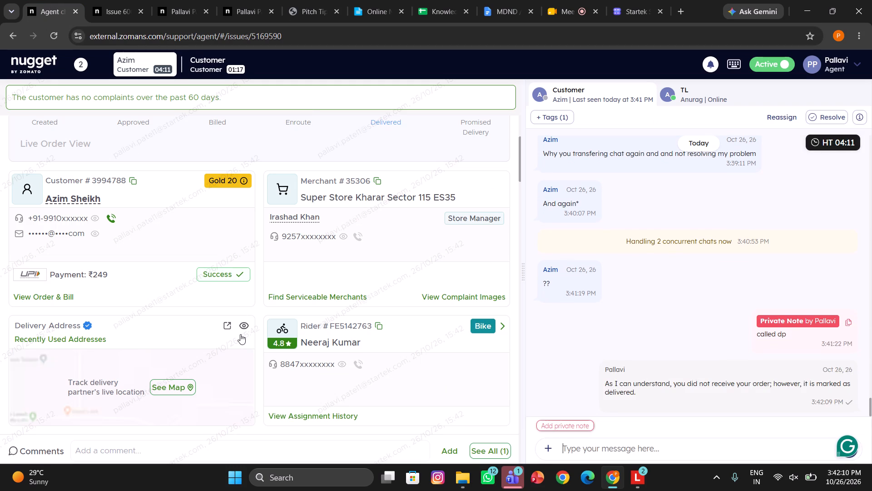
Reveal the full delivery address of the MDND customer's order.
left_click(241, 332)
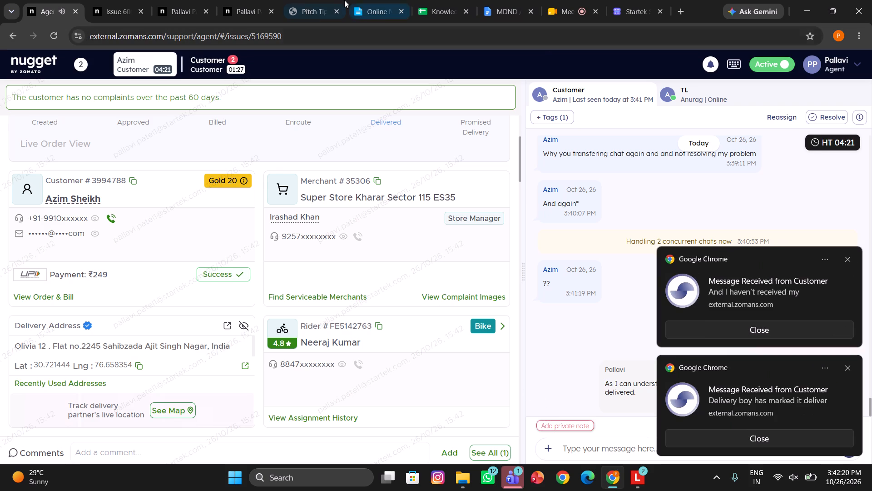
Copy the MDND apology line "I am really sorry for the hassle. I will do our best to fix this for you." for the customer's chat.
left_click(309, 6)
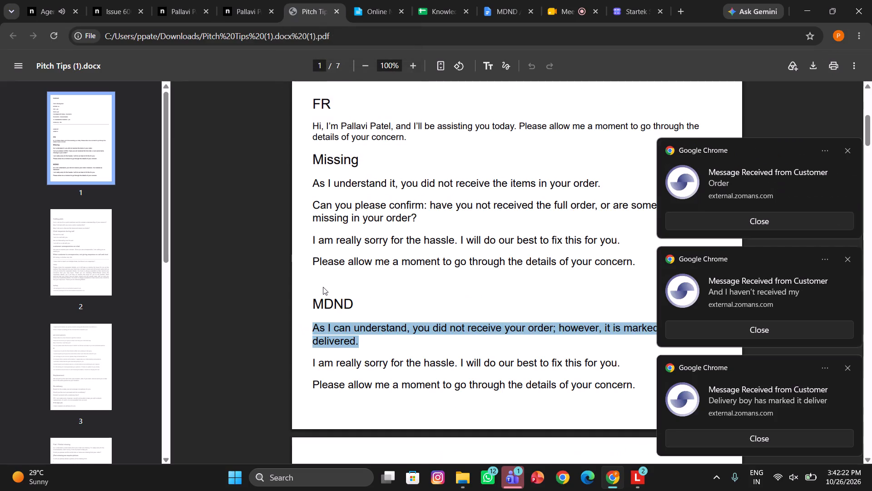
triple_click(322, 365)
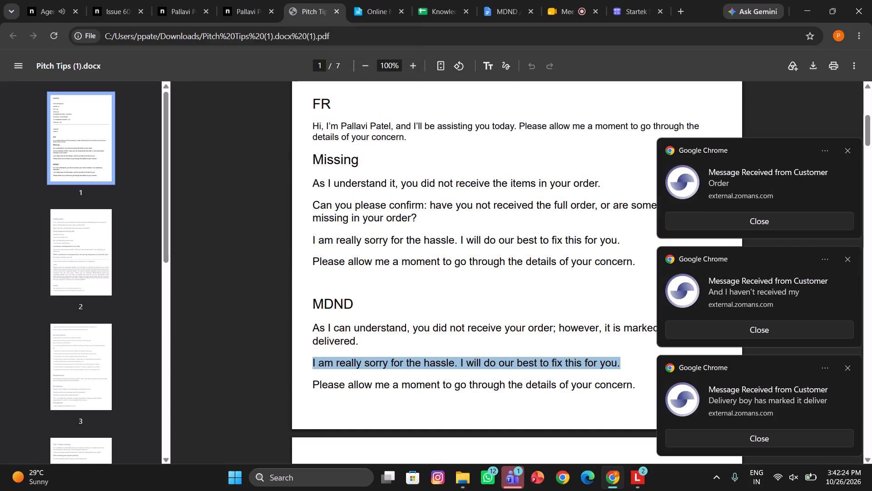
left_click(322, 365)
key("ctrl+c")
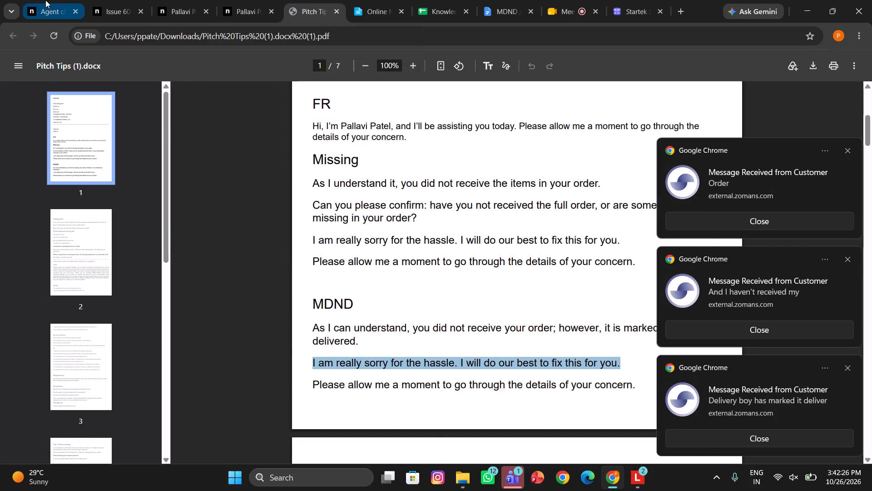
left_click(45, 0)
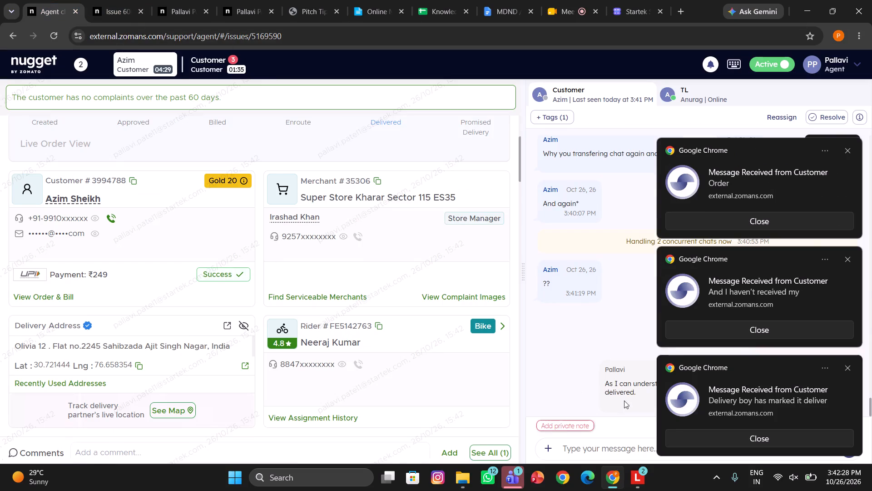
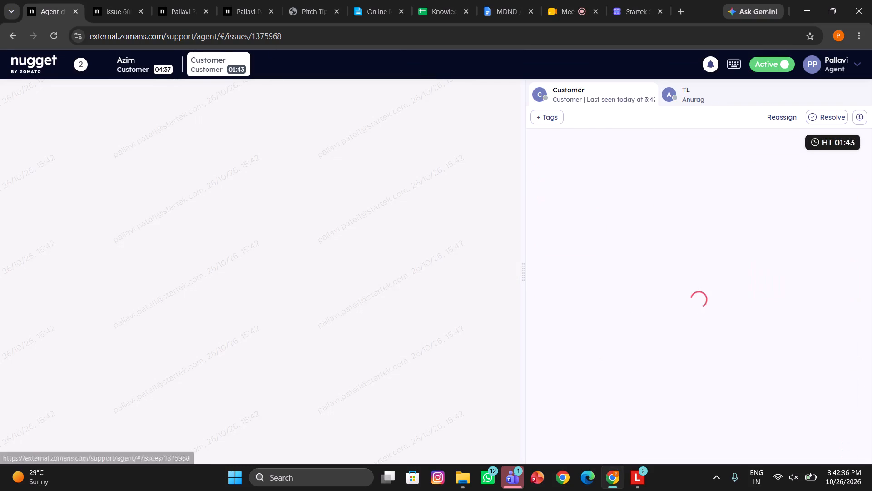
scroll(631, 314, "down", 5)
left_click(296, 0)
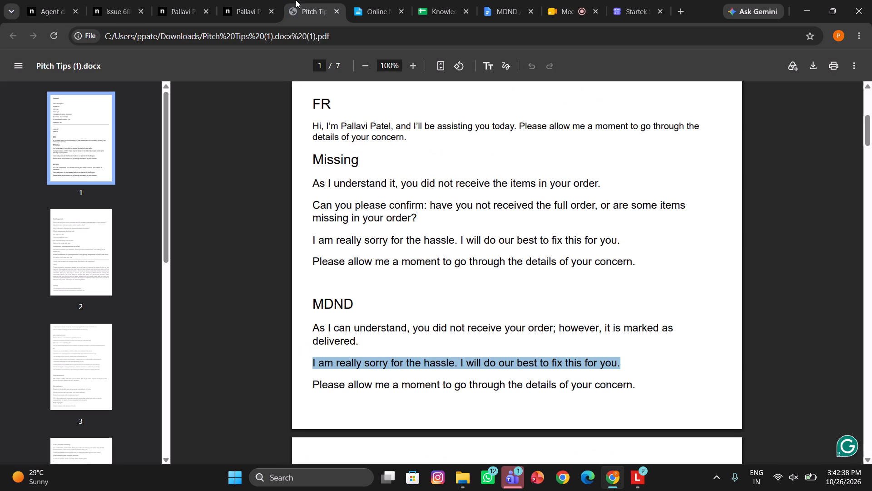
left_click_drag(310, 327, 359, 346)
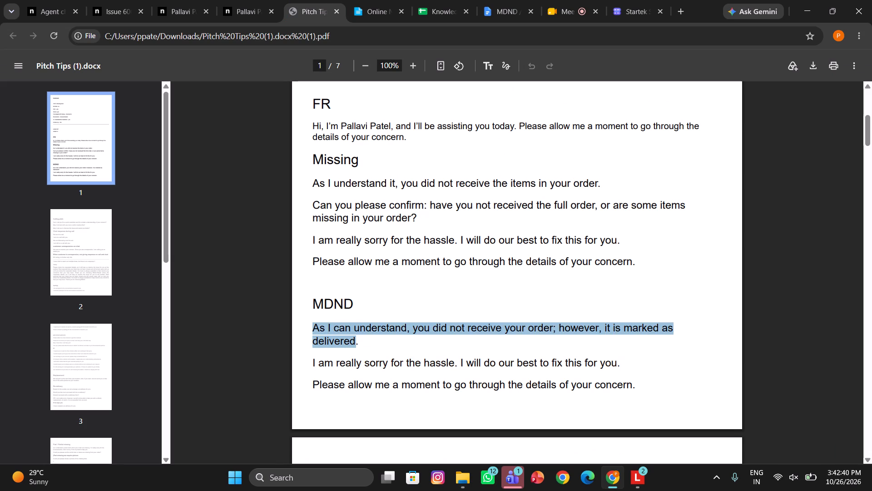
left_click_drag(359, 346, 361, 346)
key("ctrl+c")
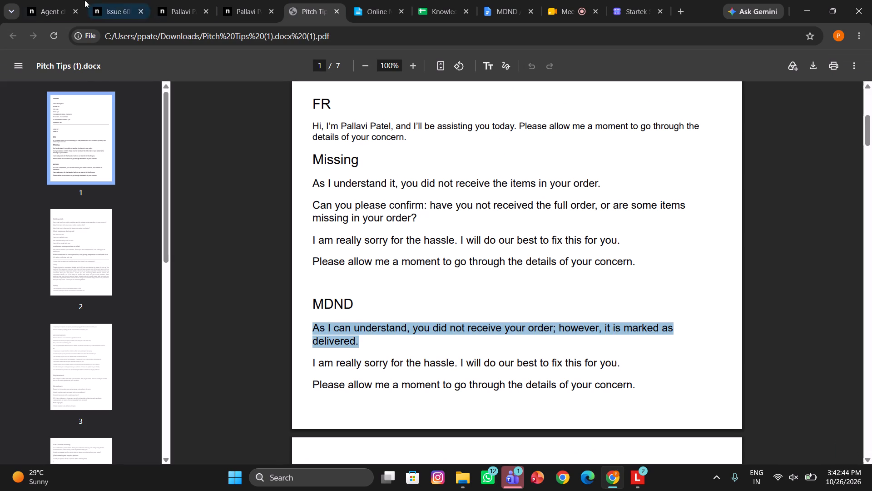
left_click(31, 1)
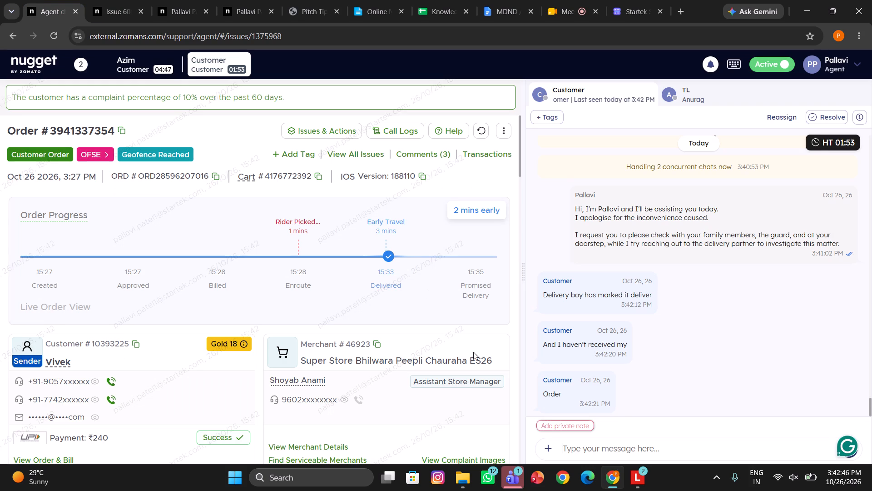
key("ctrl+v")
key("Return")
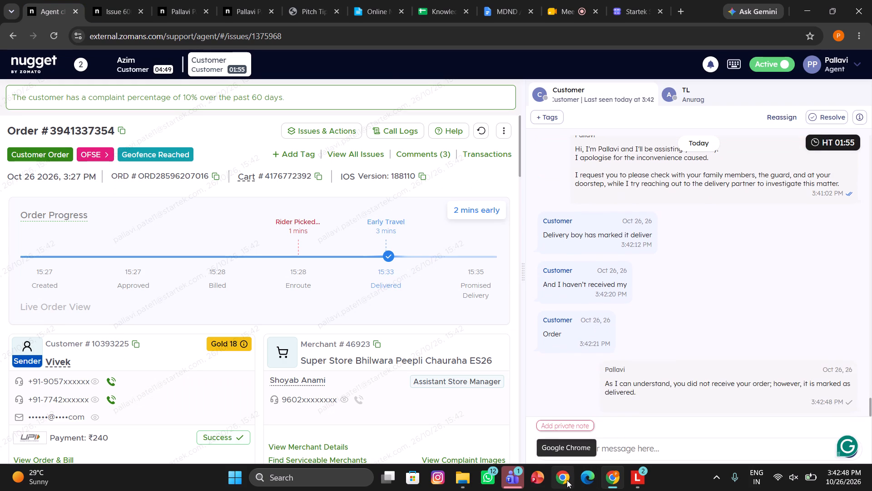
Send the same customer the Pitch Tips MDND apology "I am really sorry for the hassle. I will do our best to fix this for you.".
left_click(305, 8)
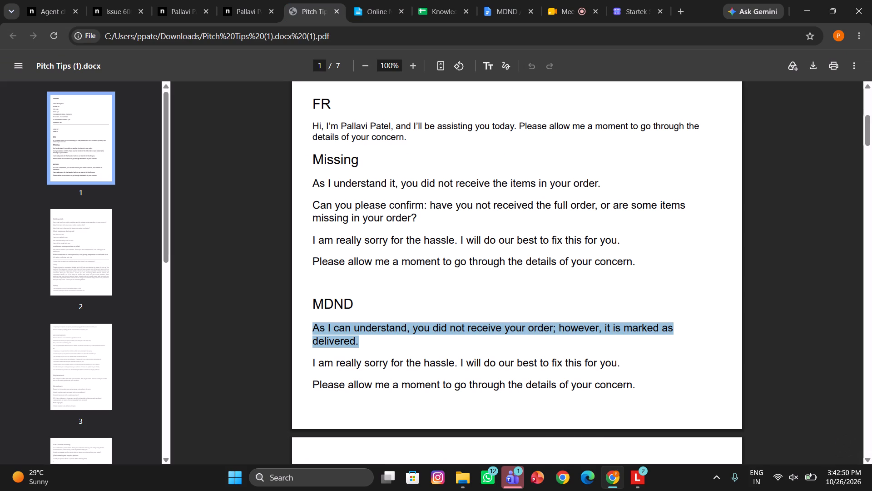
triple_click(318, 361)
left_click(318, 361)
key("ctrl+c")
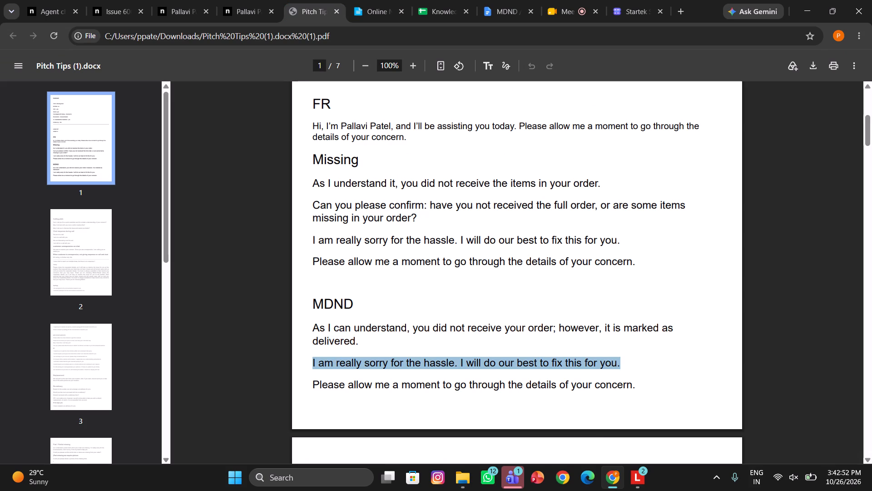
left_click(51, 0)
key("ctrl+v")
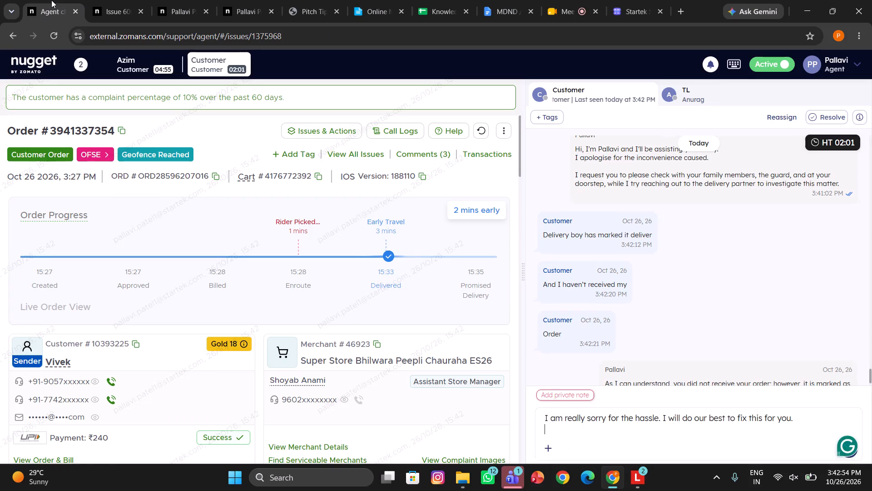
key("Return")
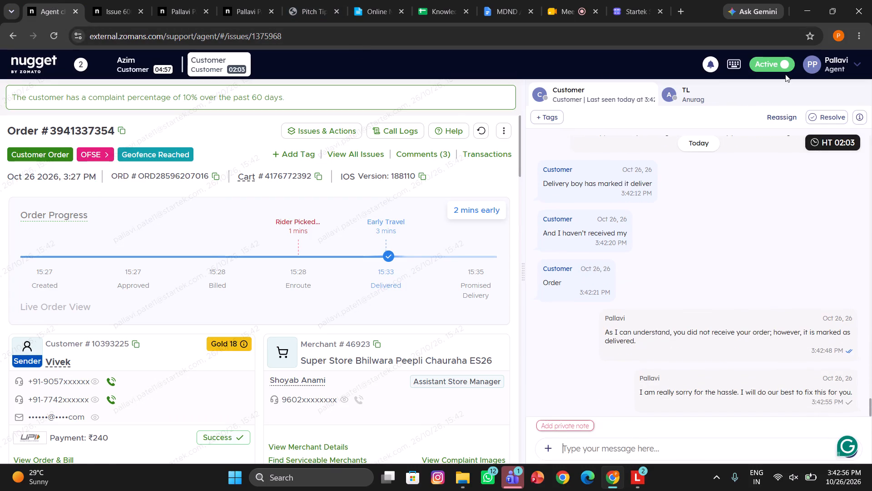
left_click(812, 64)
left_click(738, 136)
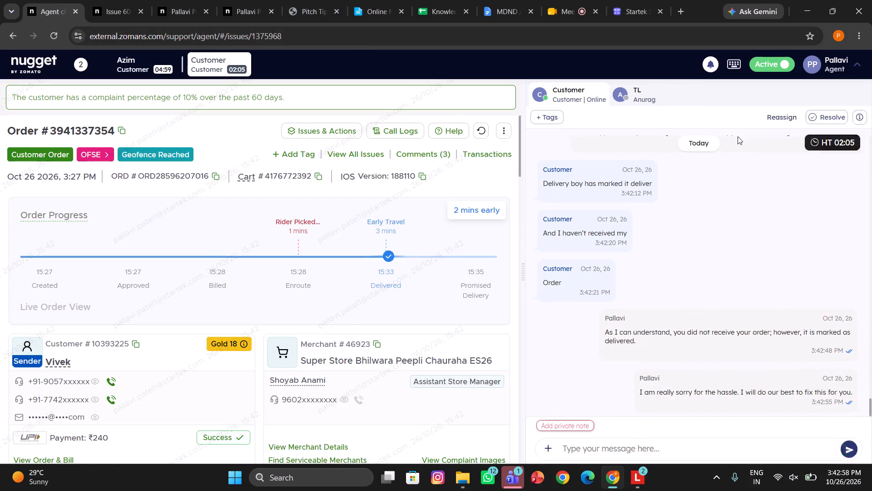
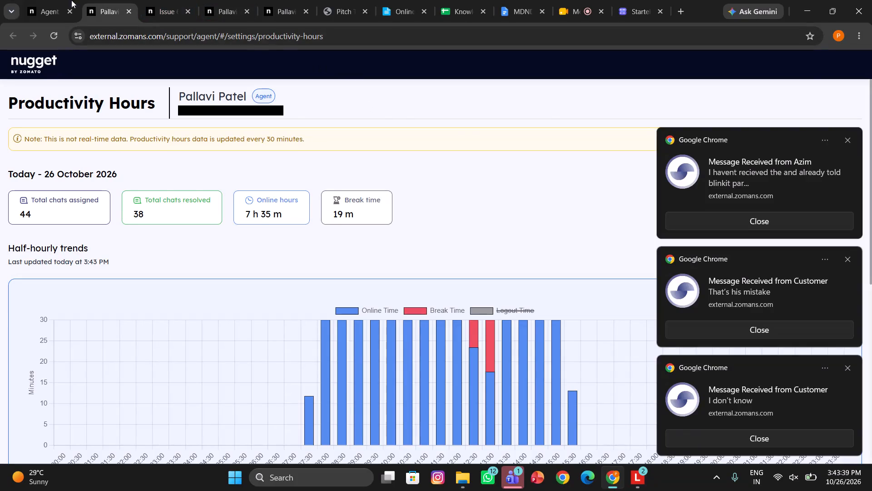
left_click(48, 0)
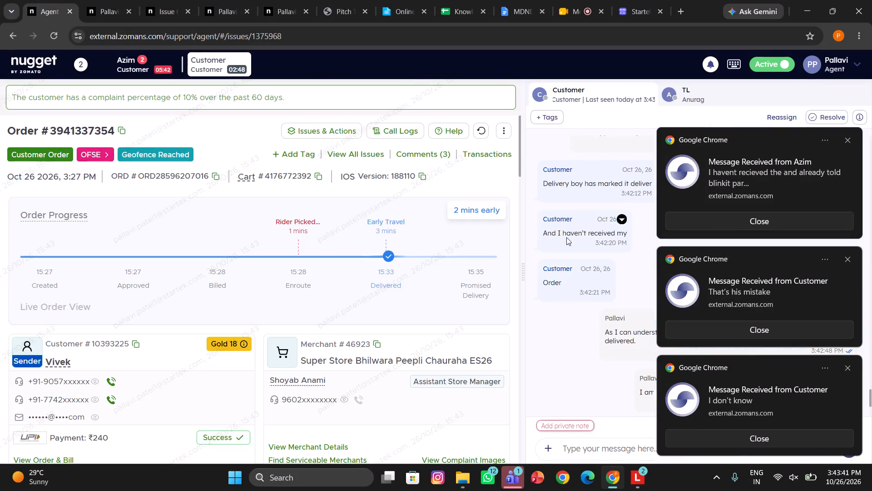
scroll(673, 329, "down", 3)
scroll(397, 384, "down", 1)
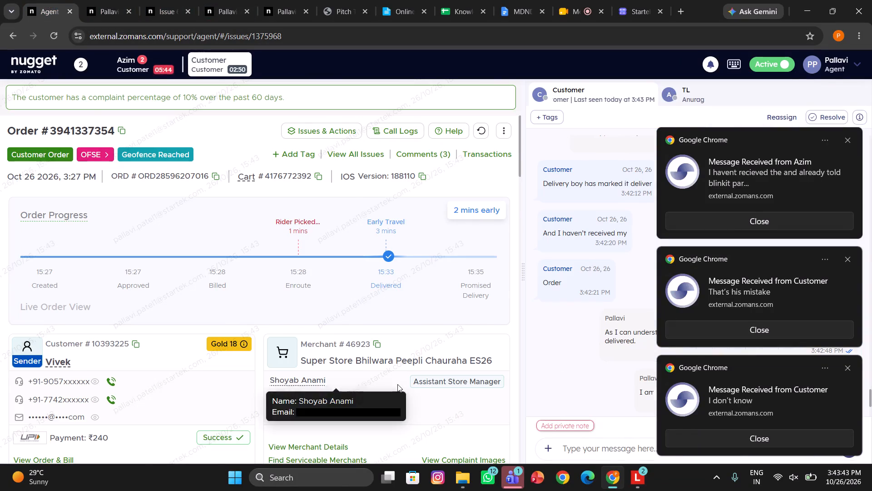
scroll(397, 384, "down", 1)
left_click(359, 312)
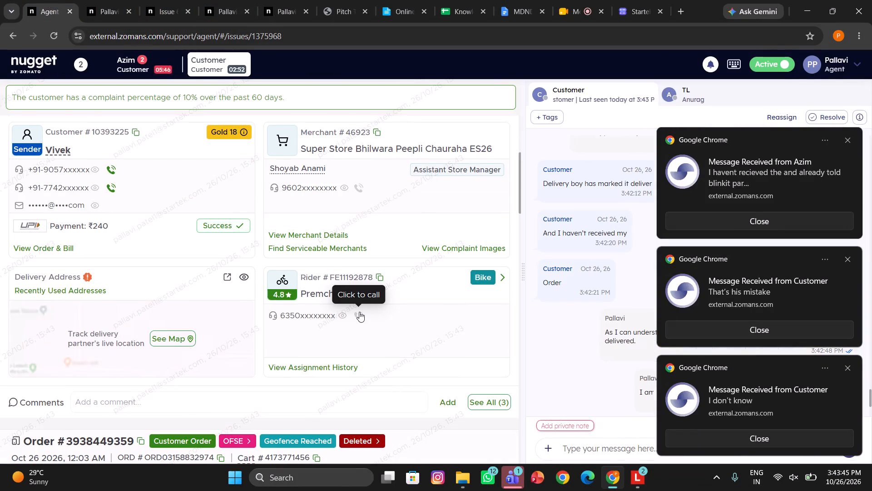
left_click(474, 351)
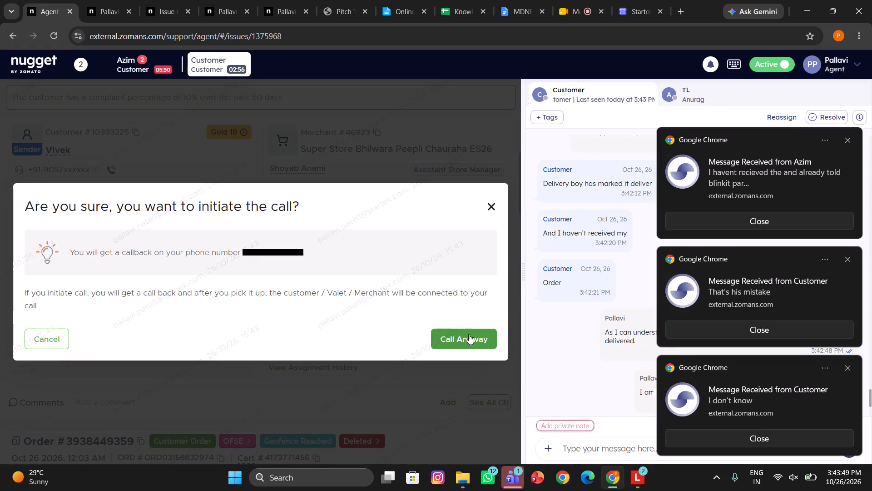
left_click(469, 334)
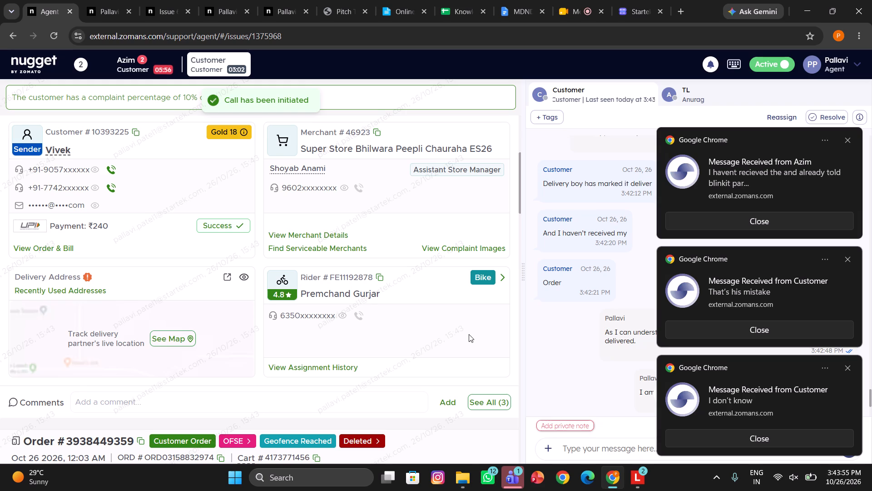
left_click(547, 428)
type("called dp")
left_click(567, 331)
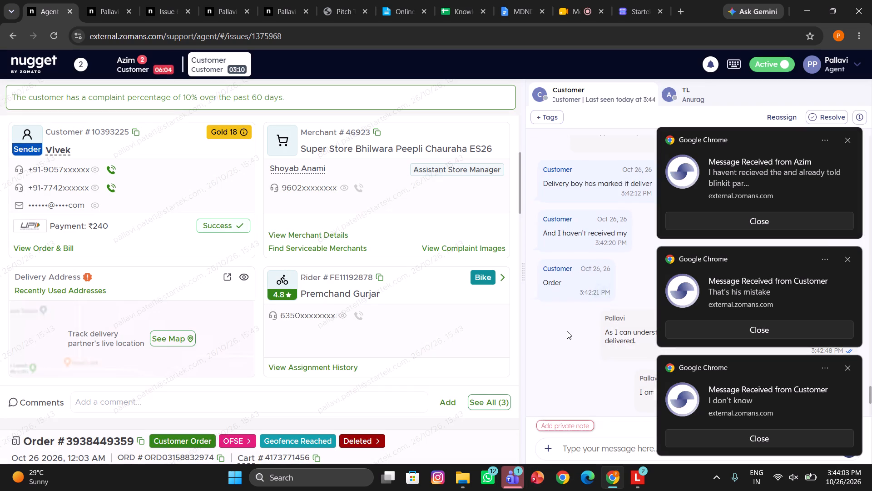
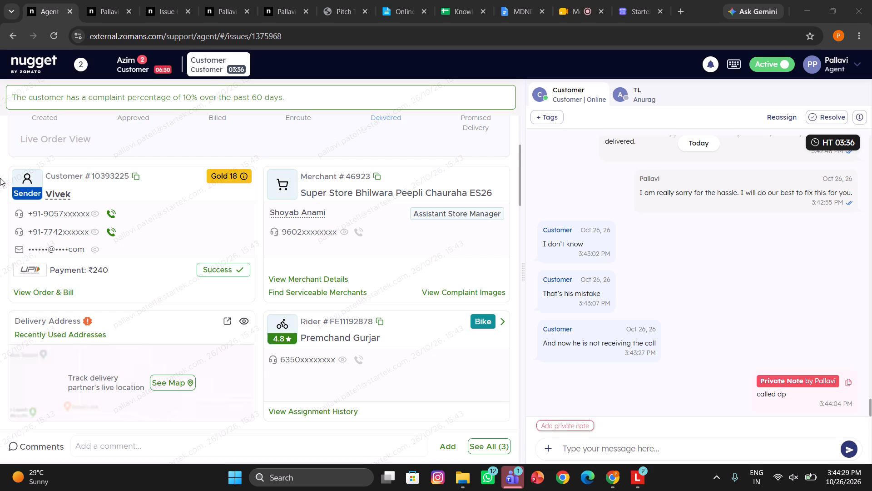
left_click(240, 322)
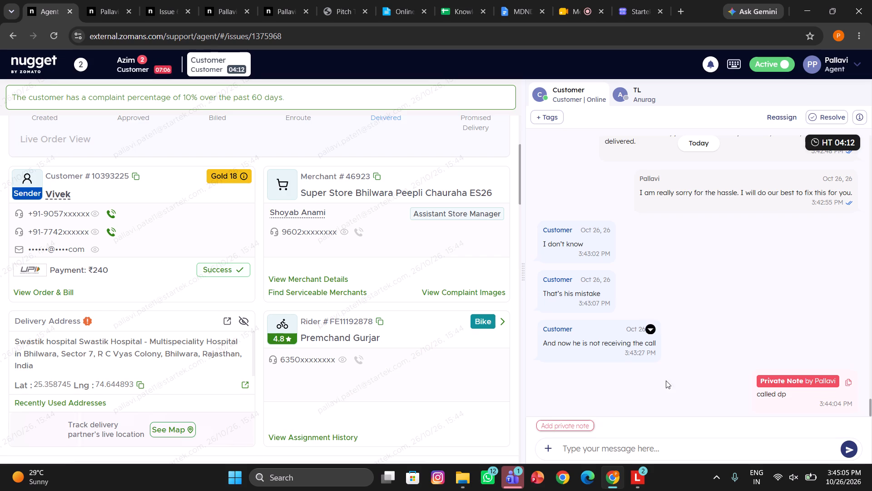
left_click(655, 444)
type("/thi")
left_click(689, 260)
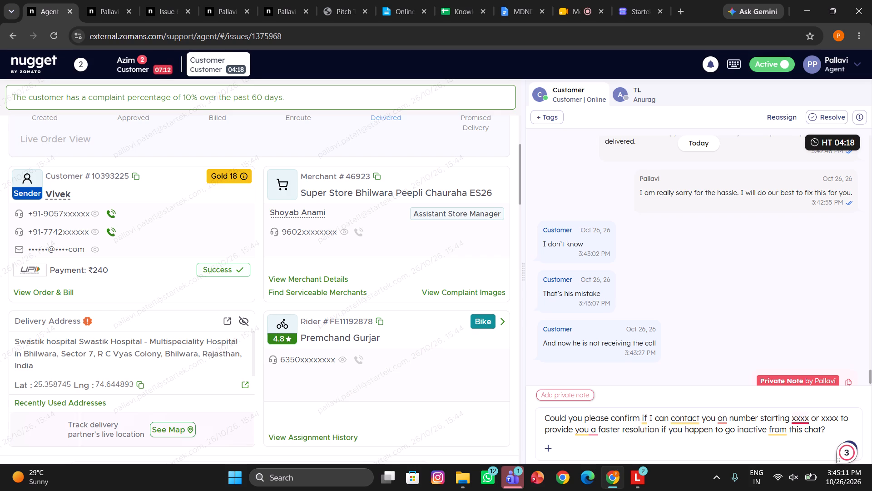
left_click_drag(791, 419, 838, 418)
key("BackSpace")
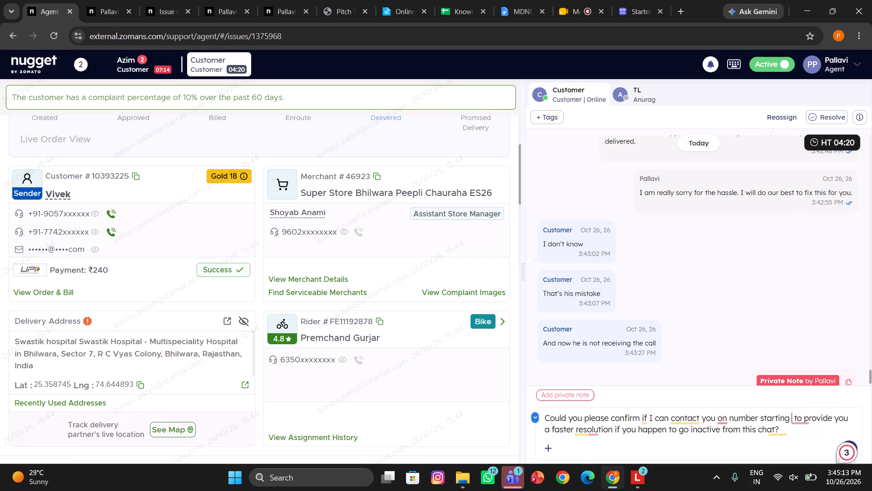
type("90")
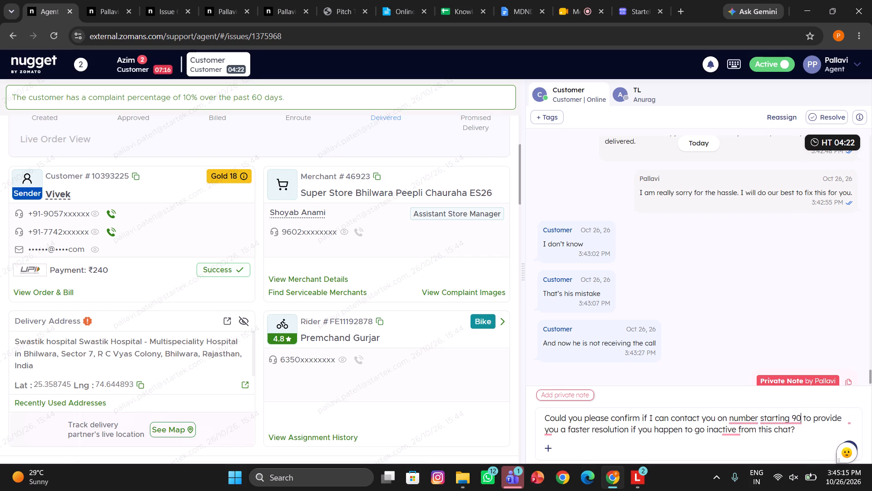
type("57")
key("Return")
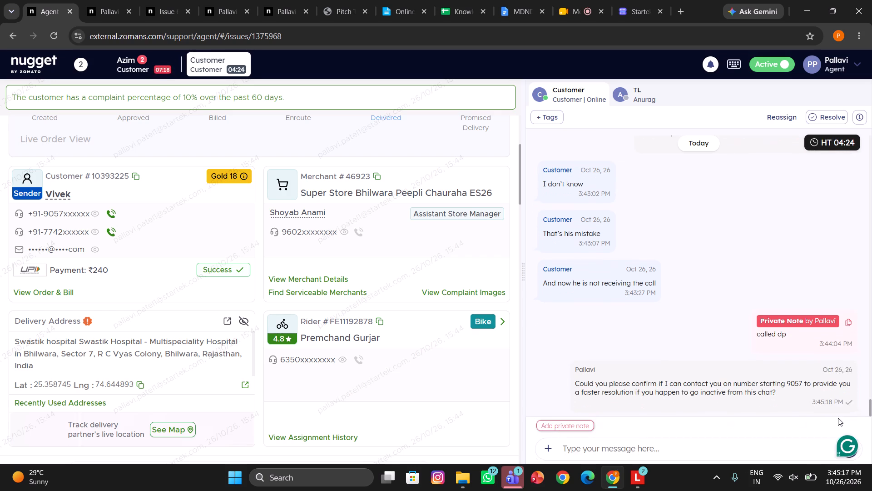
left_click(154, 58)
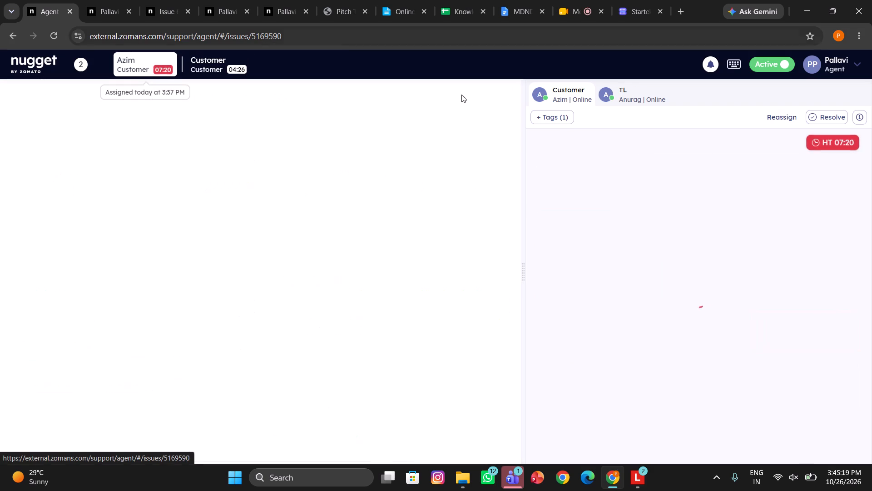
scroll(593, 334, "down", 3)
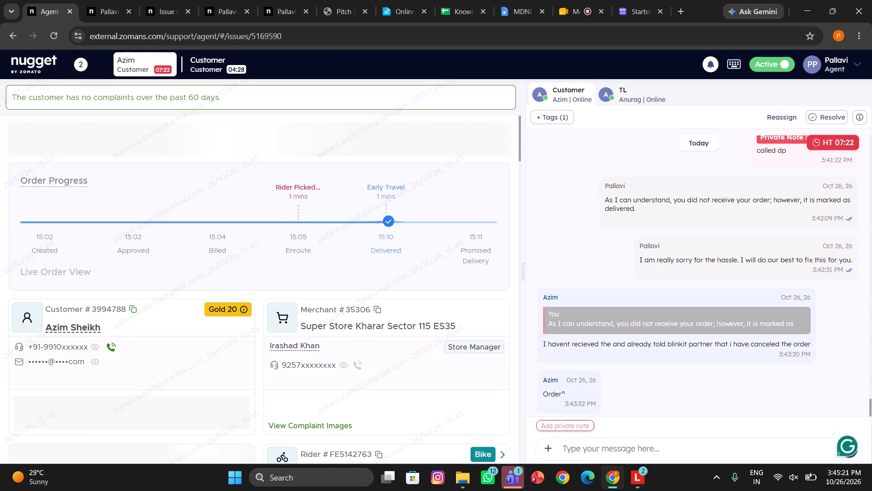
left_click(585, 442)
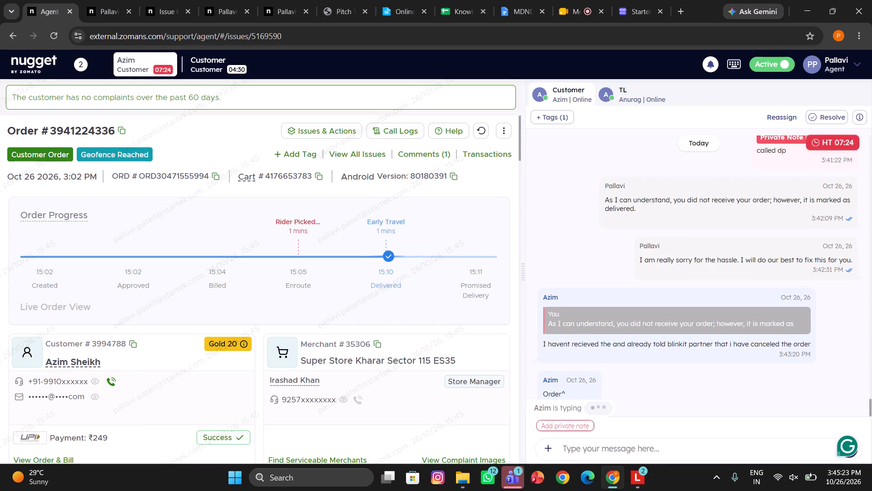
type("/th")
left_click(613, 271)
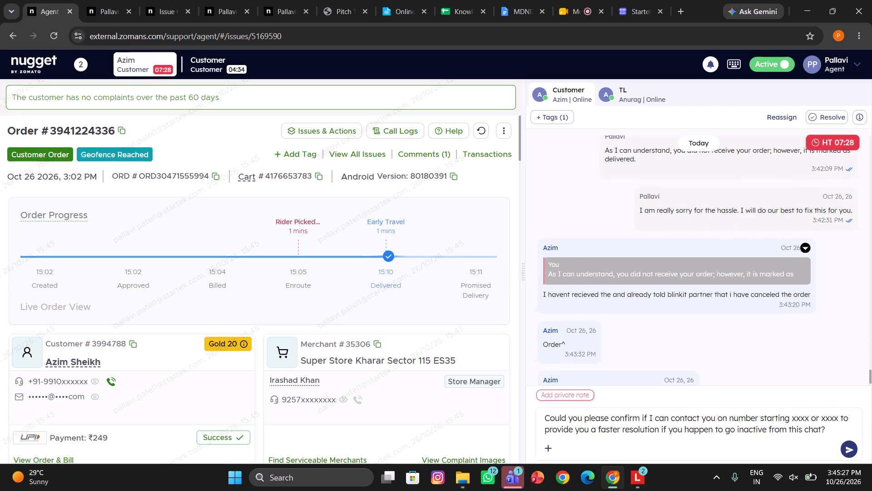
Replace the "xxxx or xxxx" placeholder in the drafted contact confirmation message with the starting digits of the customer's phone number.
left_click_drag(792, 417, 834, 422)
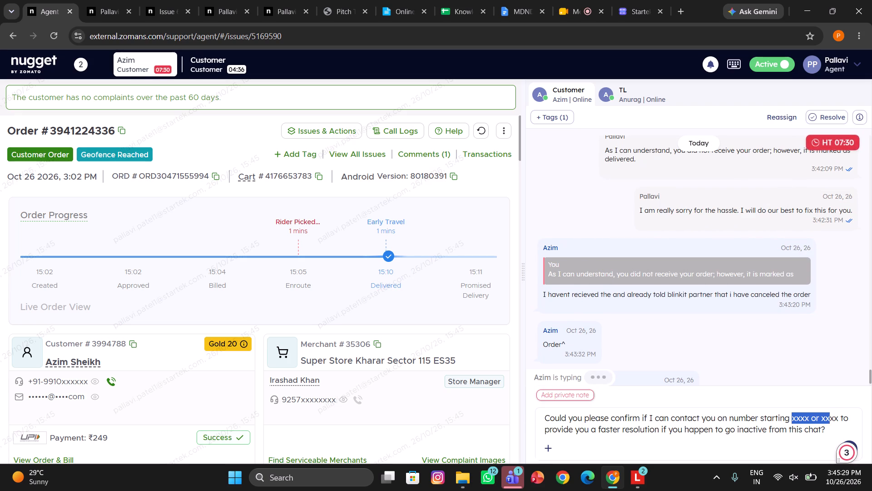
left_click_drag(834, 422, 837, 421)
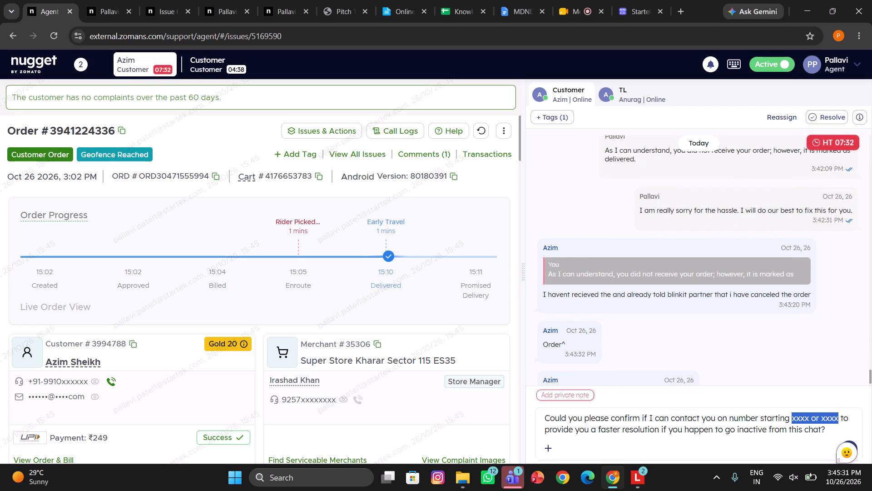
left_click_drag(837, 421, 837, 421)
key("BackSpace")
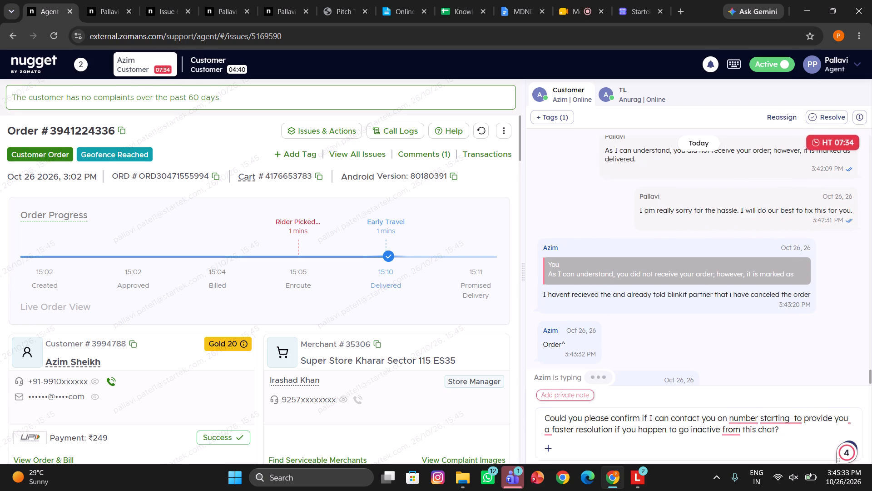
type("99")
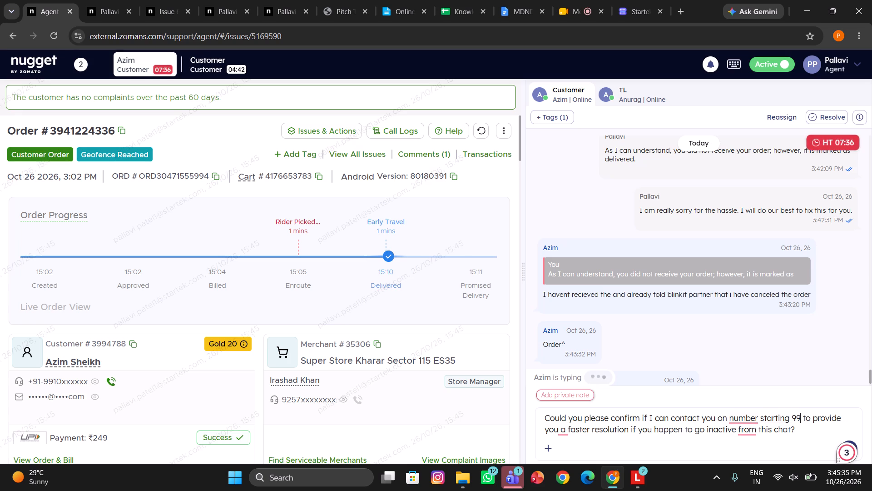
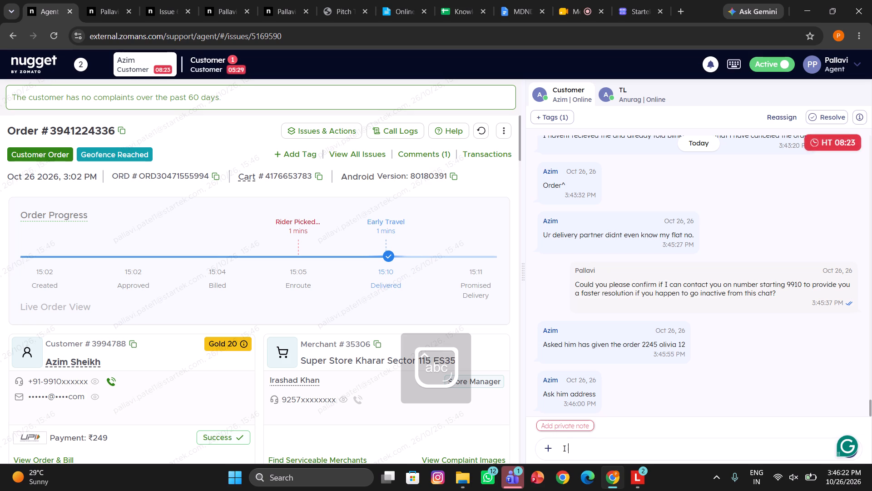
type("av")
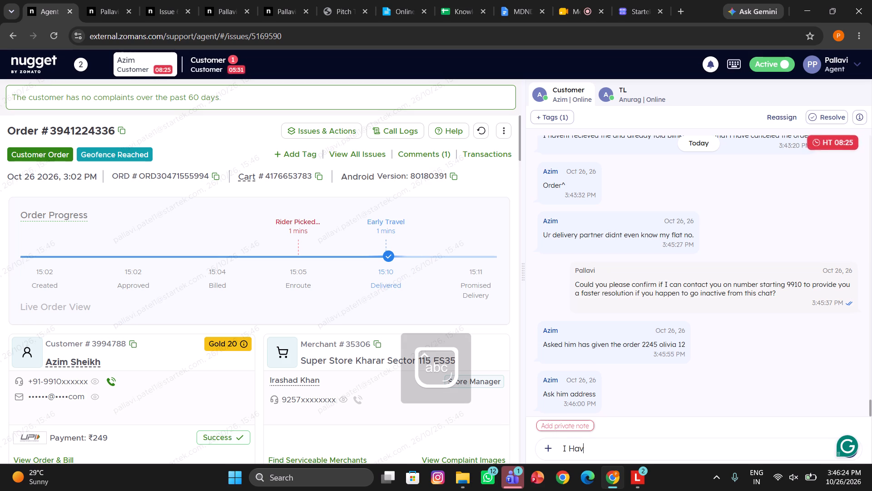
key("BackSpace")
key("BackSpace")
key("BackSpace")
type("have confirmed withthe delivery par")
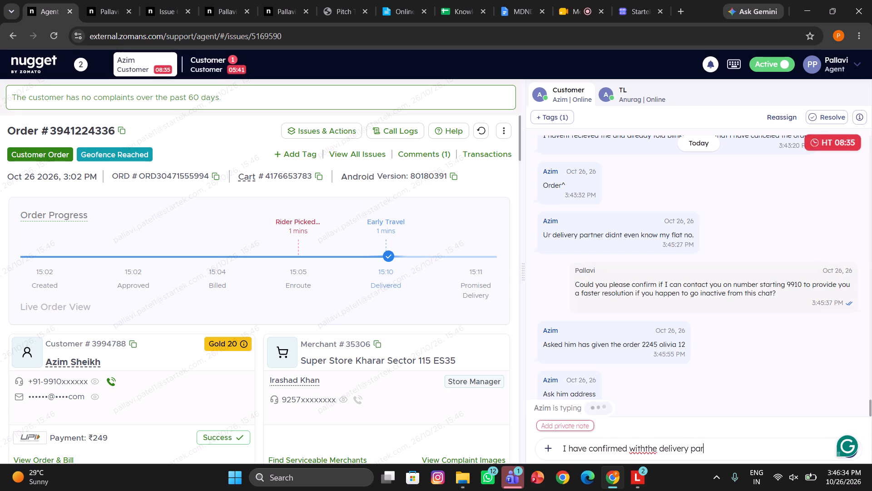
type("tner he told me that he has delivered")
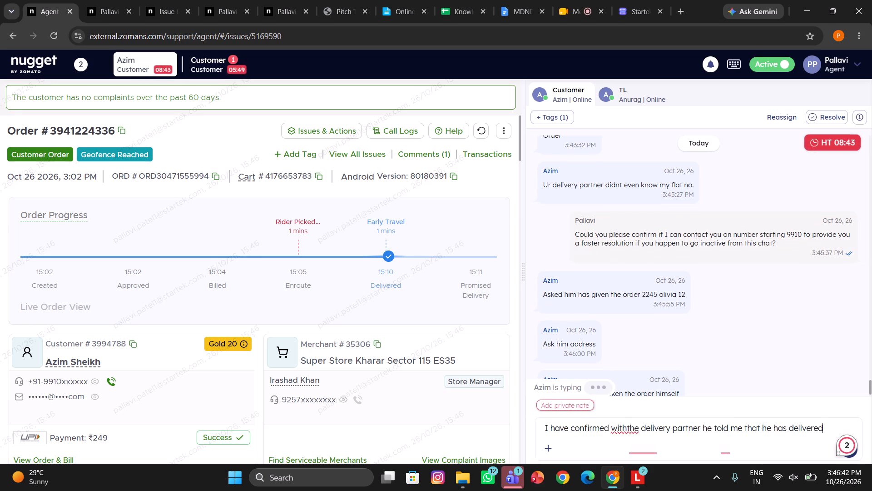
key("space")
type("your order to your location.")
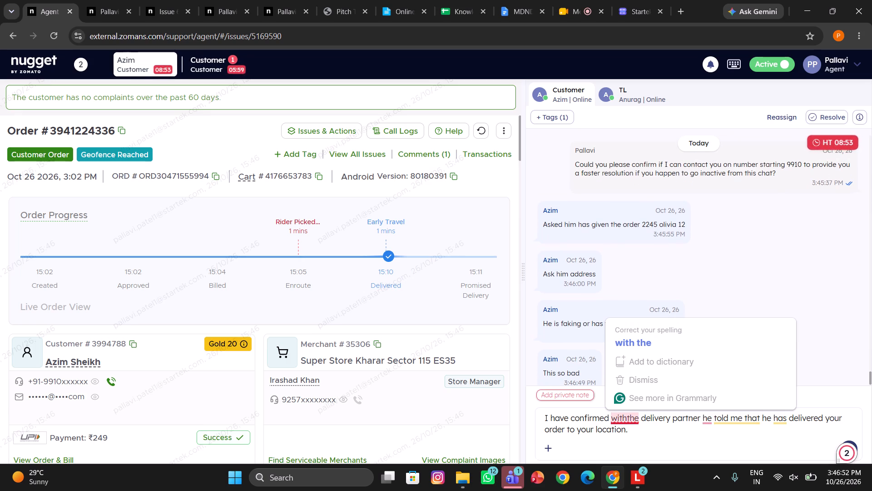
left_click(638, 343)
type("with the")
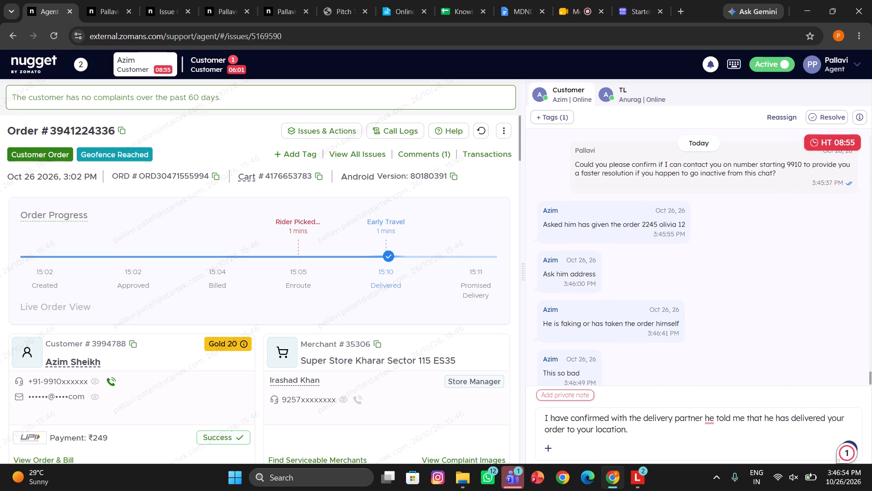
left_click(690, 457)
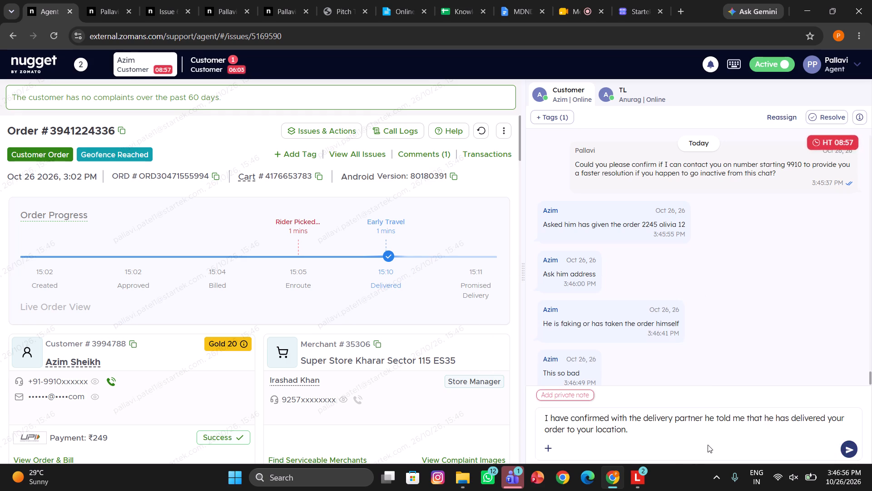
left_click(724, 436)
key("Return")
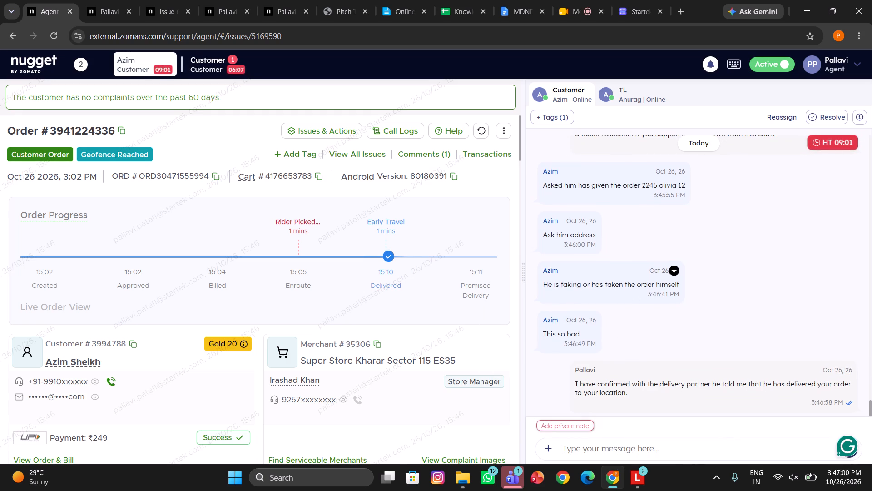
left_click(213, 70)
scroll(555, 347, "down", 3)
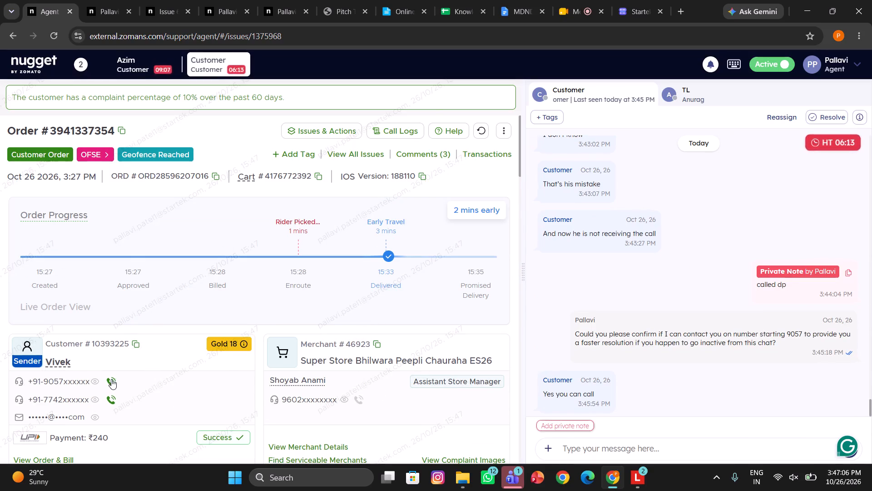
left_click(109, 381)
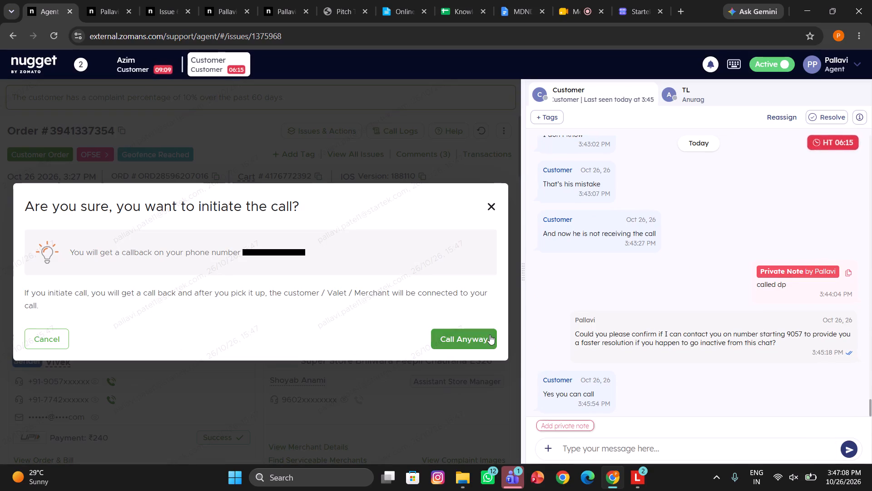
left_click(490, 335)
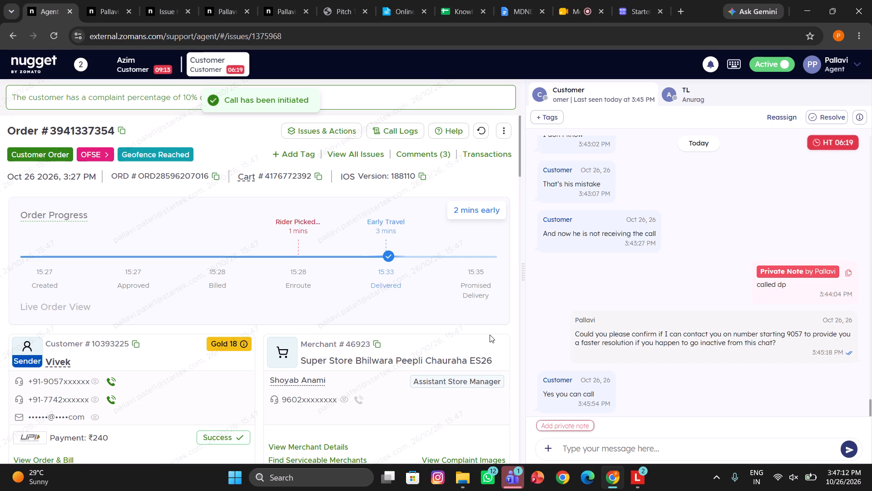
left_click(566, 428)
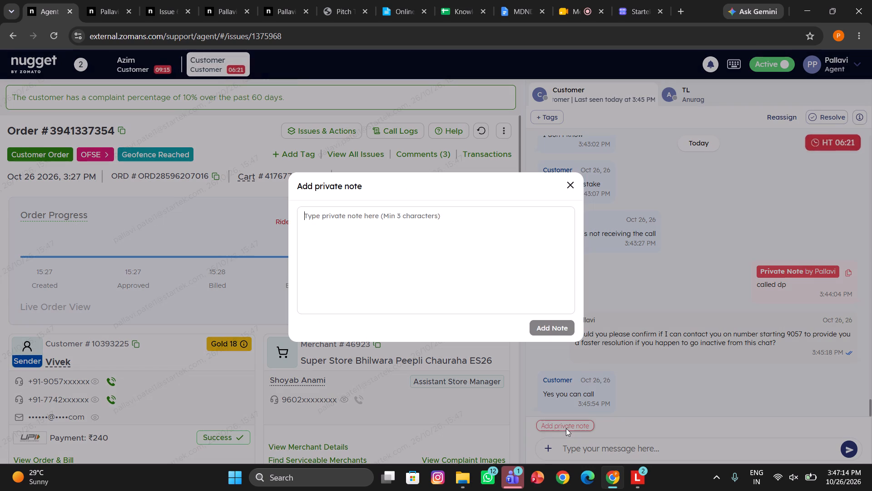
type("called cx")
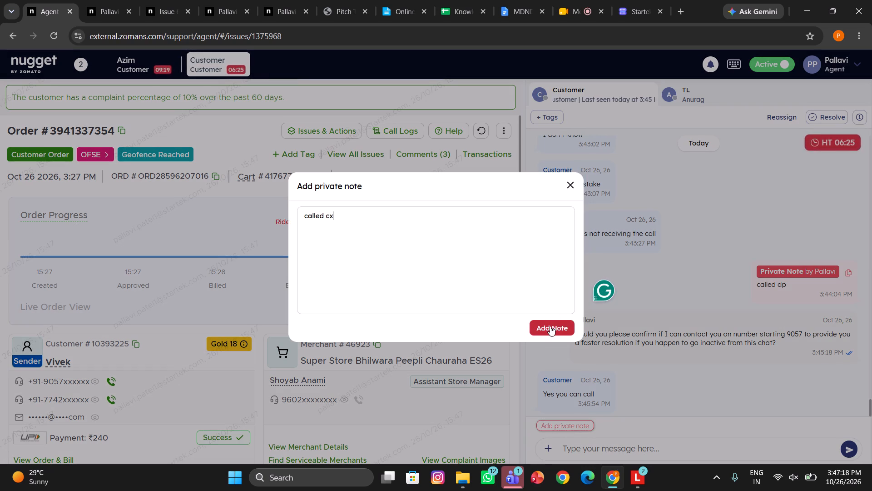
left_click(550, 326)
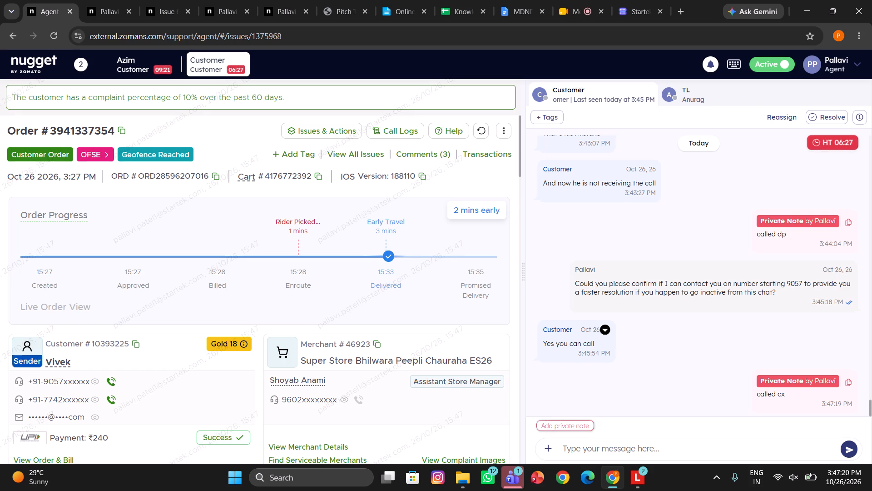
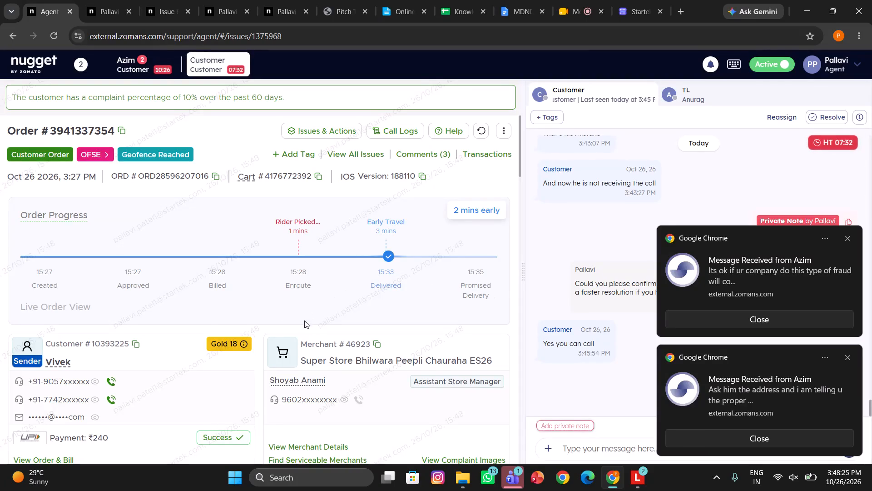
left_click(106, 401)
left_click(461, 333)
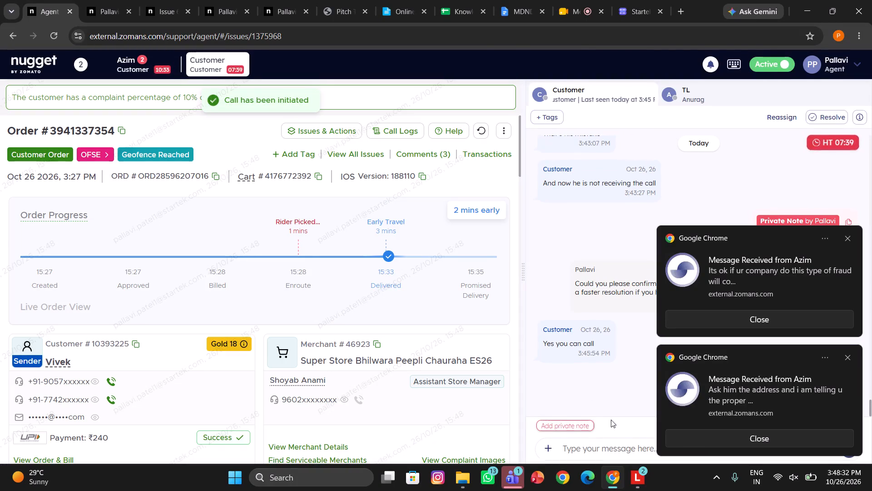
left_click(562, 431)
type("called cx")
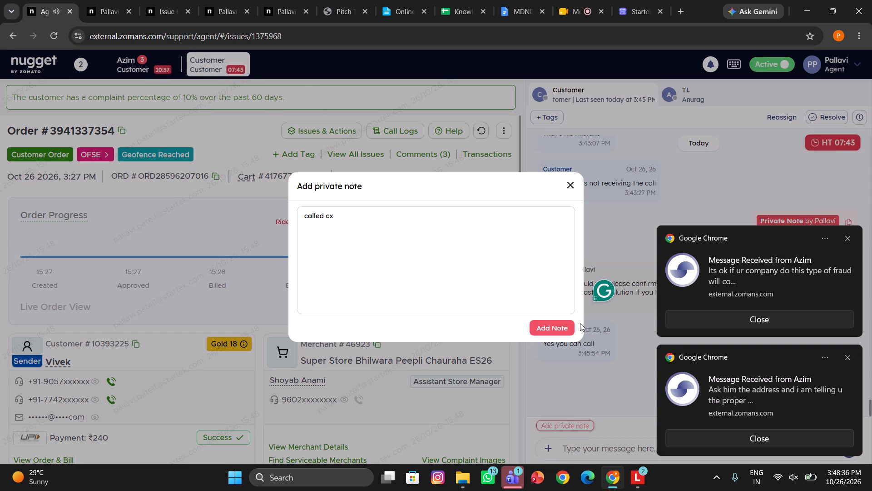
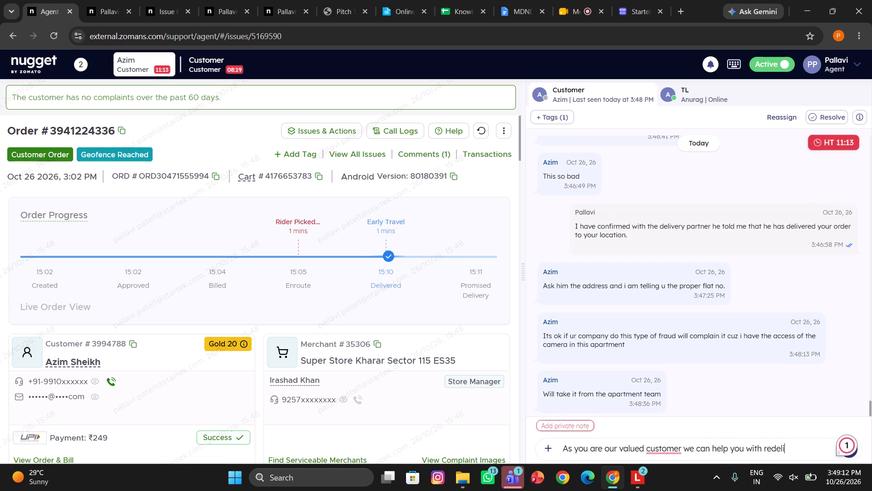
type("very of your order.")
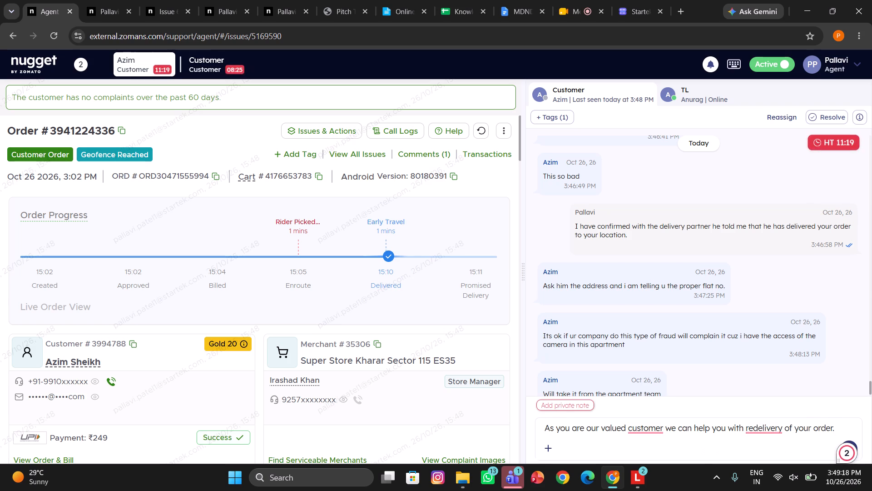
left_click(654, 372)
key("comma")
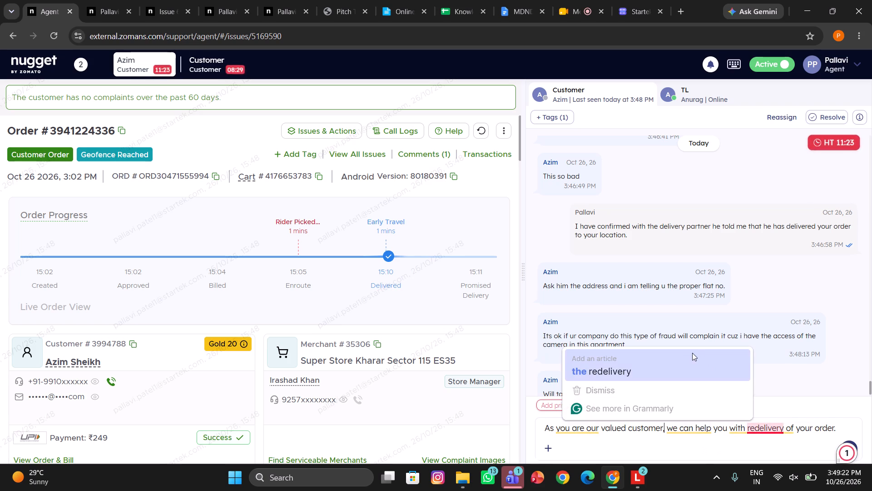
left_click(681, 370)
type("the")
key("space")
key("Return")
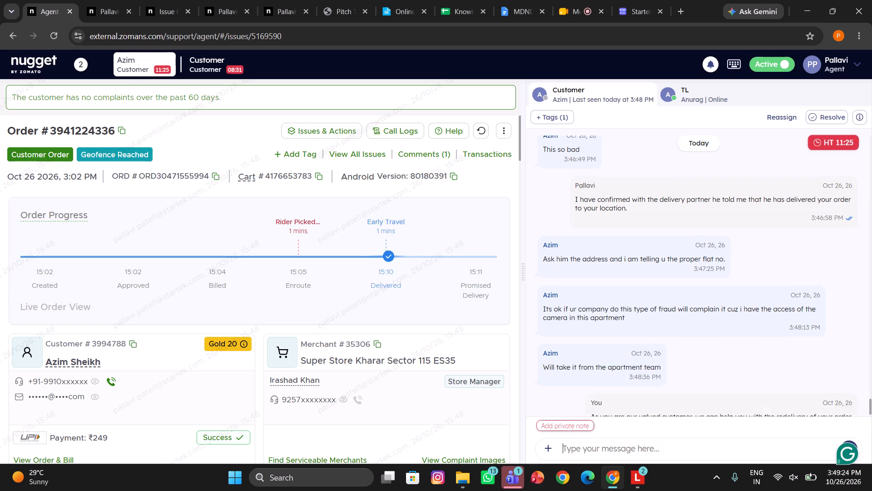
left_click(314, 127)
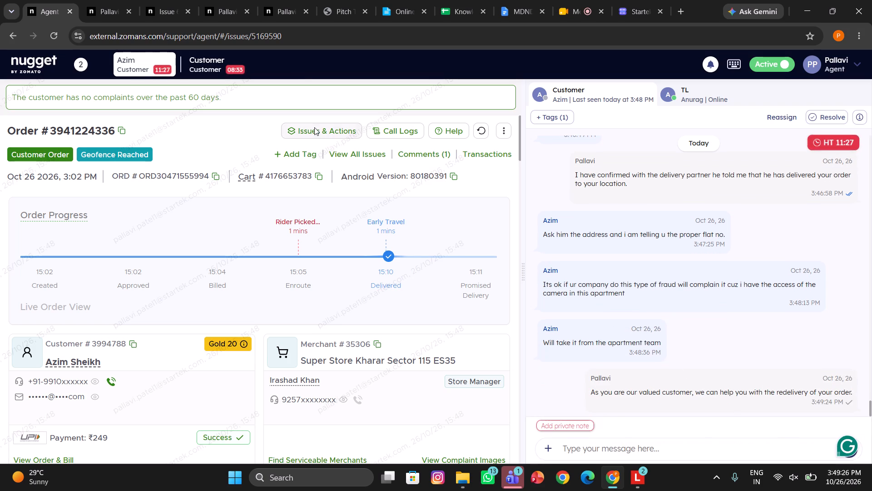
left_click(399, 177)
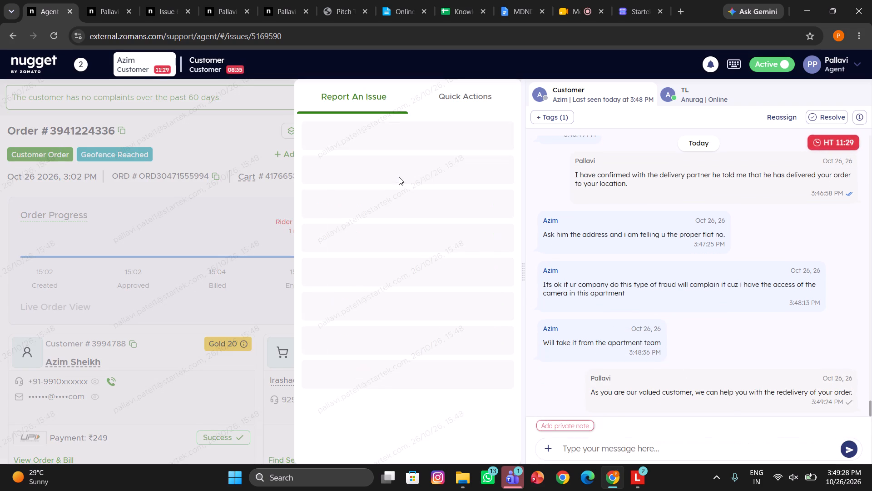
scroll(399, 177, "down", 6)
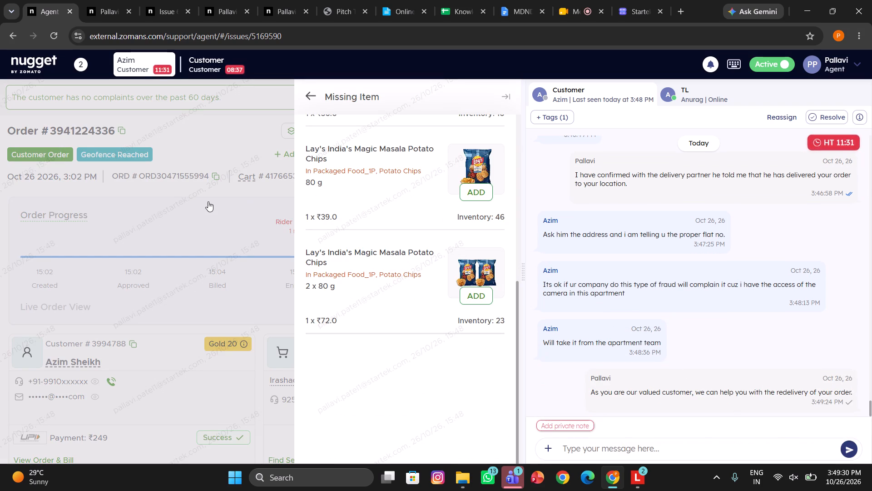
left_click(207, 202)
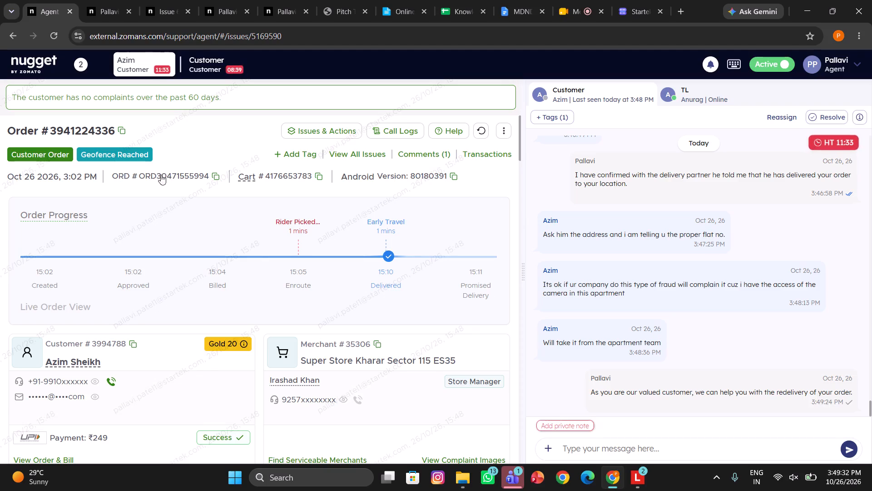
left_click(214, 73)
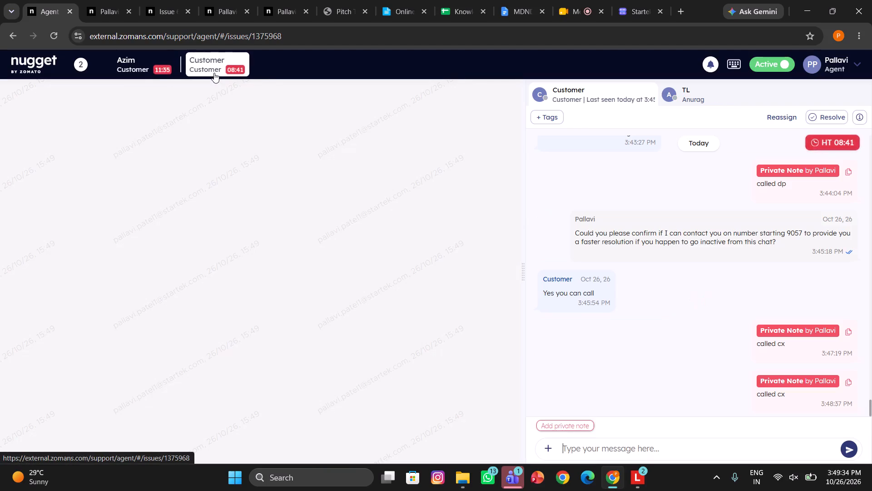
scroll(204, 373, "down", 1)
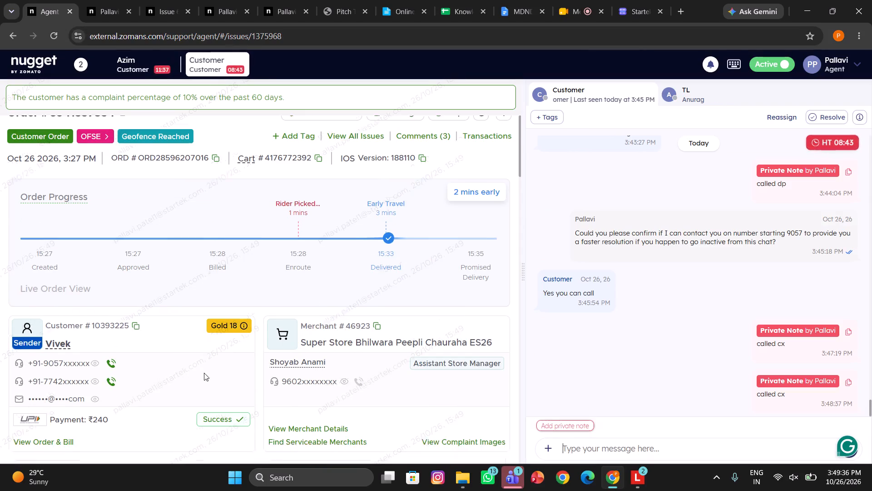
scroll(204, 373, "down", 1)
scroll(210, 376, "left", 1)
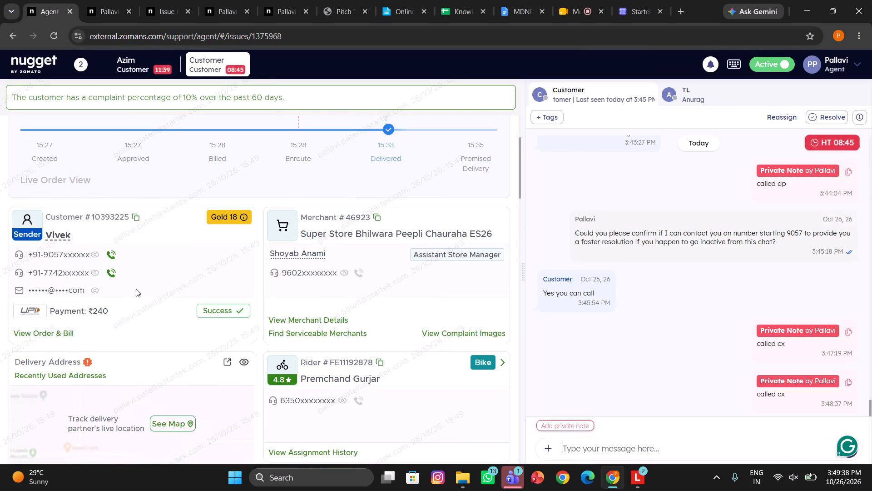
left_click(110, 271)
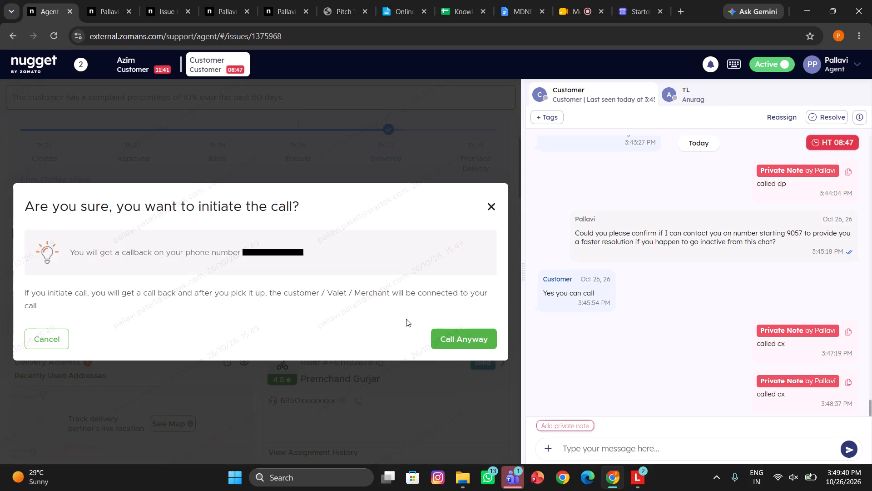
left_click(468, 340)
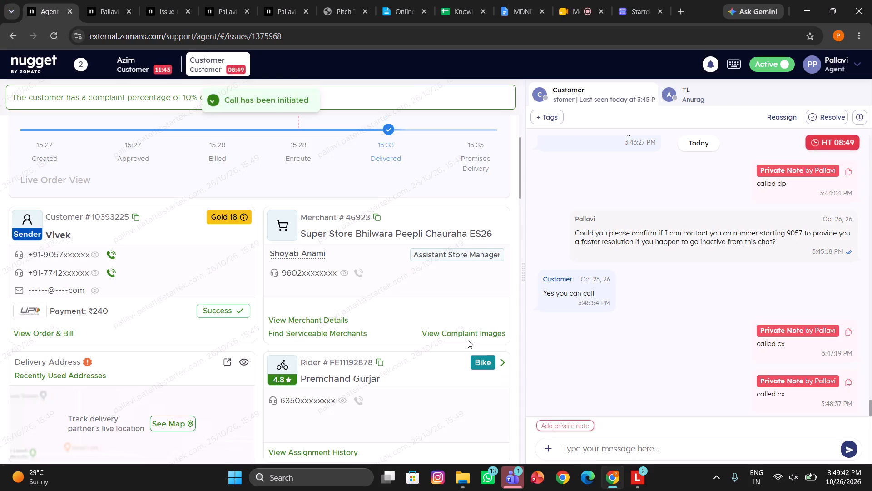
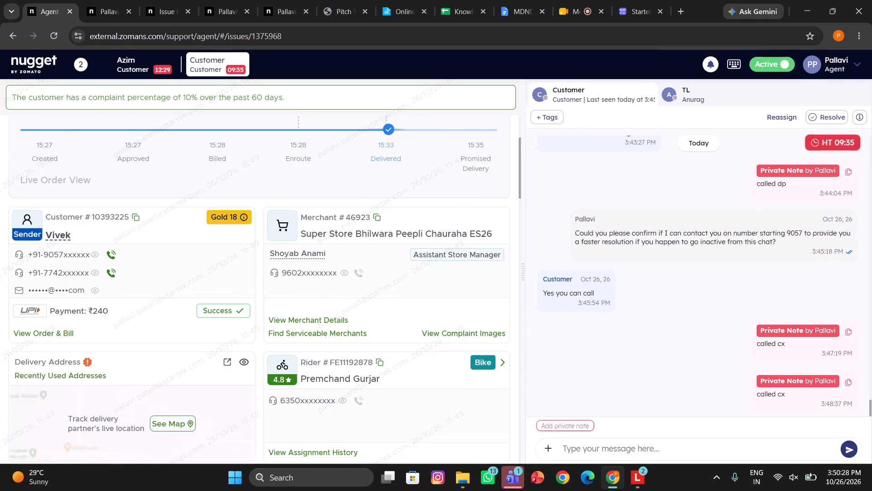
scroll(68, 287, "up", 5)
scroll(68, 287, "down", 2)
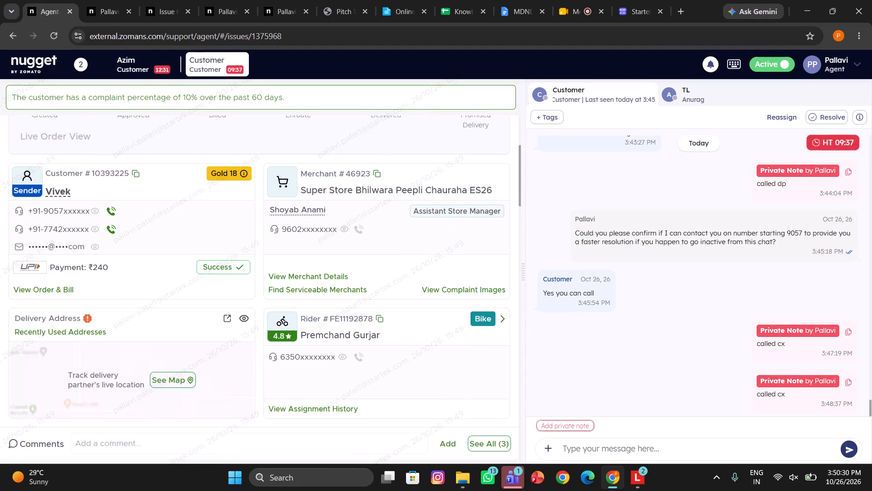
scroll(68, 287, "down", 1)
left_click(248, 285)
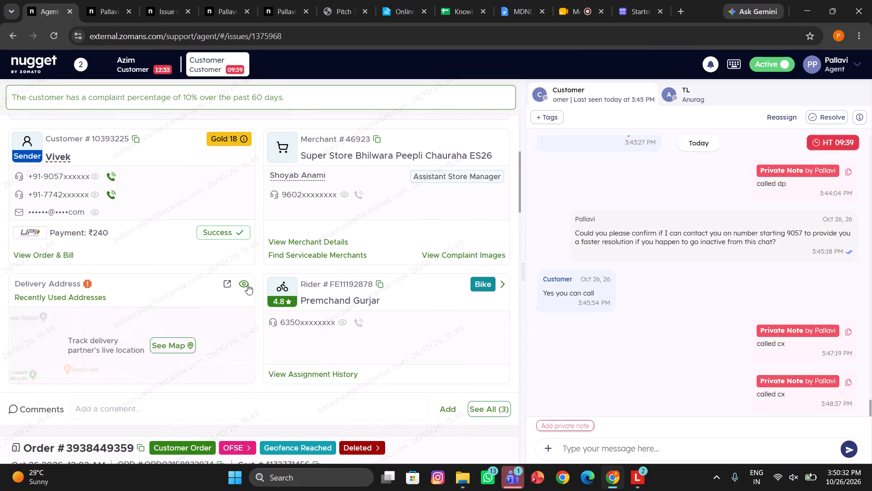
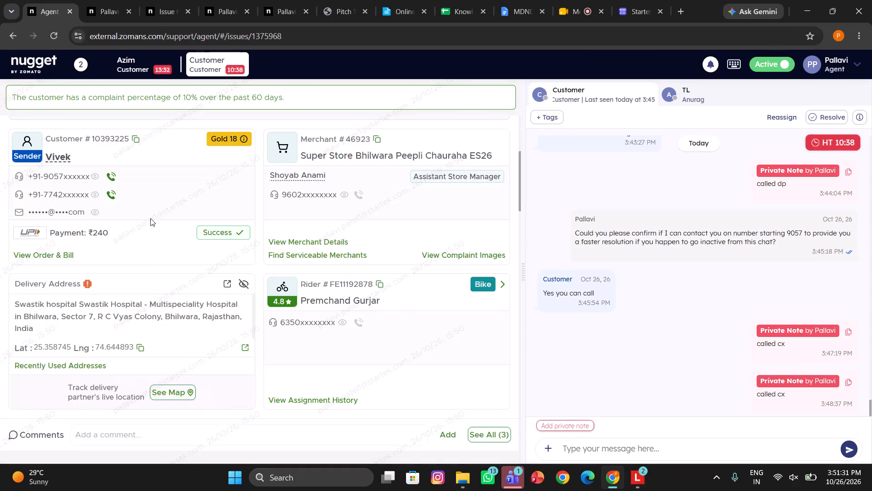
scroll(150, 218, "up", 3)
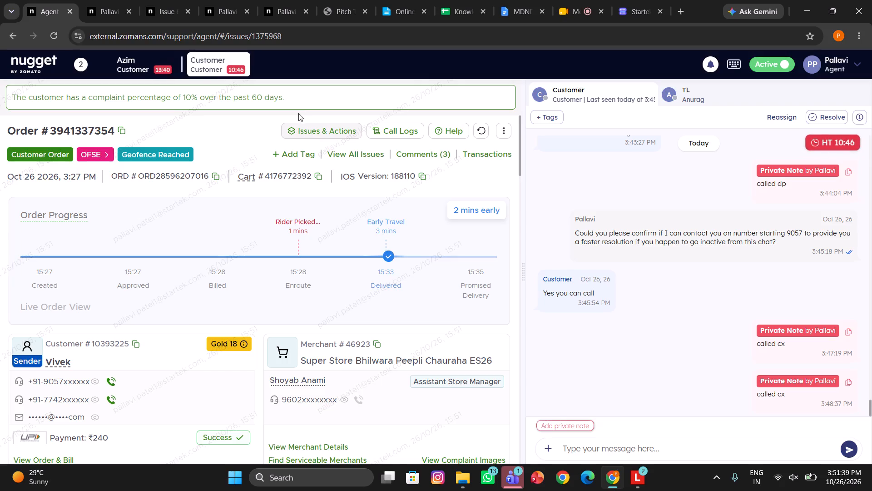
scroll(237, 219, "down", 2)
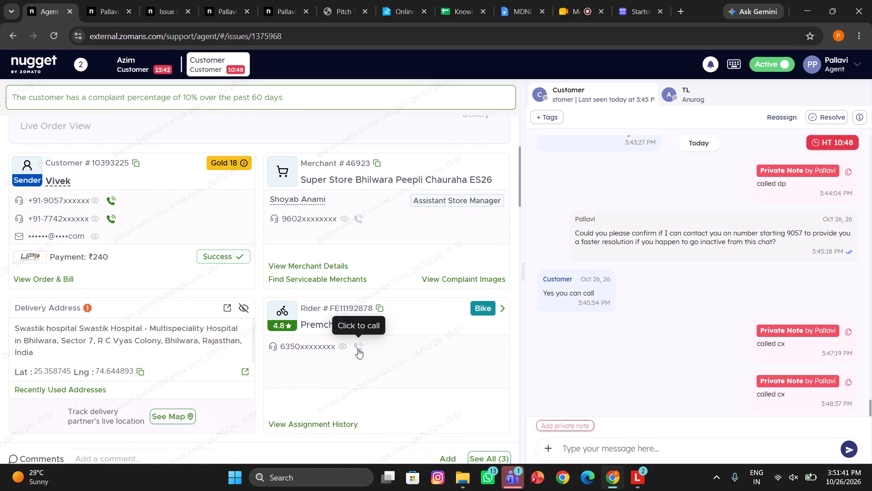
left_click(358, 349)
left_click(456, 343)
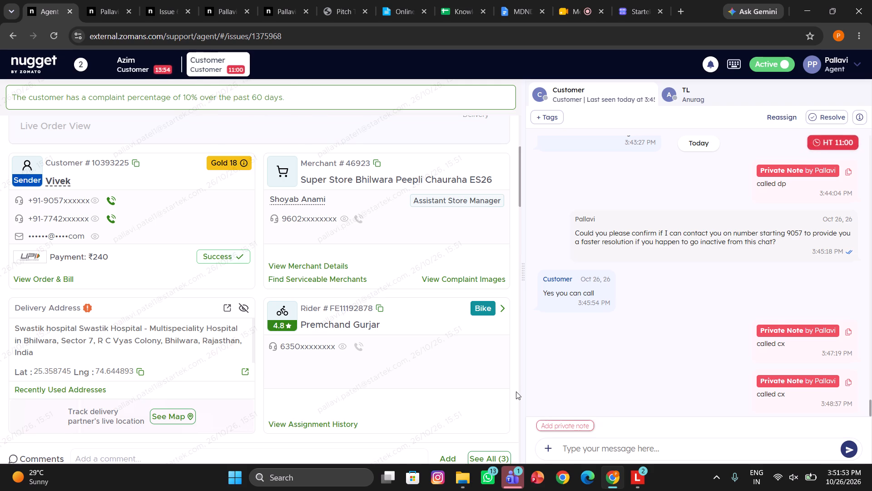
left_click(561, 425)
type("called dp")
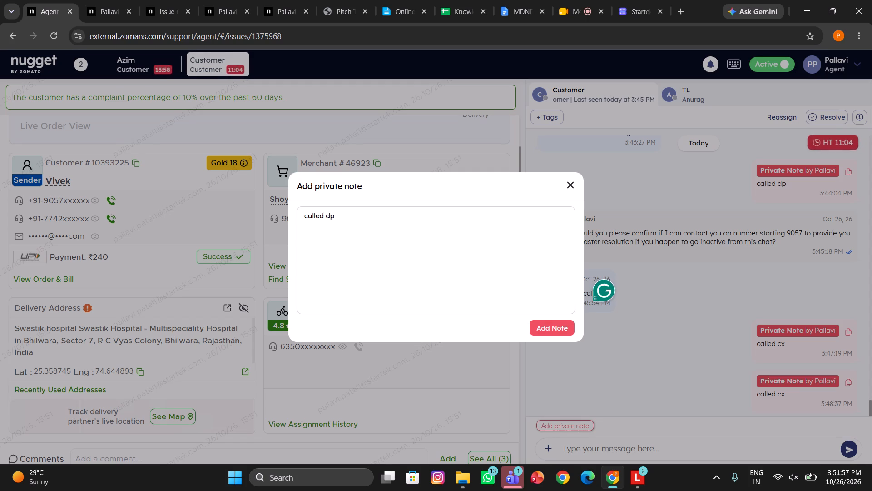
left_click(546, 322)
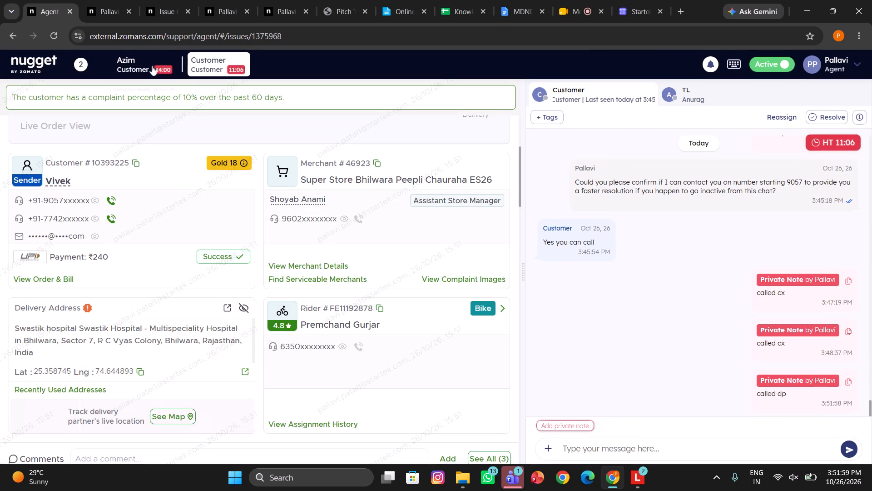
left_click(151, 65)
scroll(613, 321, "down", 3)
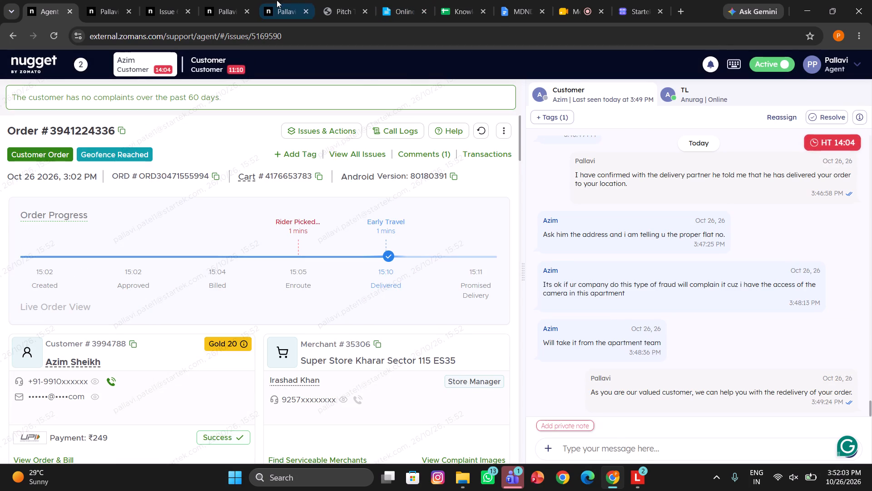
left_click(344, 8)
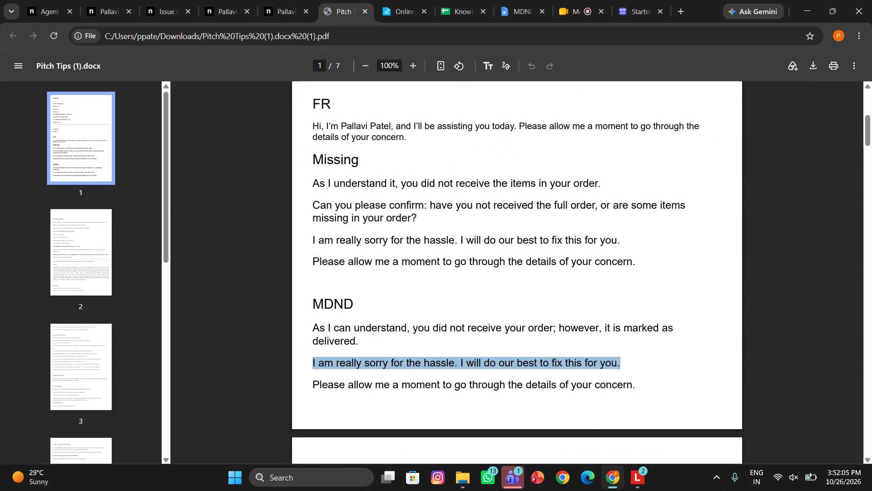
scroll(338, 261, "down", 8)
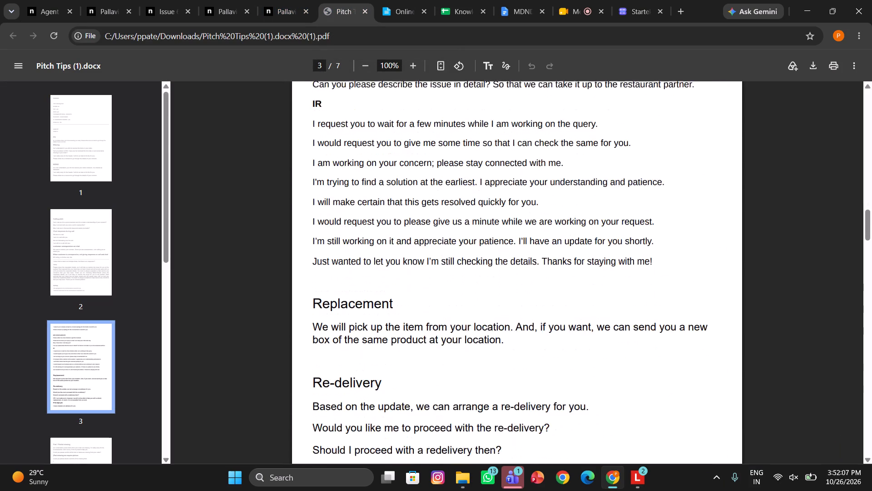
scroll(338, 261, "down", 4)
triple_click(330, 280)
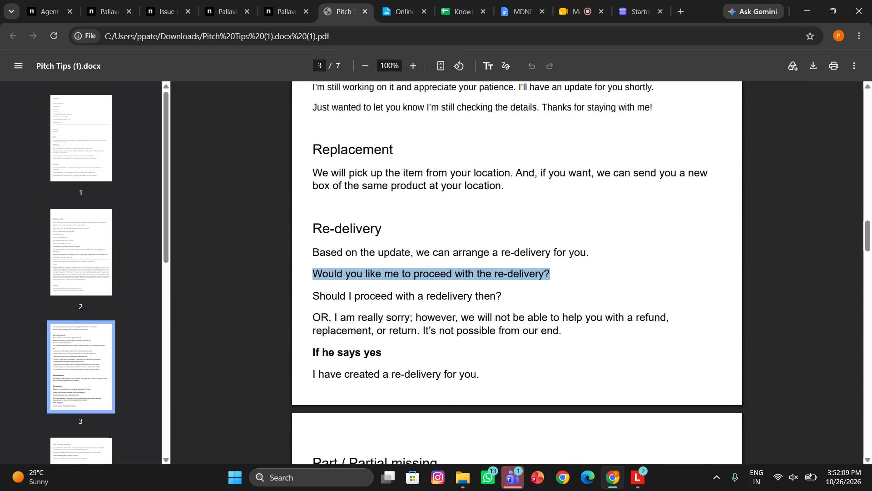
left_click(330, 280)
key("ctrl+c")
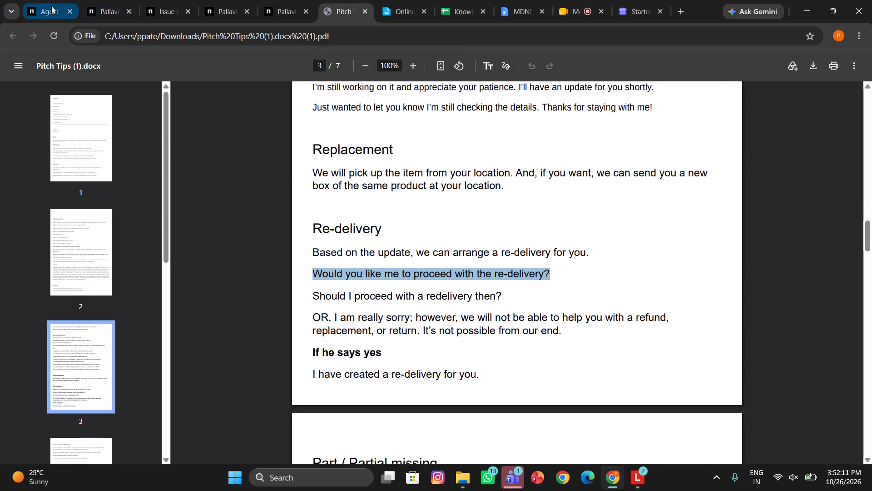
left_click(51, 6)
key("ctrl+v")
key("Return")
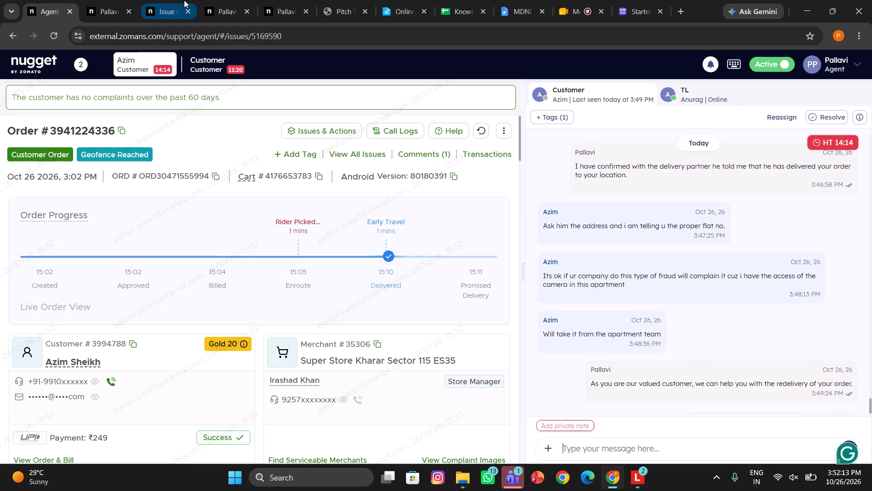
left_click(53, 362)
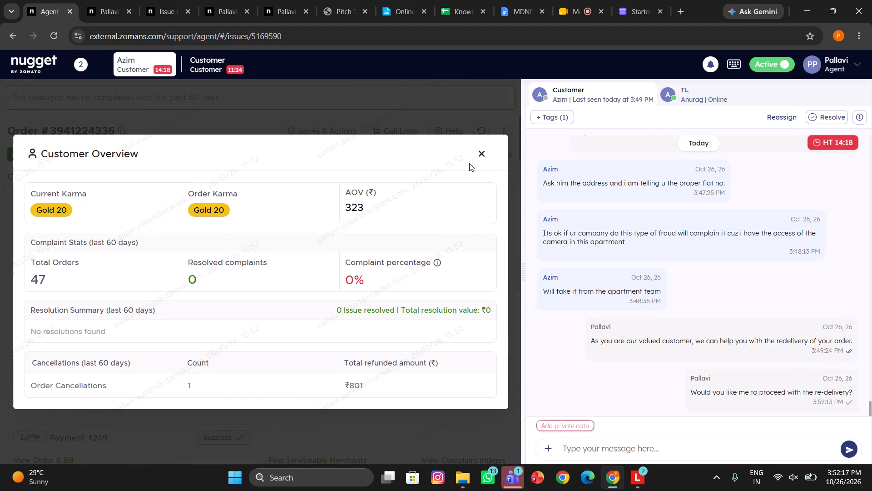
left_click(481, 155)
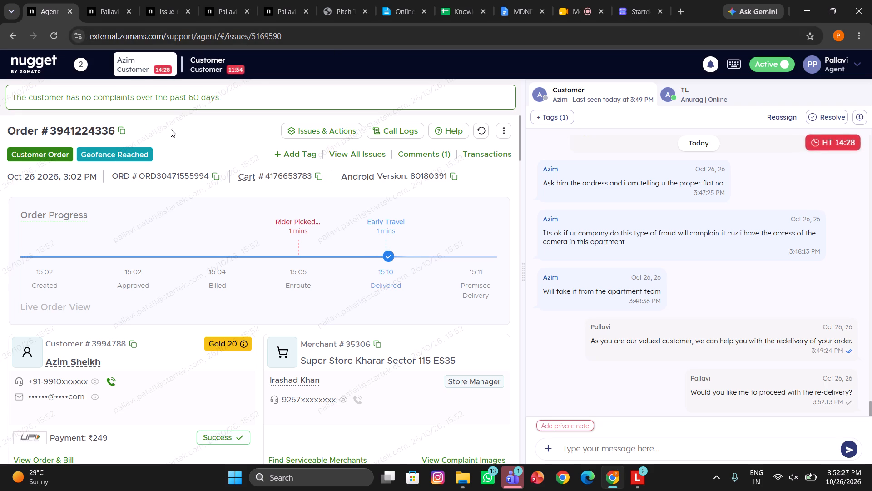
left_click(203, 63)
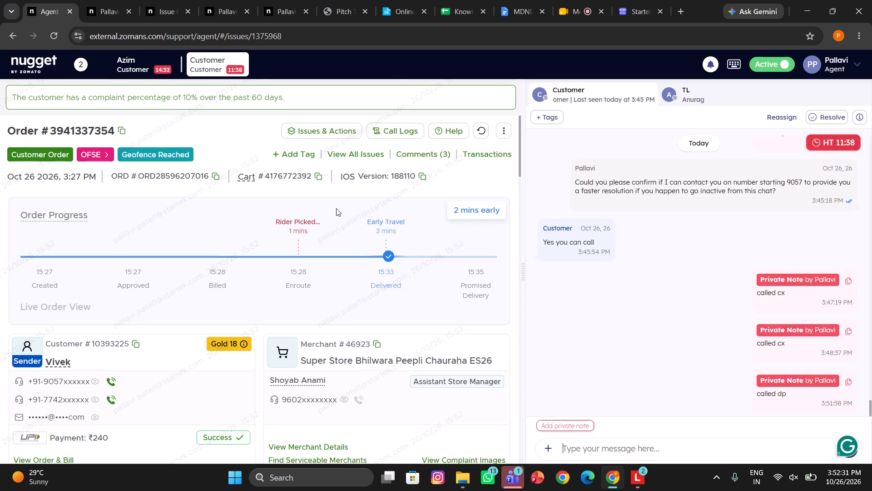
left_click(327, 125)
left_click(377, 144)
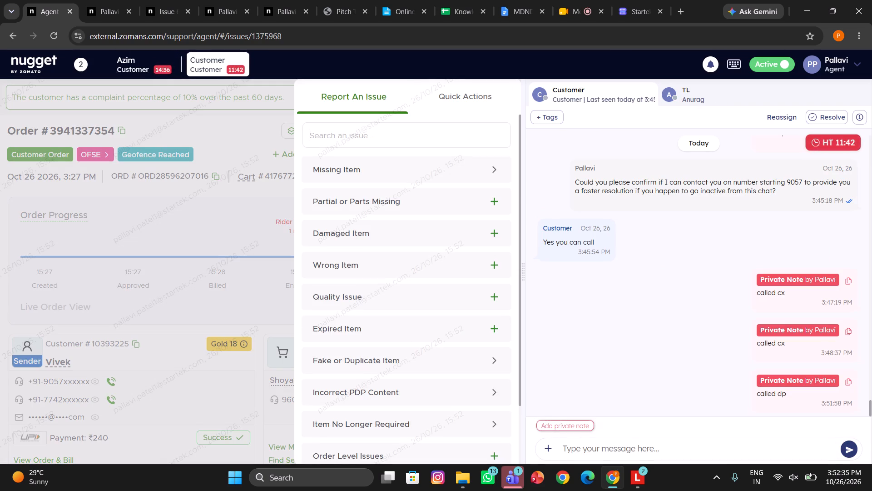
type("ord")
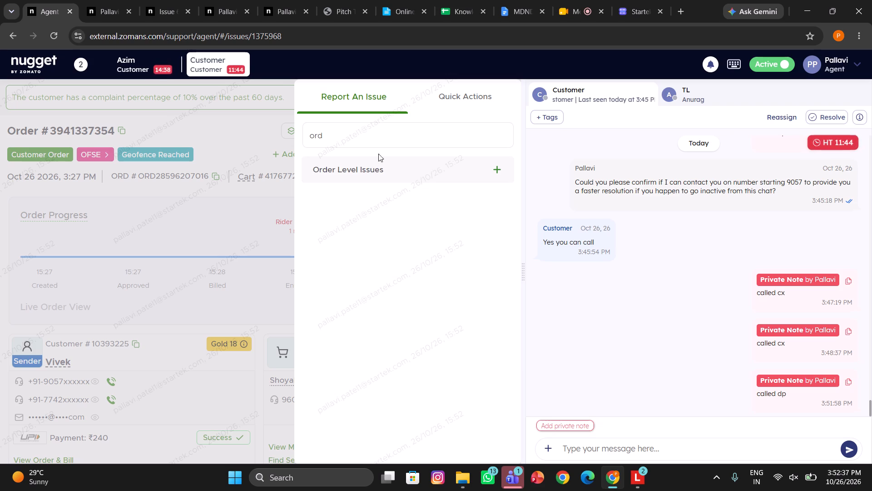
left_click(382, 171)
left_click(400, 187)
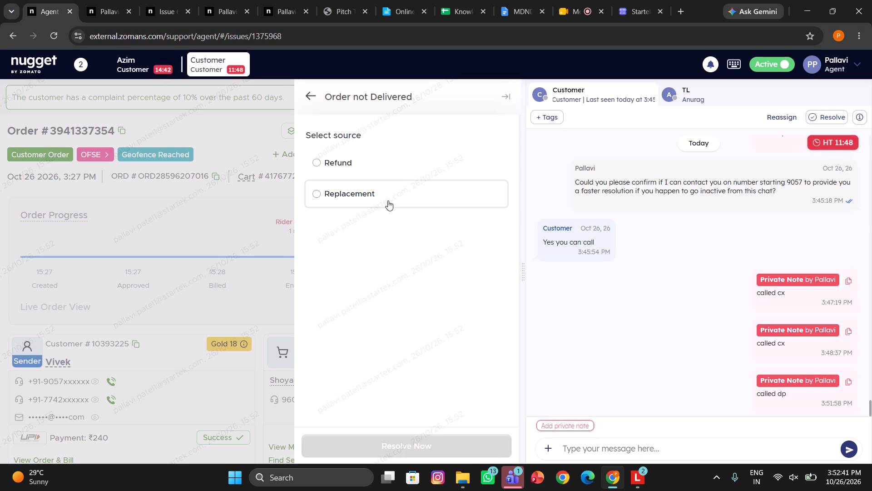
left_click(362, 168)
left_click(402, 290)
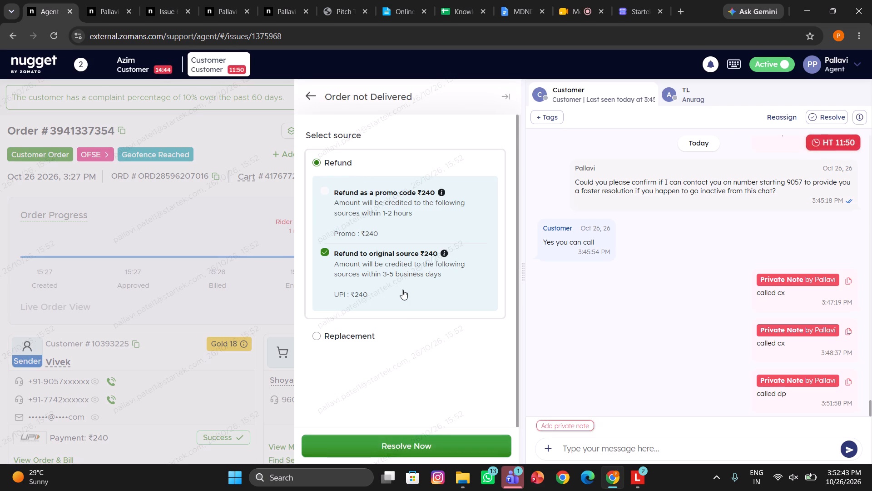
left_click(368, 442)
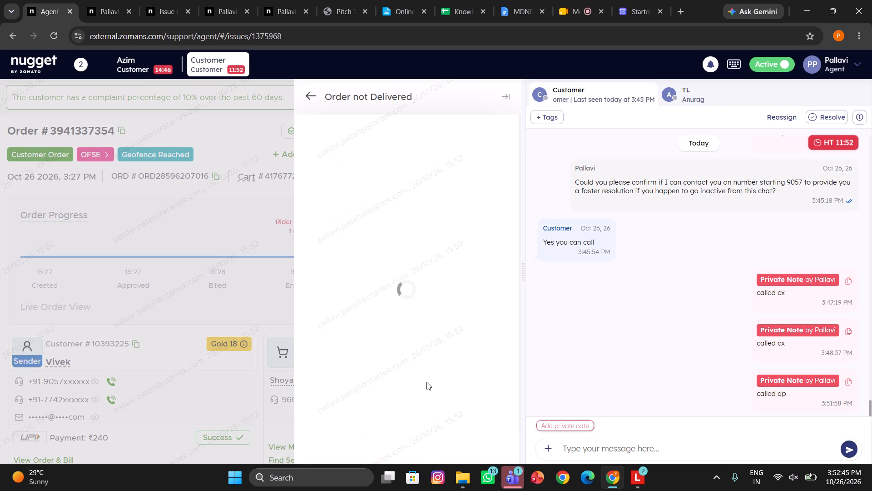
Send the customer both generated refund messages, the non-delivery acknowledgement and the Rs.240.00 UPI refund notice, and finish the refund form.
left_click(497, 353)
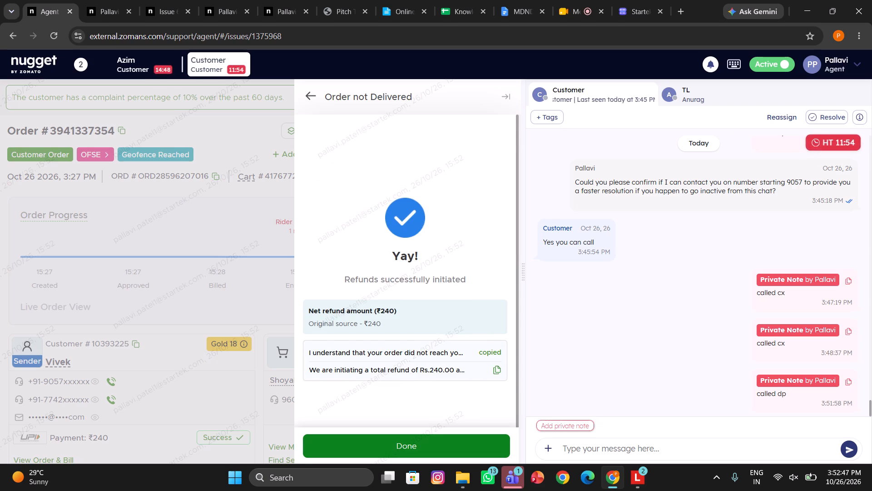
left_click(603, 442)
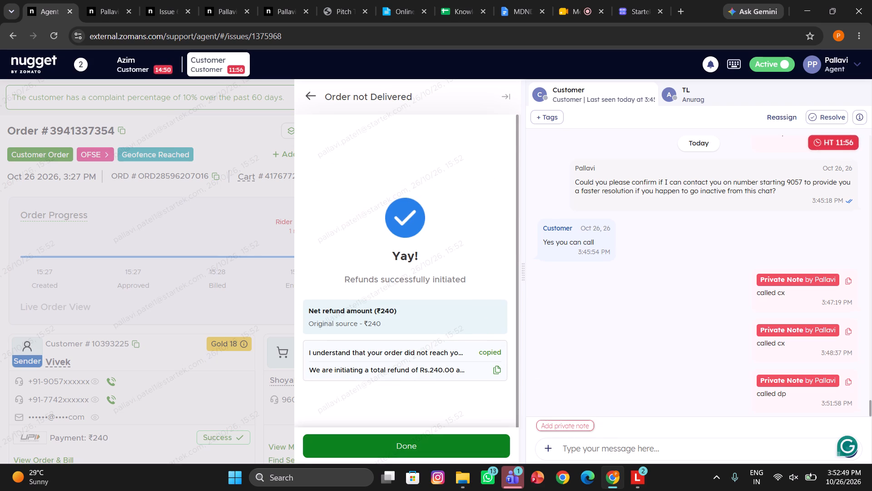
key("ctrl+v")
key("Return")
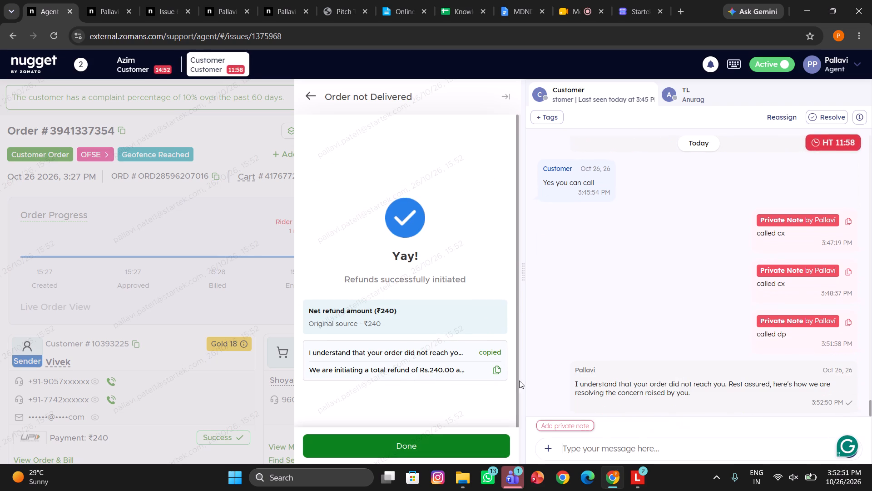
left_click(496, 371)
left_click(586, 455)
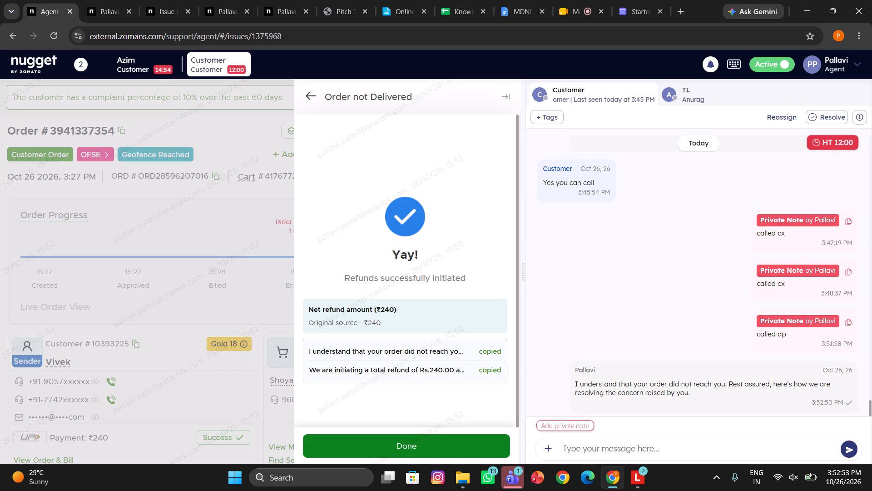
key("ctrl+v")
key("apostrophe")
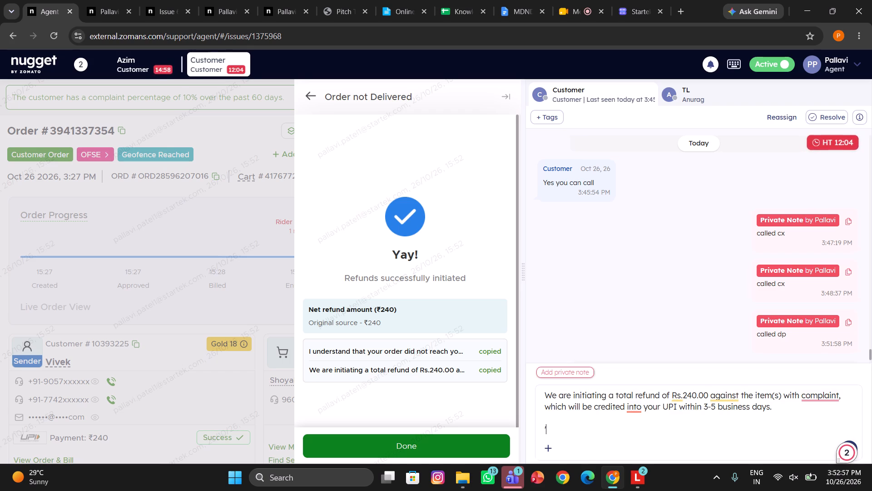
key("BackSpace")
key("Return")
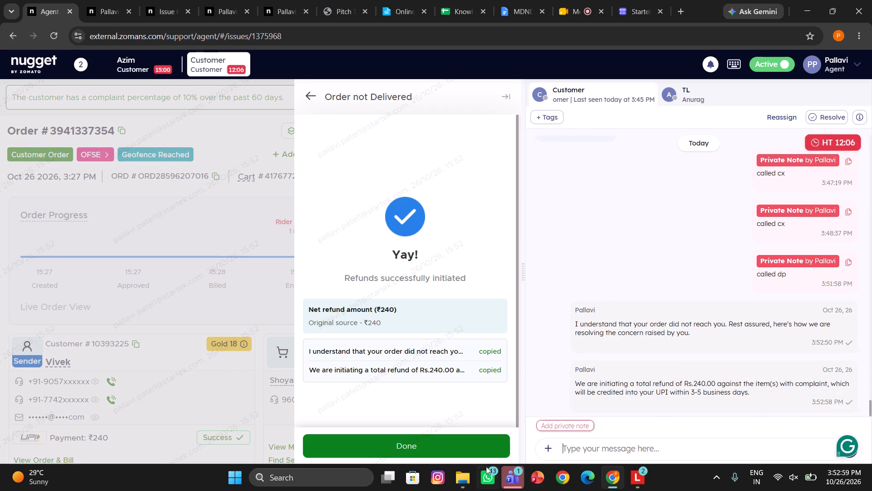
left_click(443, 445)
left_click(560, 448)
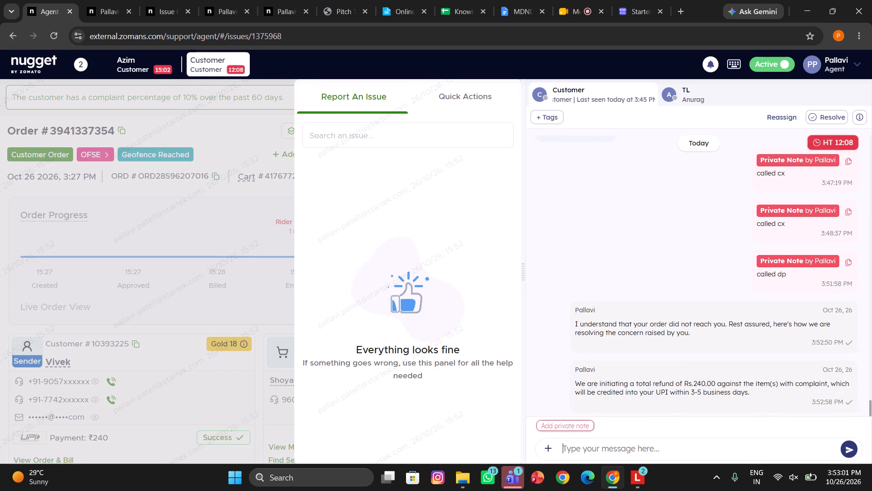
type("/ta")
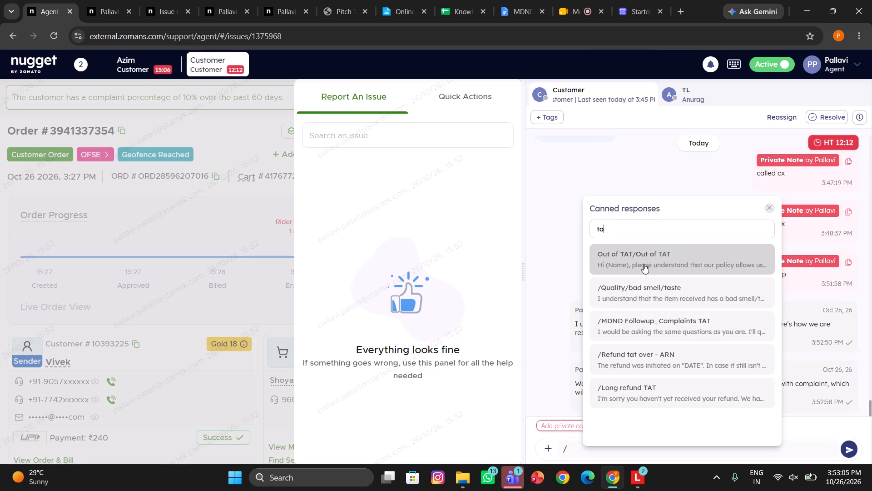
key("BackSpace")
key("BackSpace")
type("ra")
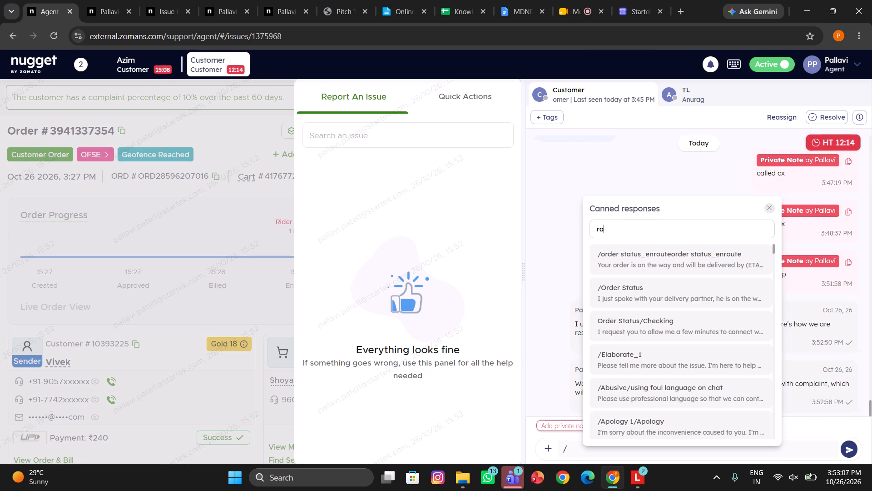
left_click(635, 288)
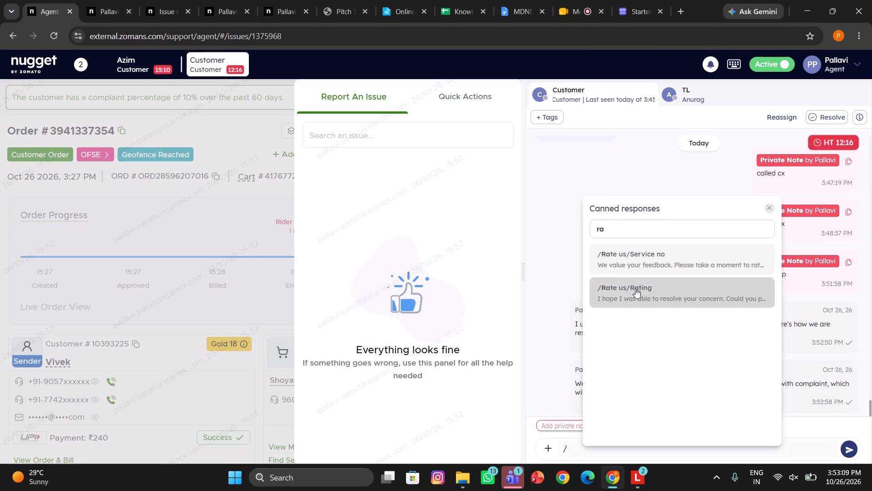
key("Return")
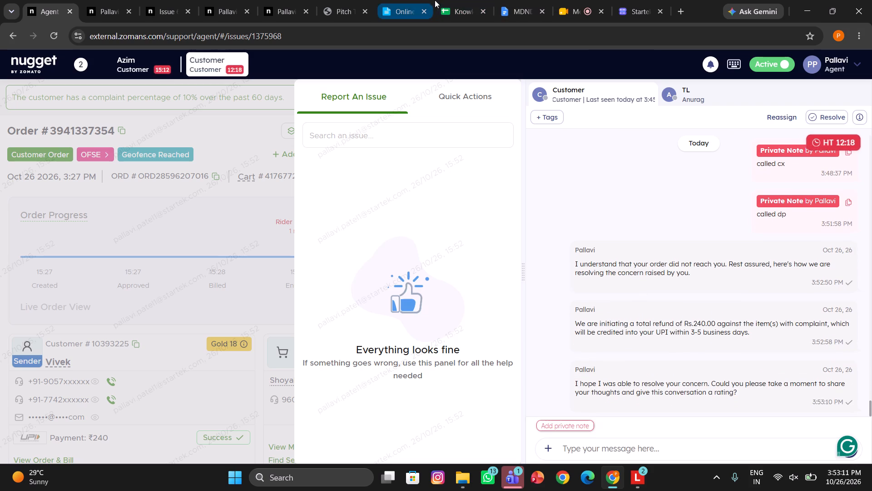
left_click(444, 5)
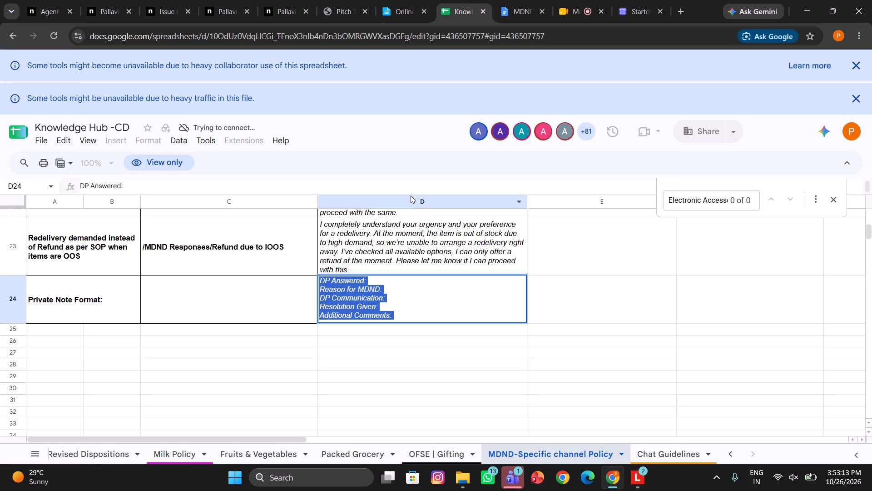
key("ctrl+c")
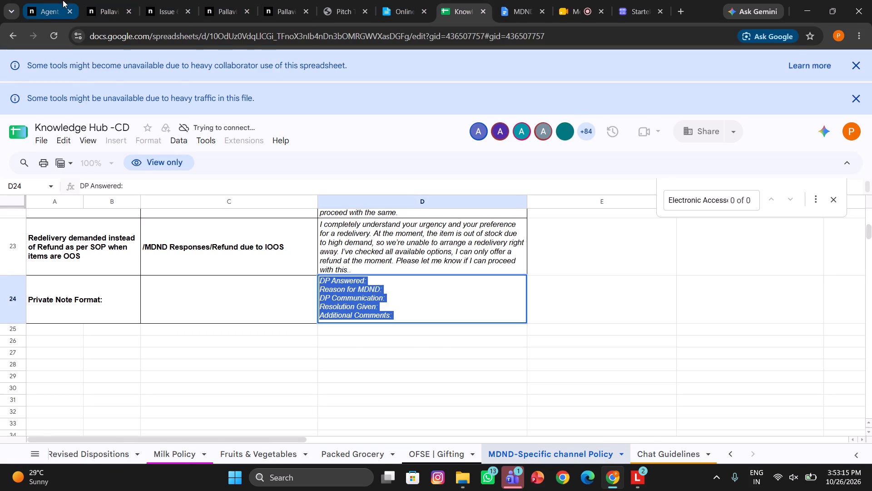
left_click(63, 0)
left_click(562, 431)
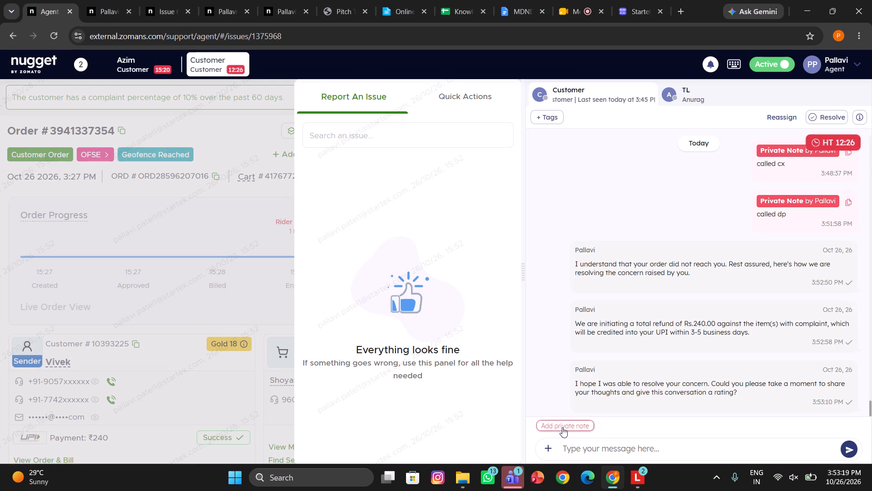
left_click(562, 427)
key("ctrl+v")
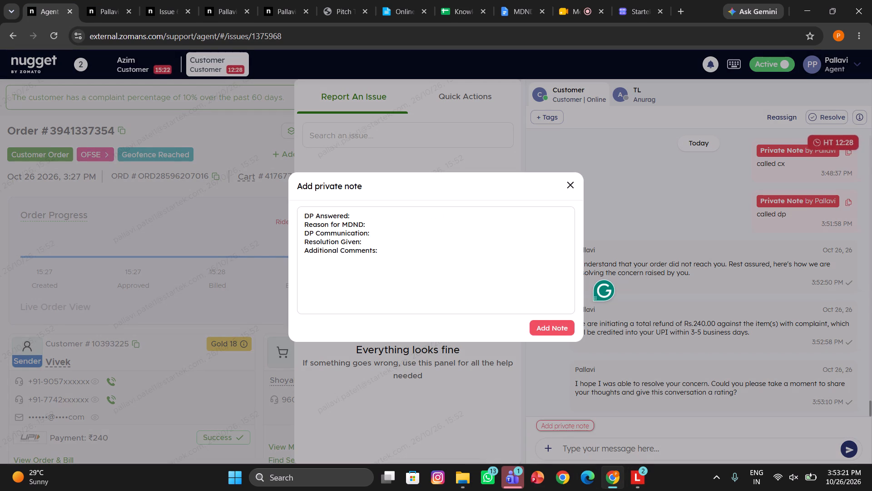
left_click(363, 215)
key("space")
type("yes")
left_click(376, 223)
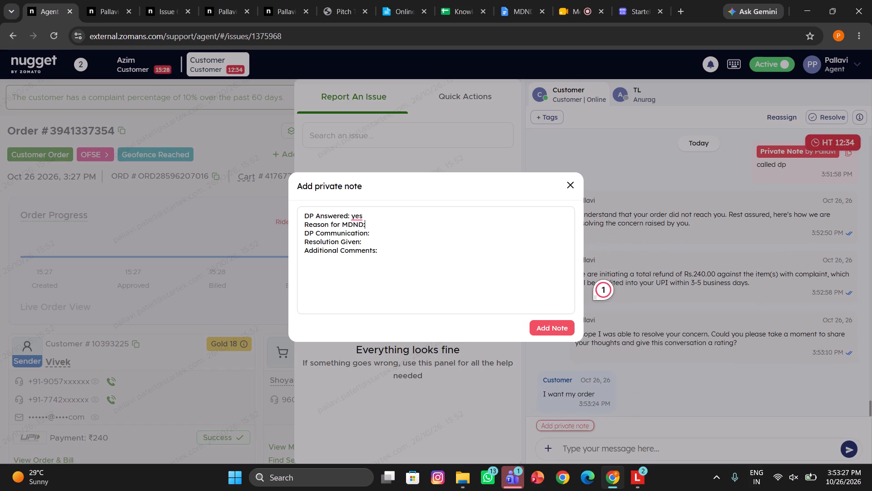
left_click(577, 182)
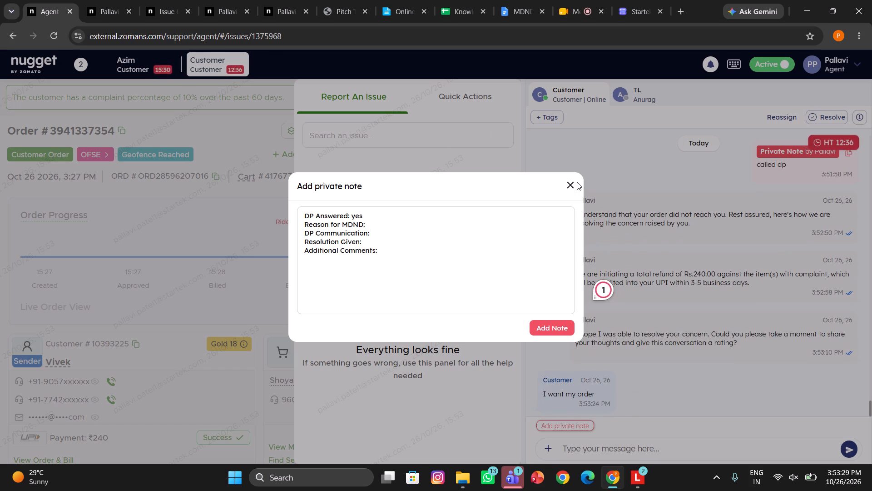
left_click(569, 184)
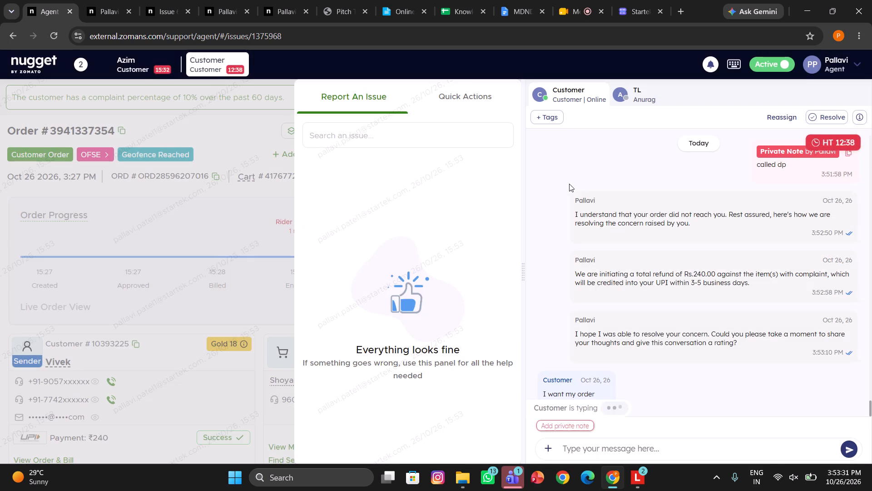
Draft a chat reply saying the refund was initiated, as discussed over call, because the customer mentioned the wrong address by mistake.
scroll(656, 320, "down", 1)
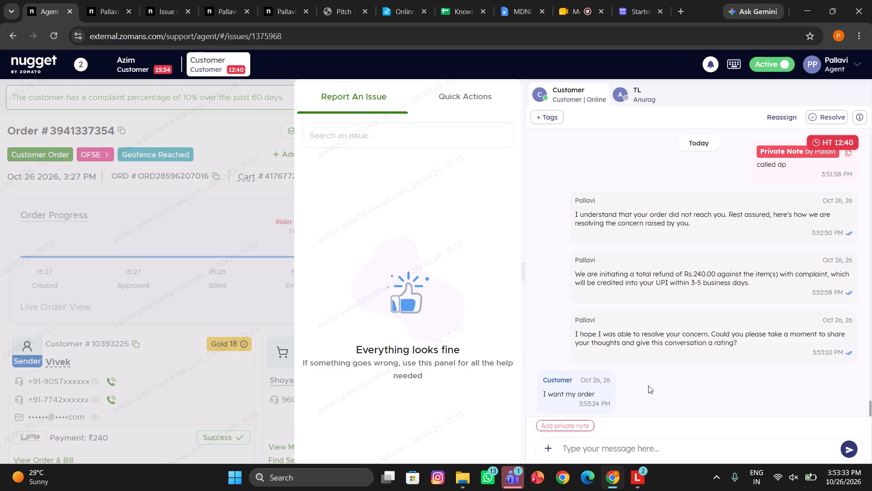
left_click(596, 449)
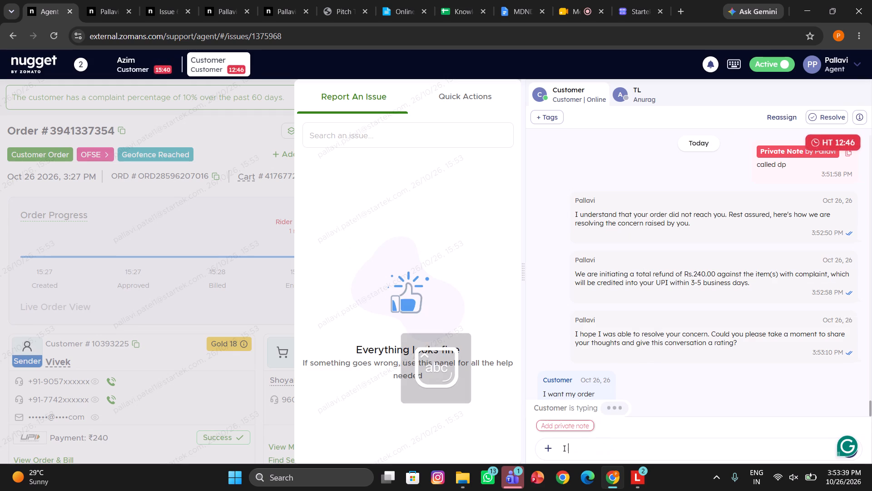
type("have initiated your re")
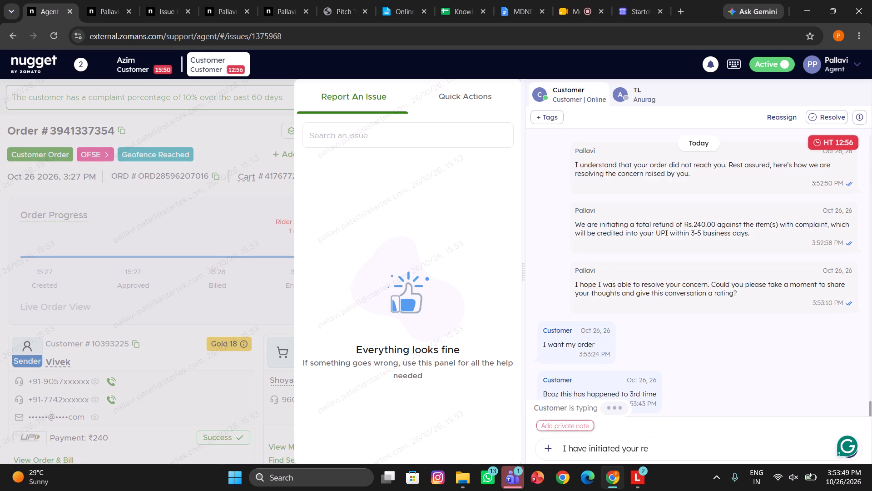
type("fund as we disv")
key("BackSpace")
key("BackSpace")
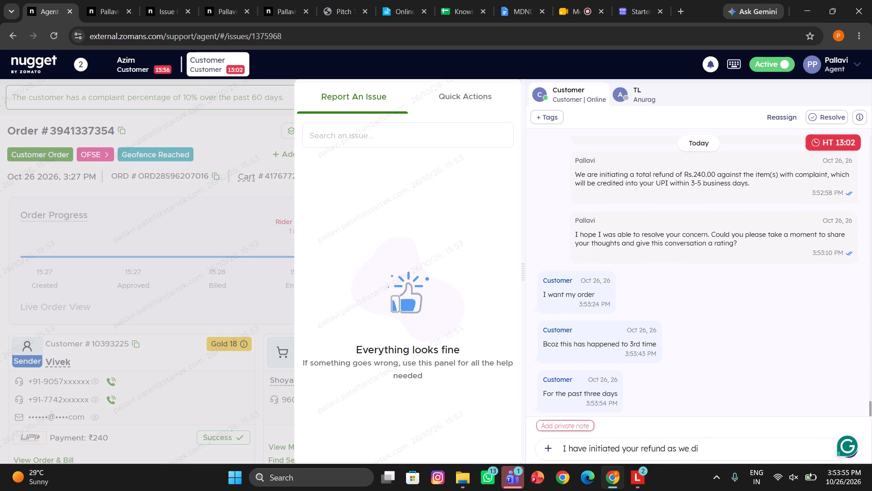
type("scused over call that")
key("space")
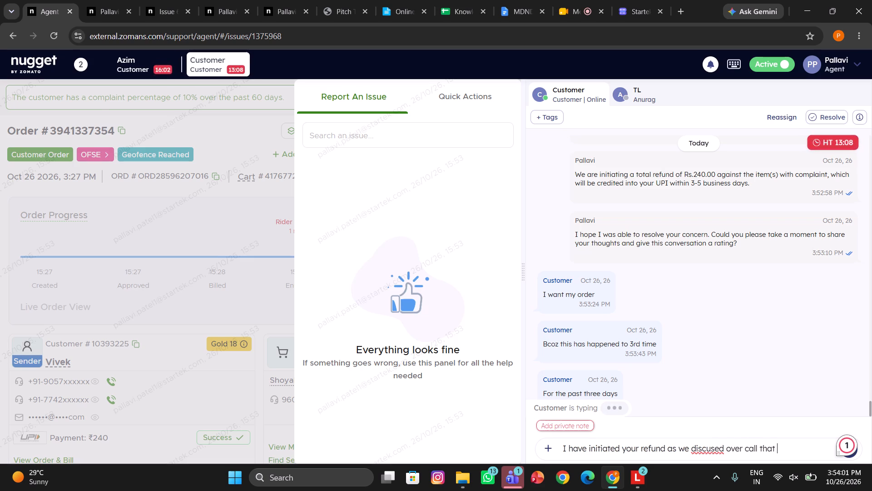
type("by")
key("space")
type("mistake you have met")
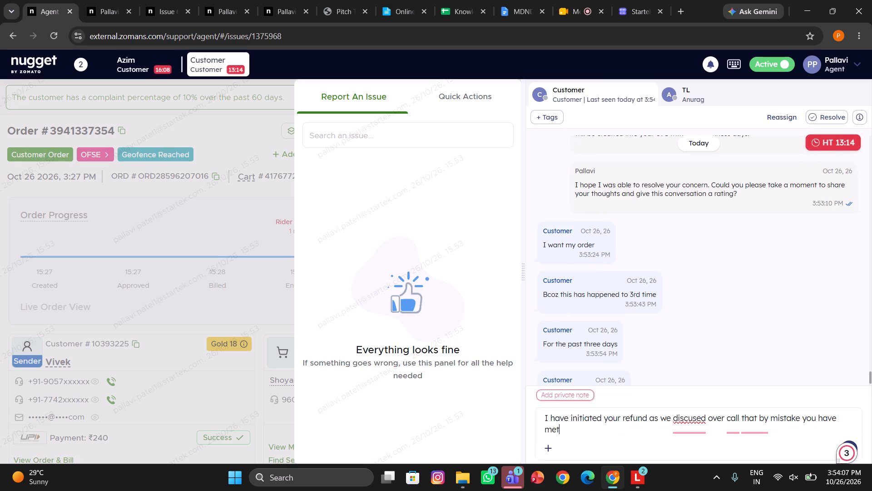
key("BackSpace")
type("ntioned")
key("space")
type("wrong address")
key("period")
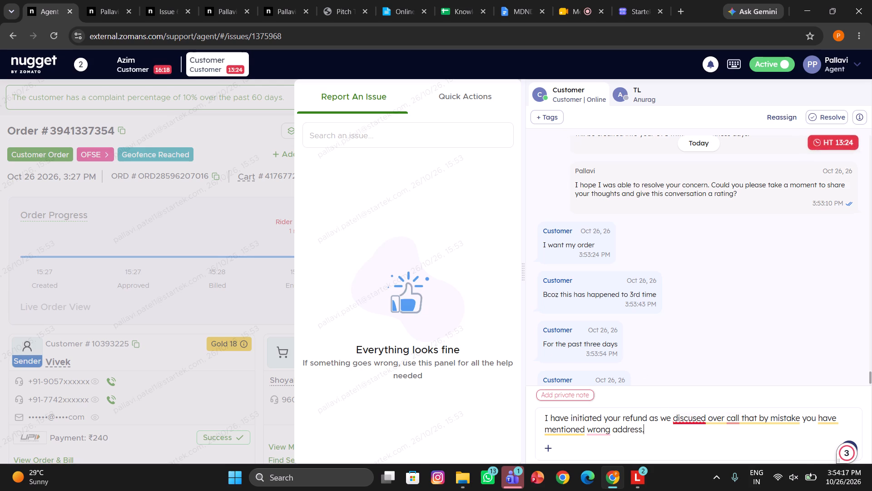
Apply Grammarly's corrections "discussed" and "the call, as you mentioned the wrong address by mistake" to the draft, and send it.
left_click(689, 350)
type("discussed")
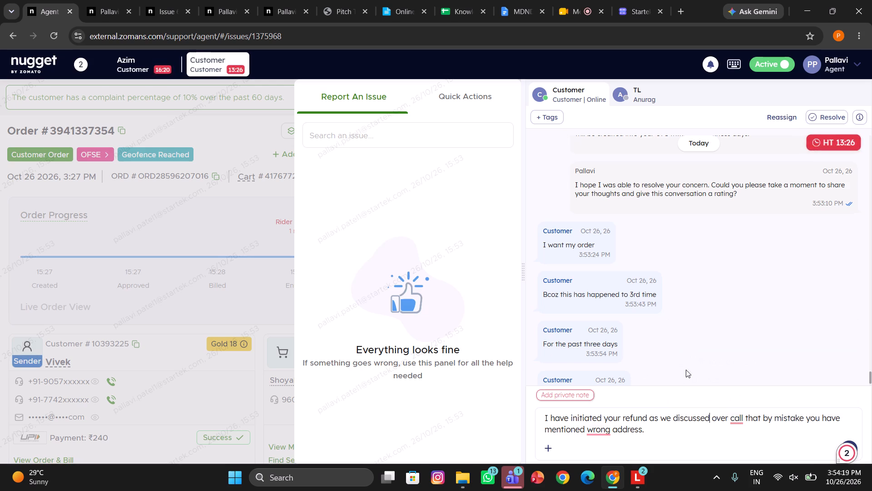
left_click(608, 376)
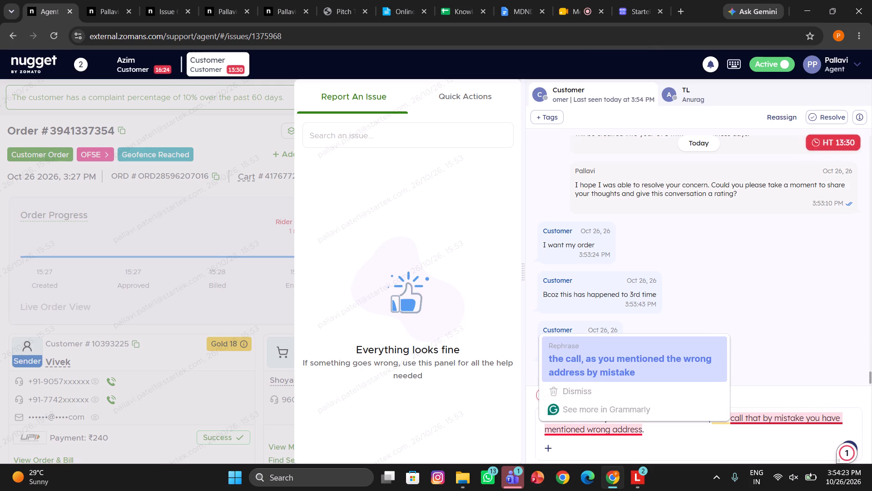
left_click(600, 362)
key("ctrl+v")
left_click(663, 427)
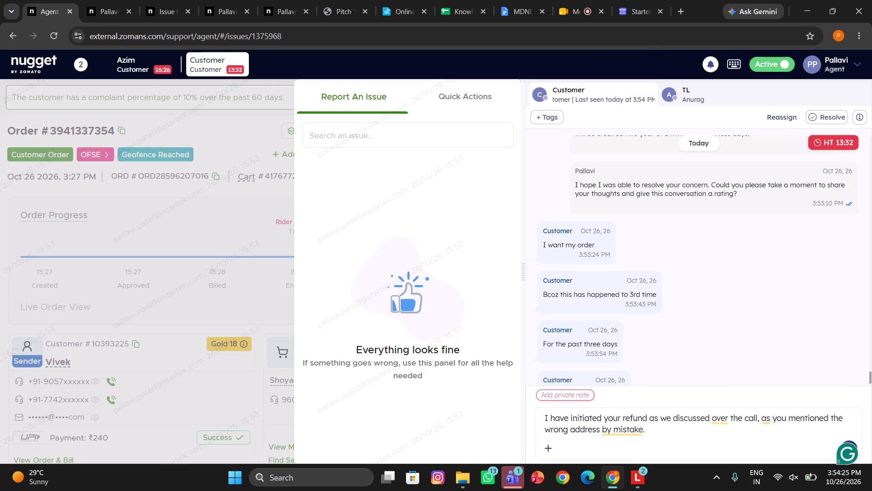
key("Return")
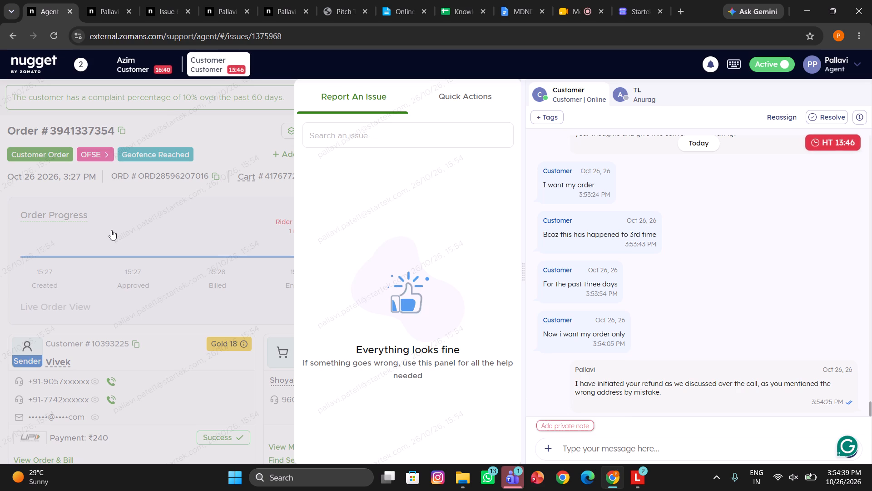
Close the issue reporting pane and send the customer the message "Please check with receiver once.".
left_click(595, 453)
left_click(258, 334)
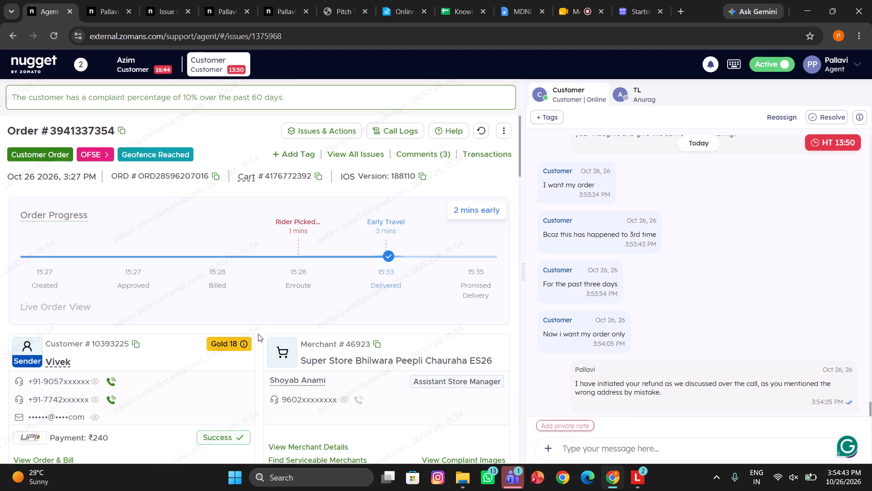
left_click(596, 450)
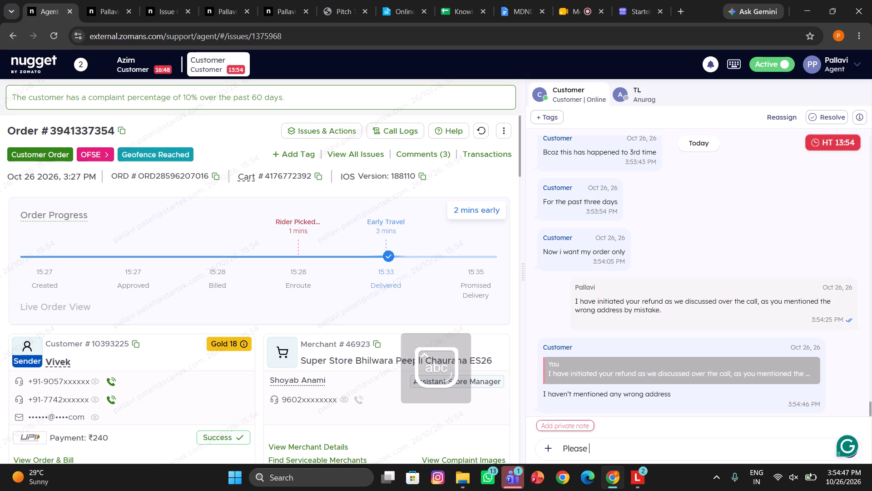
type("chcek with rece")
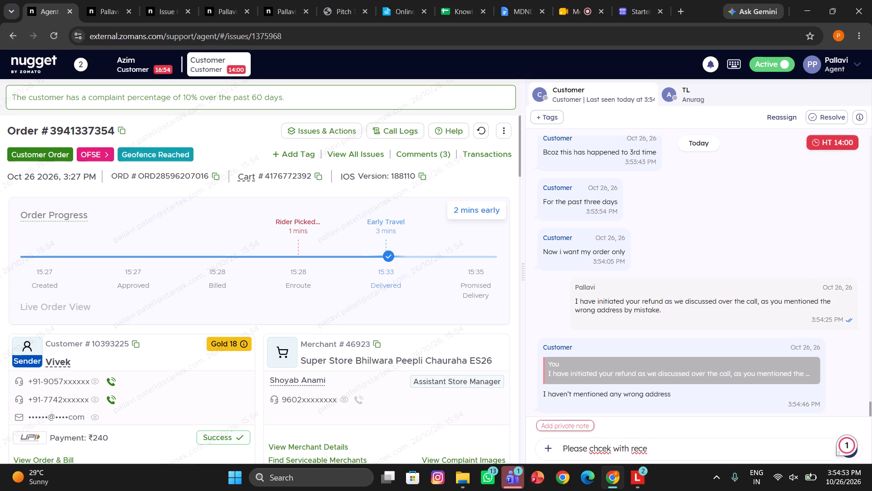
Complete the reply "Please check with receiver once.", correct the misspelled "check", and send it to the customer disputing the wrong address.
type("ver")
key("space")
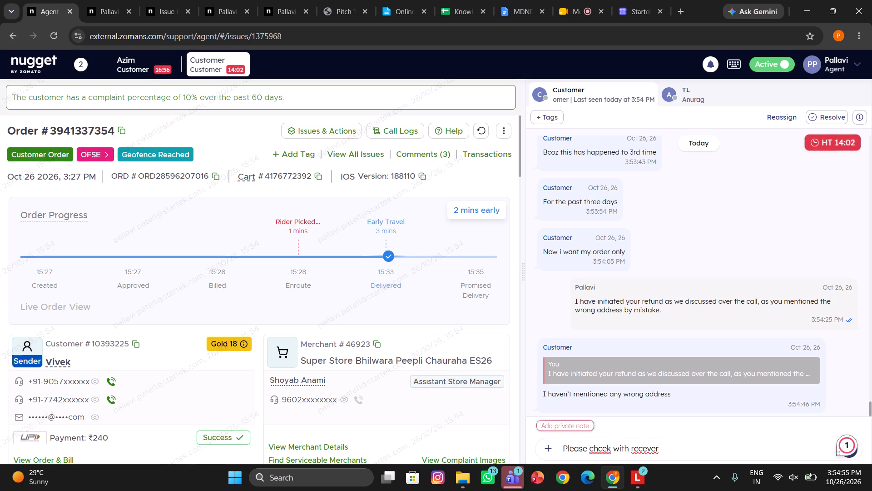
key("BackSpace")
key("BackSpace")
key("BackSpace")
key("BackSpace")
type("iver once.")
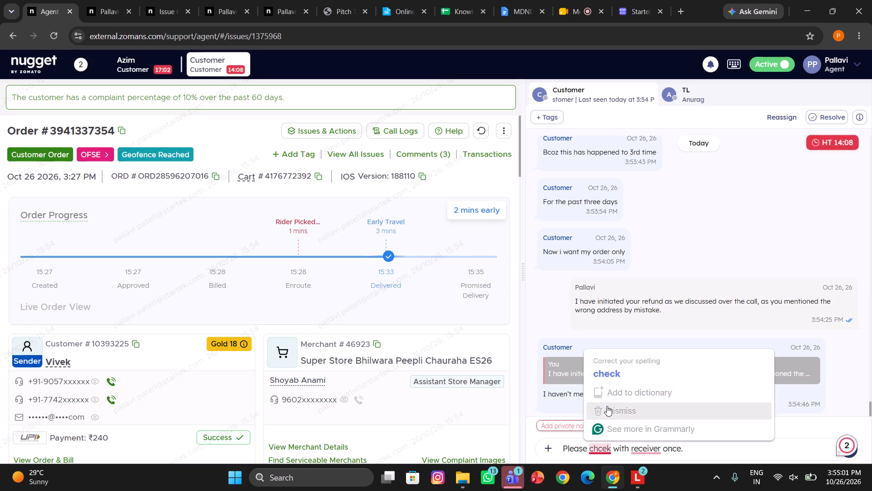
left_click(627, 380)
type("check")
double_click(627, 380)
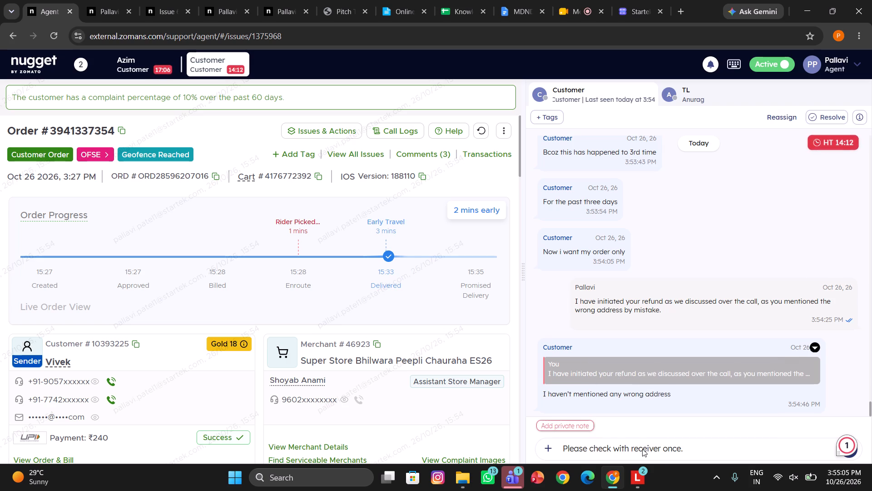
left_click(660, 446)
left_click(698, 448)
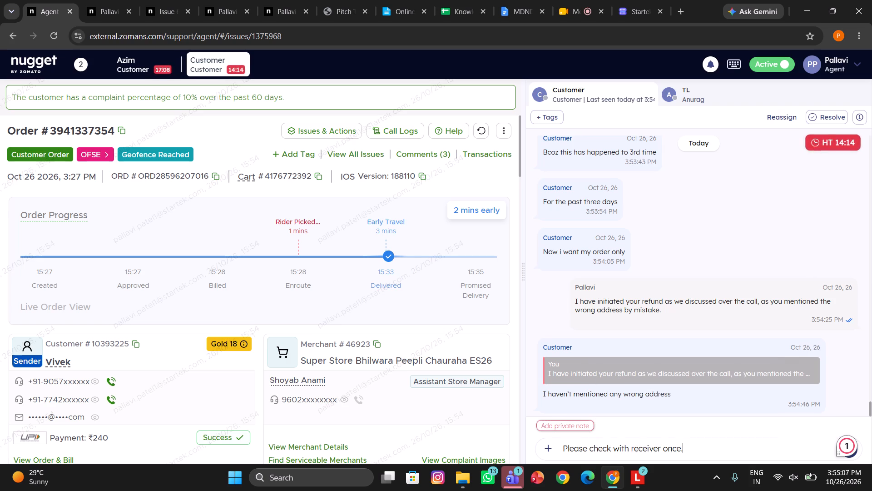
key("Return")
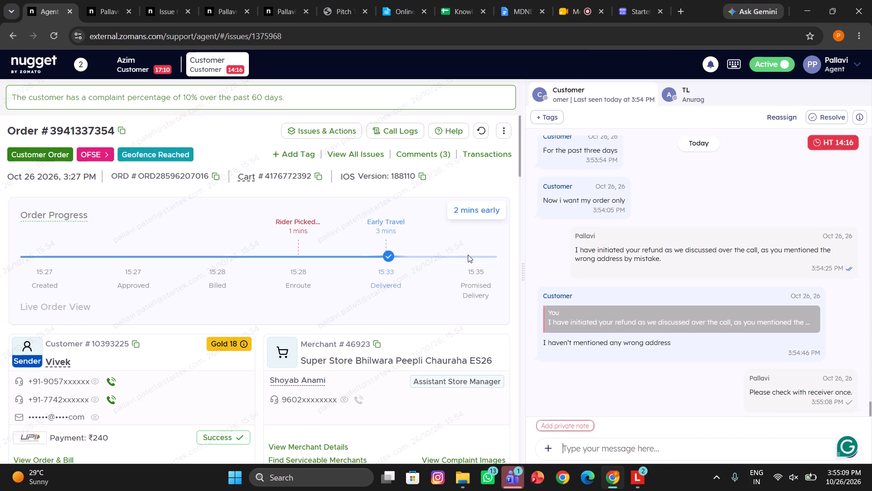
Switch to the other open chat, where re-delivery was offered, dismiss the WhatsApp notification, and send "Are we connected?".
left_click(154, 72)
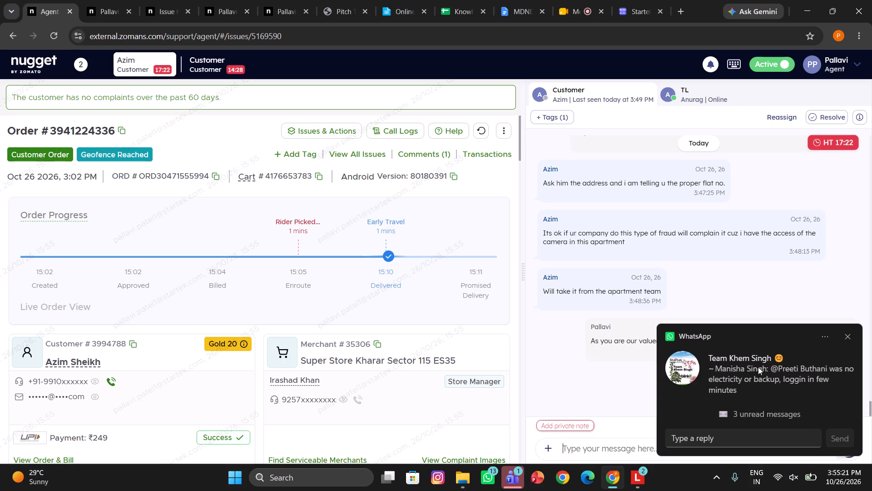
left_click(851, 332)
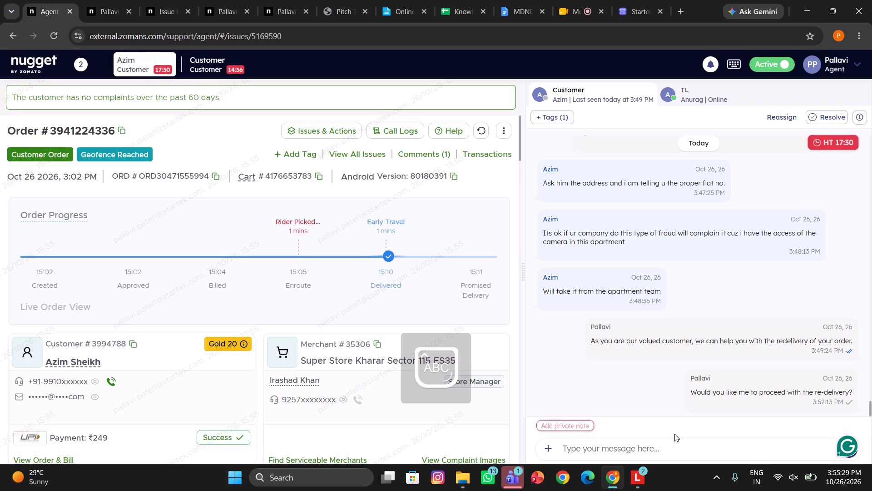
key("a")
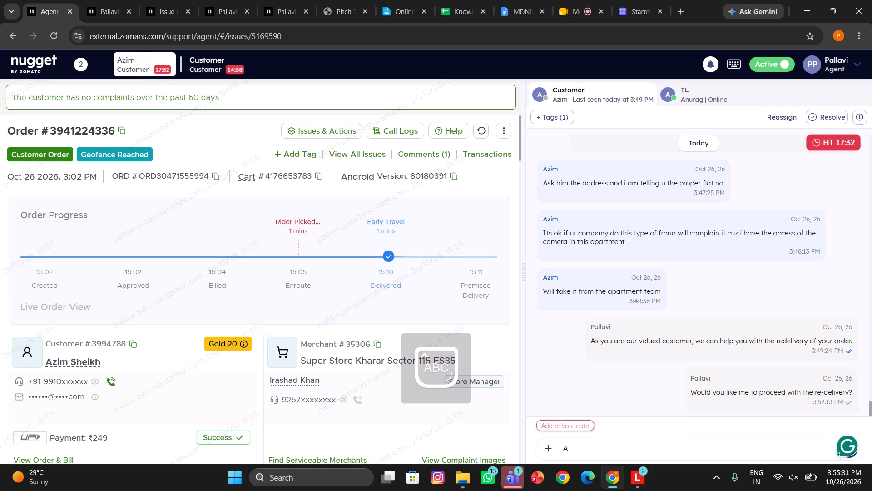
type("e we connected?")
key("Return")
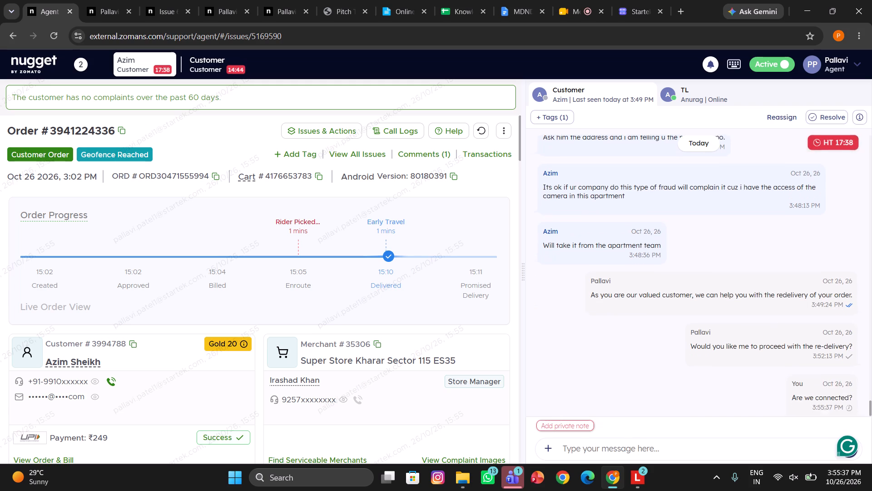
Return to the refunded customer's chat and check it for a reply to the receiver message.
left_click(208, 65)
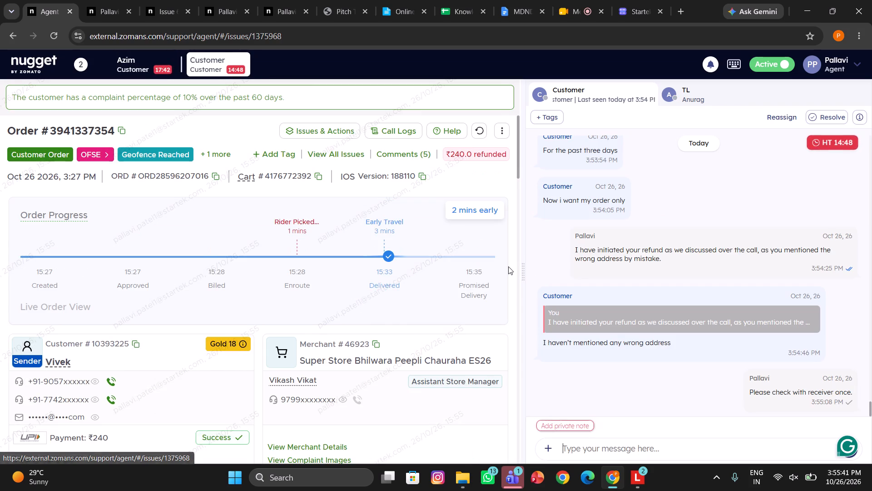
scroll(602, 329, "down", 1)
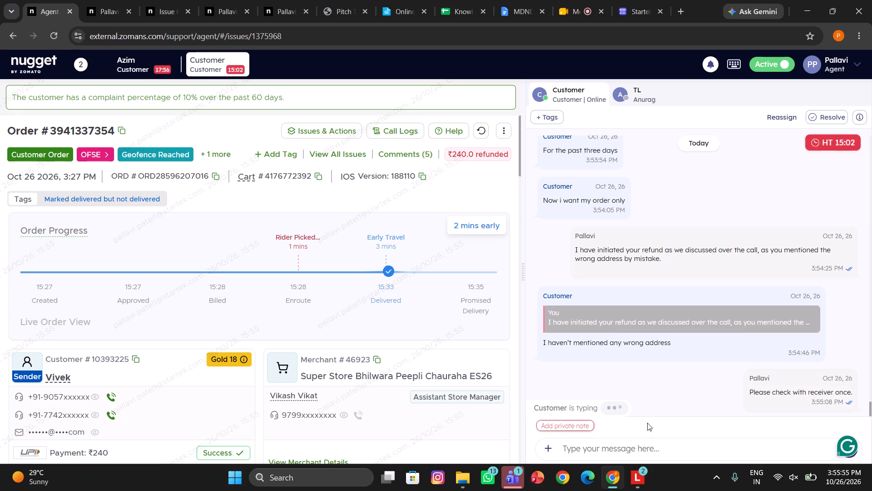
left_click(597, 449)
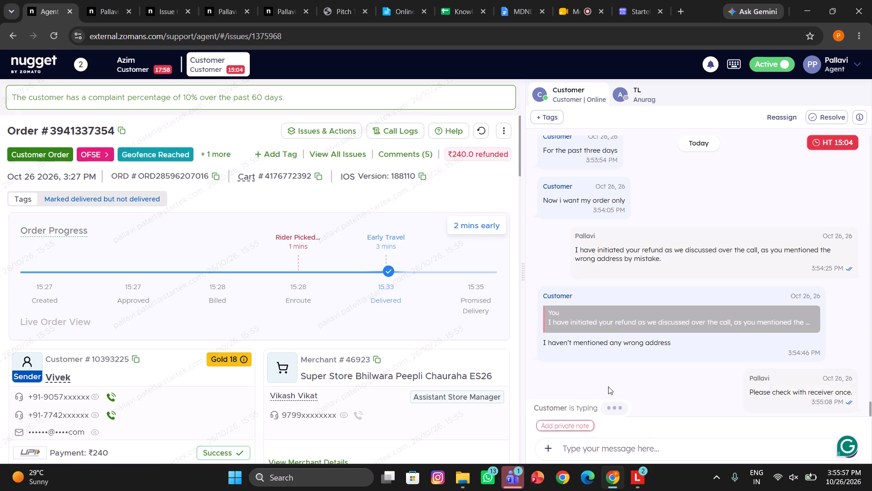
scroll(608, 386, "down", 1)
scroll(429, 251, "up", 3)
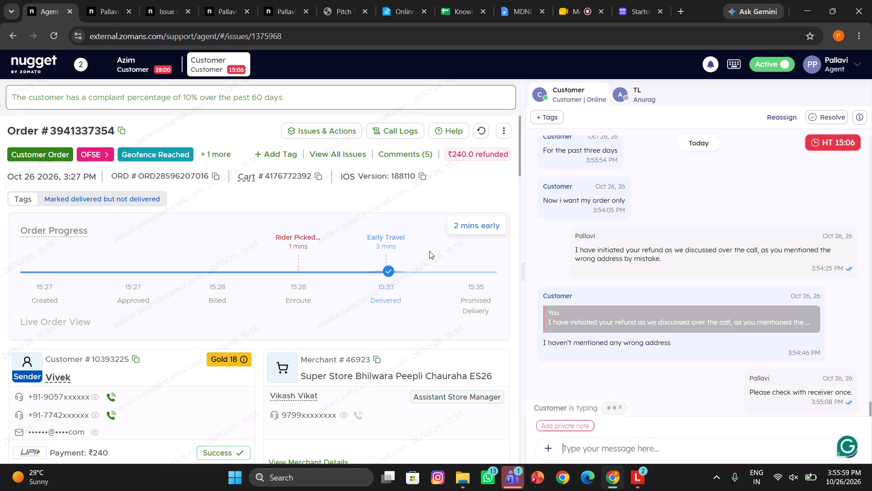
scroll(429, 251, "up", 2)
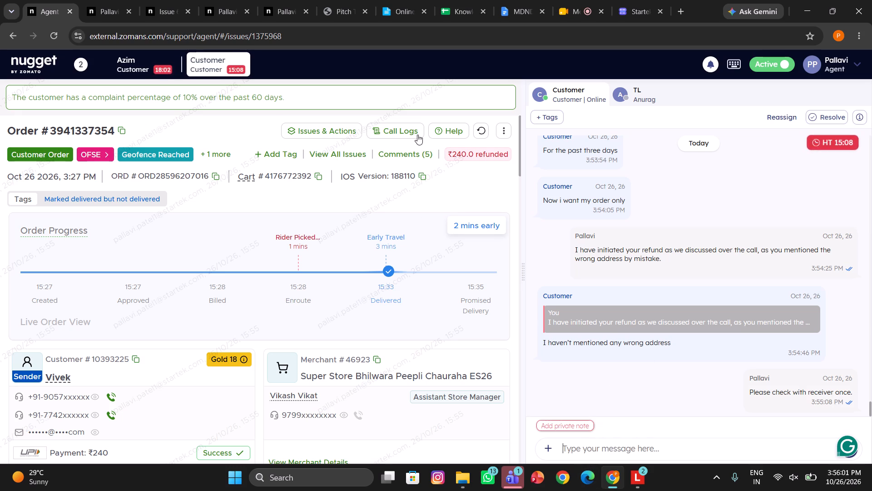
left_click(411, 135)
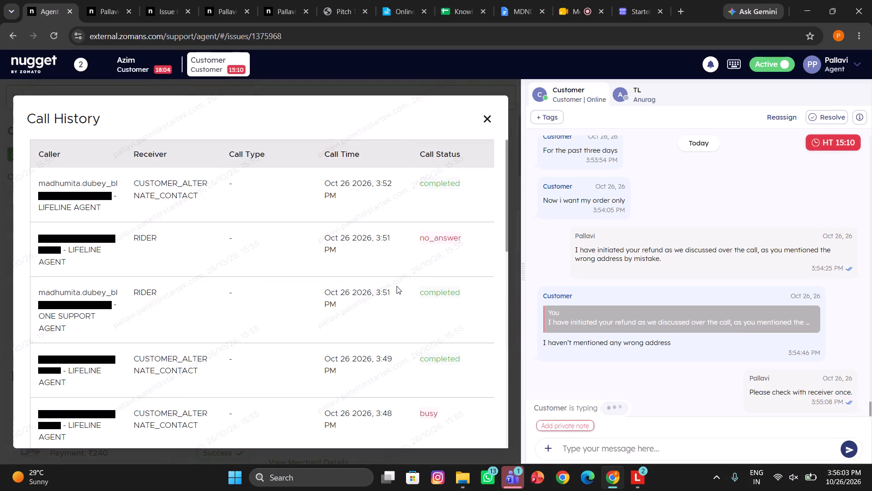
scroll(397, 287, "down", 2)
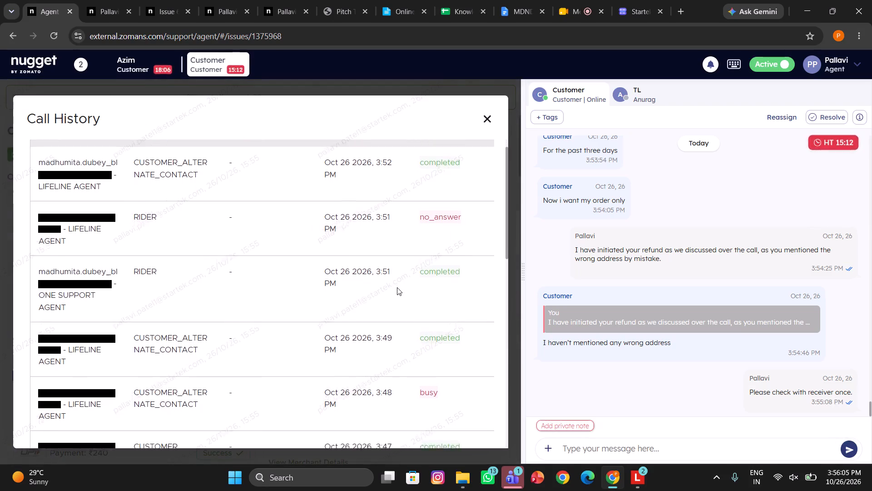
scroll(397, 287, "down", 3)
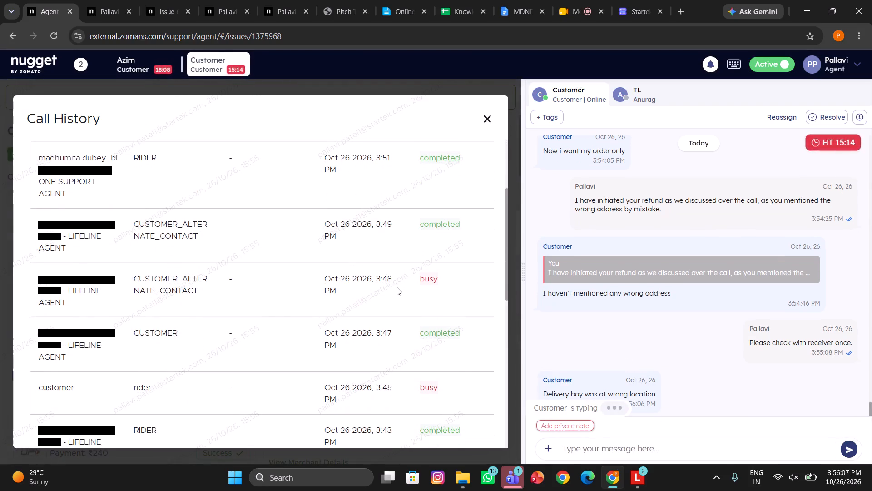
scroll(397, 287, "down", 1)
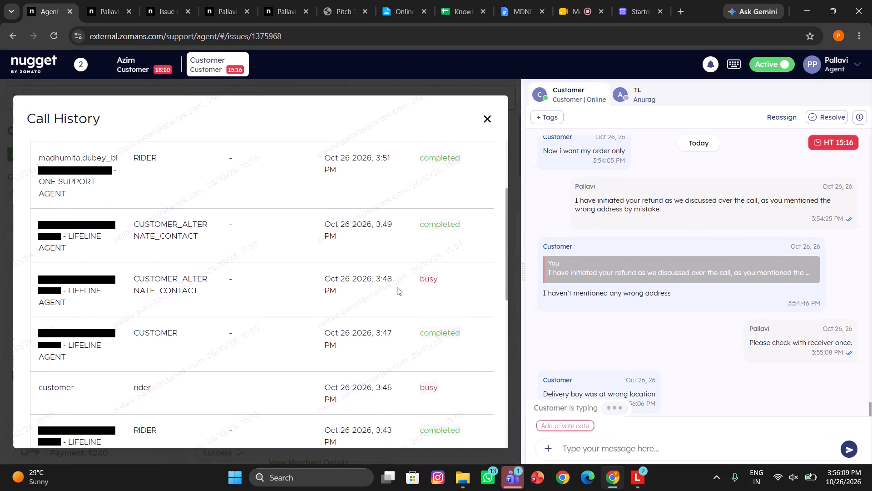
scroll(397, 287, "down", 2)
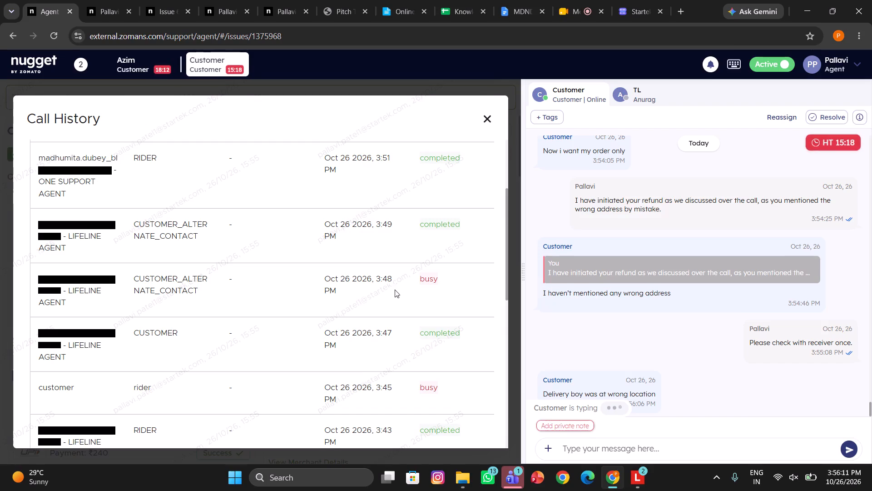
scroll(367, 275, "down", 1)
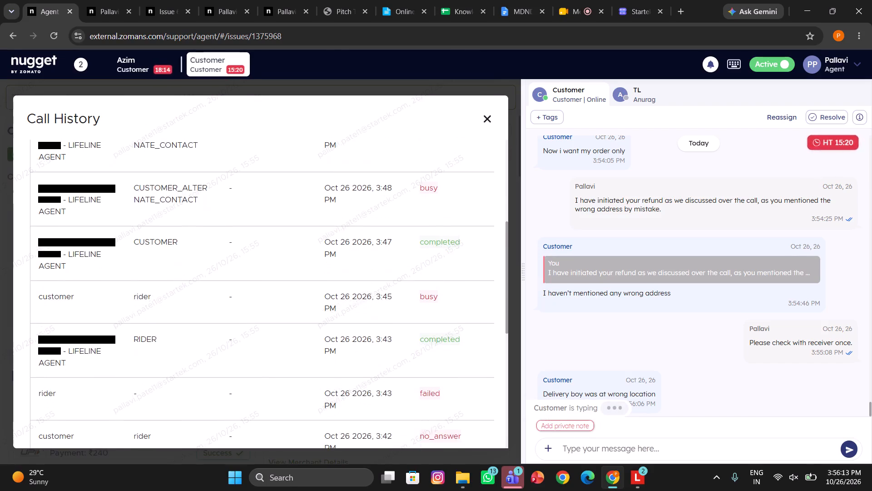
scroll(367, 275, "down", 1)
scroll(367, 275, "up", 5)
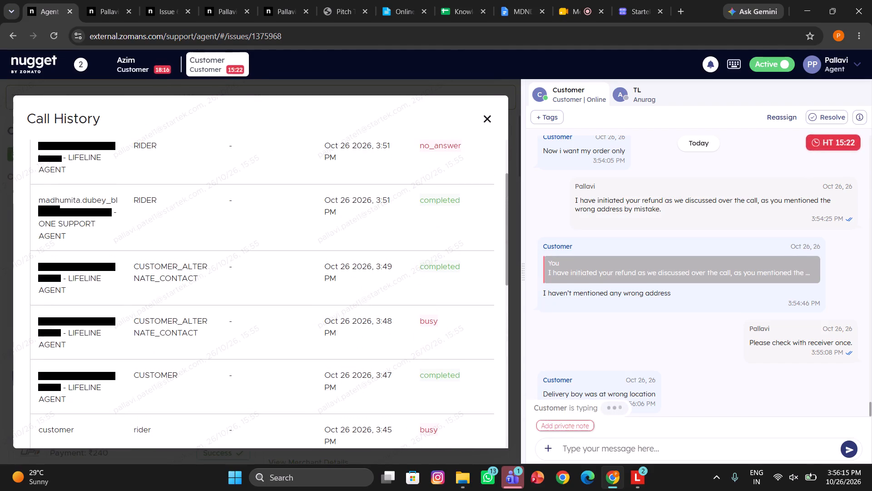
scroll(367, 275, "up", 1)
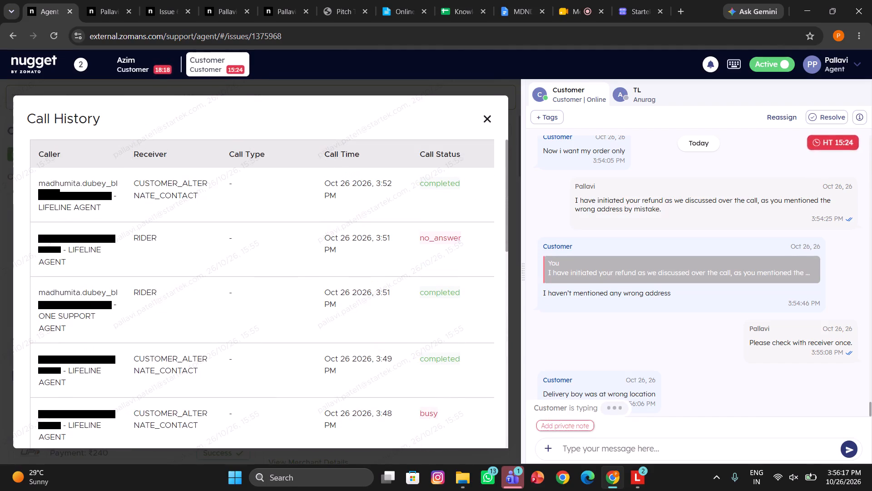
scroll(367, 275, "up", 1)
scroll(367, 275, "down", 1)
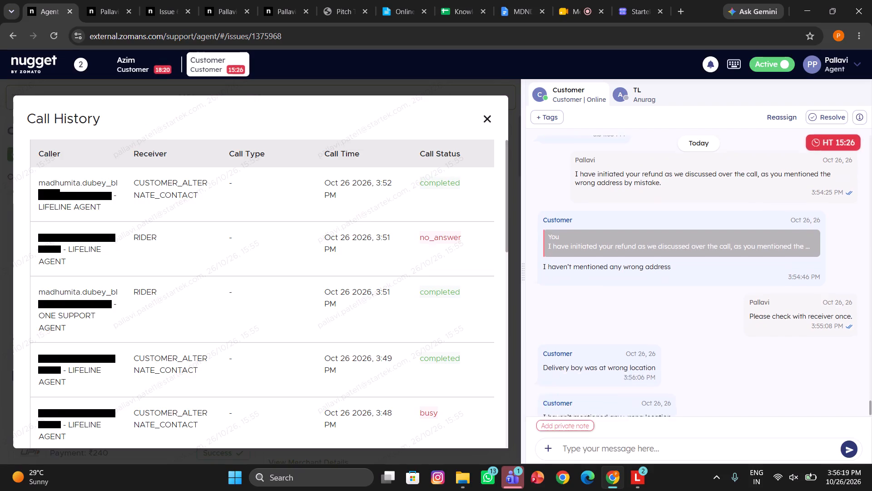
scroll(367, 275, "down", 2)
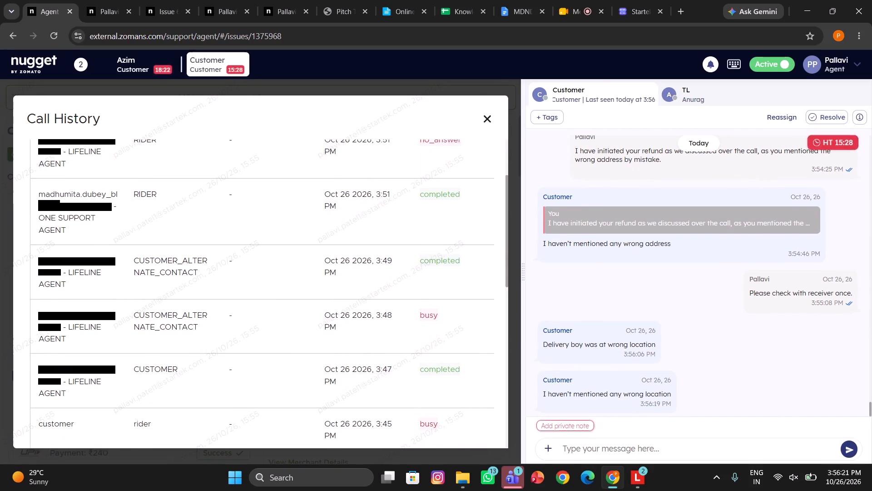
Play the recording of the 3:47 PM call to the customer and skip ahead to around its middle.
scroll(429, 364, "left", 4)
left_click(355, 367)
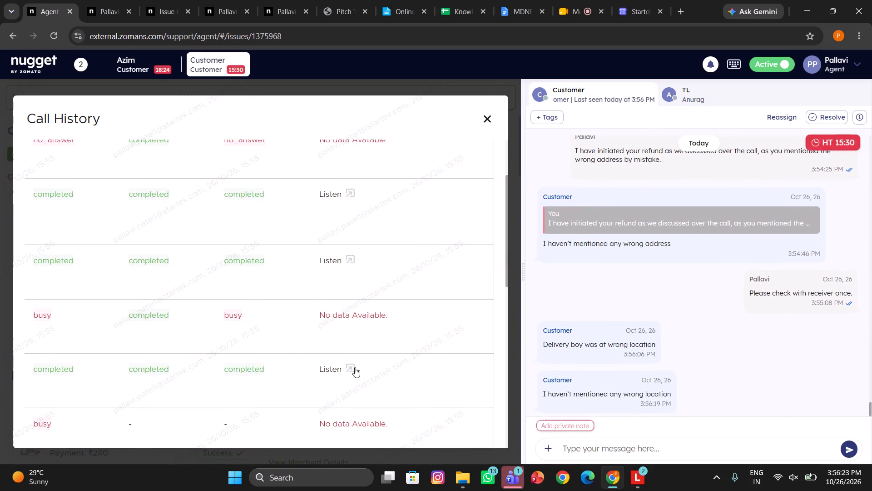
left_click(350, 369)
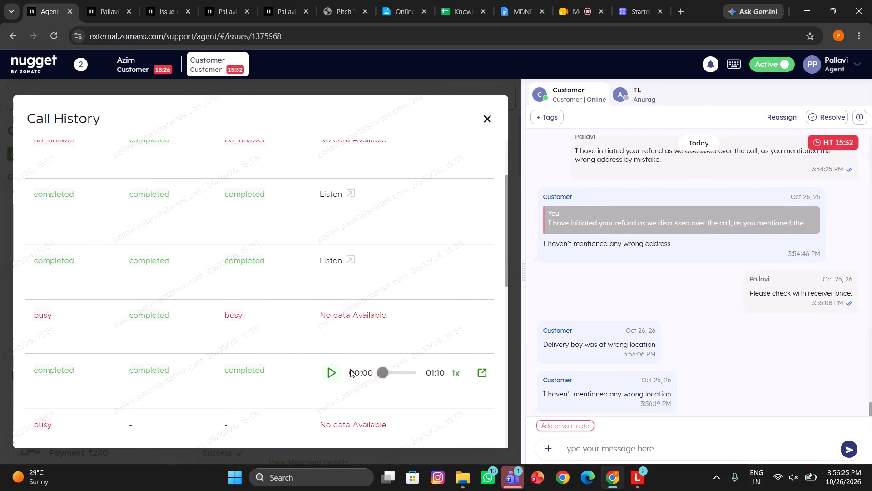
left_click(328, 371)
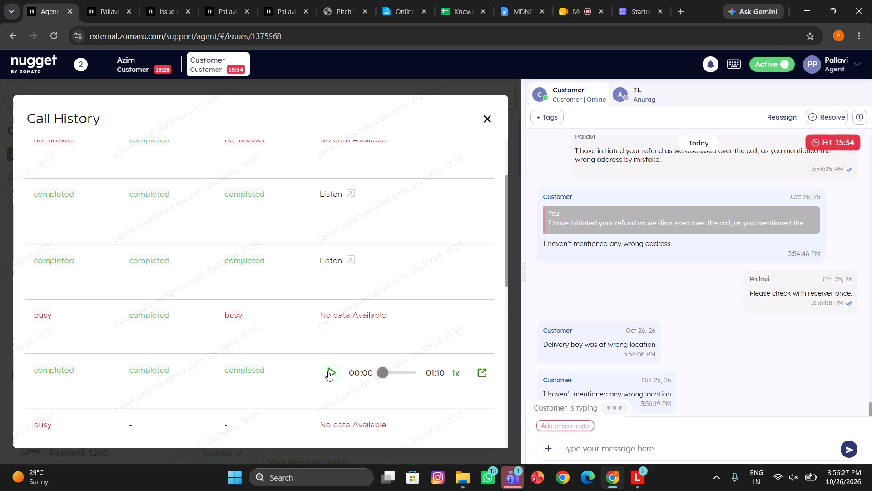
left_click(397, 370)
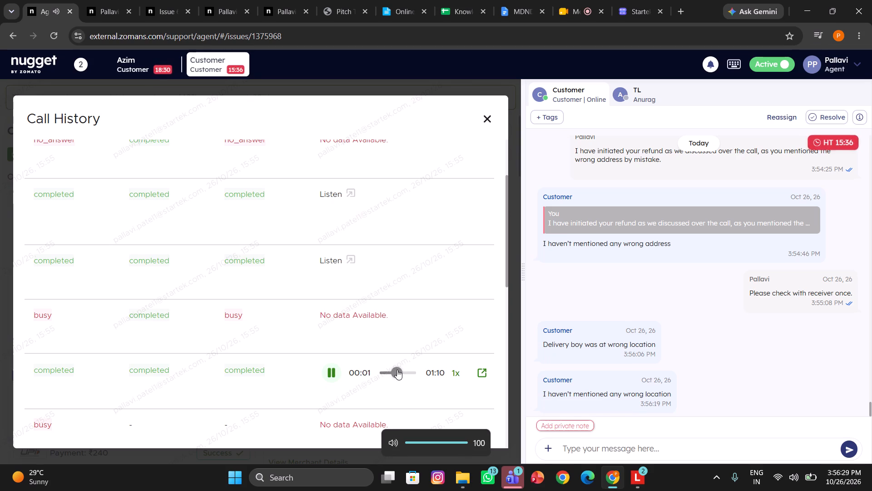
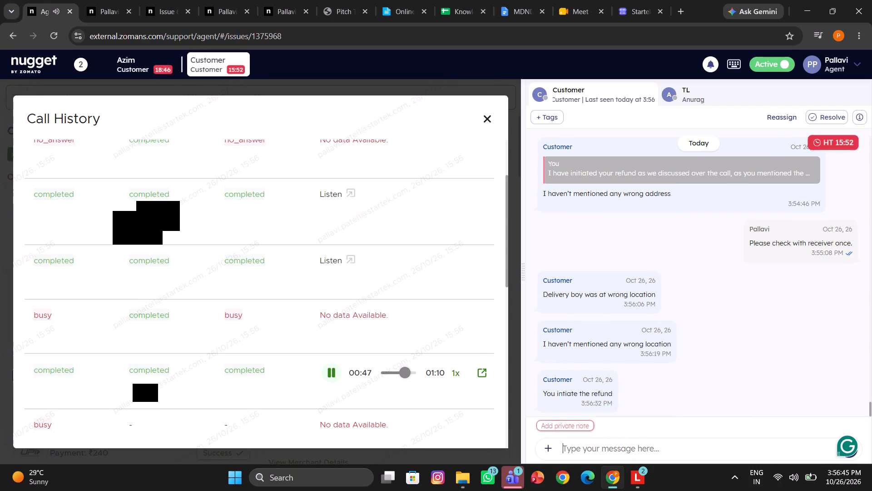
type("ay")
key("space")
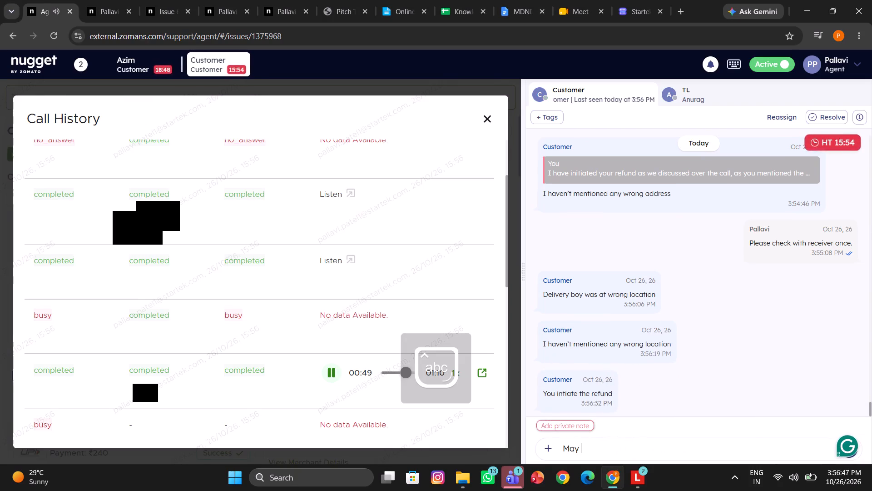
Find the 3:49 PM call to the customer's alternate contact and play its recording from about the 31-second mark.
scroll(315, 360, "right", 4)
scroll(315, 360, "up", 1)
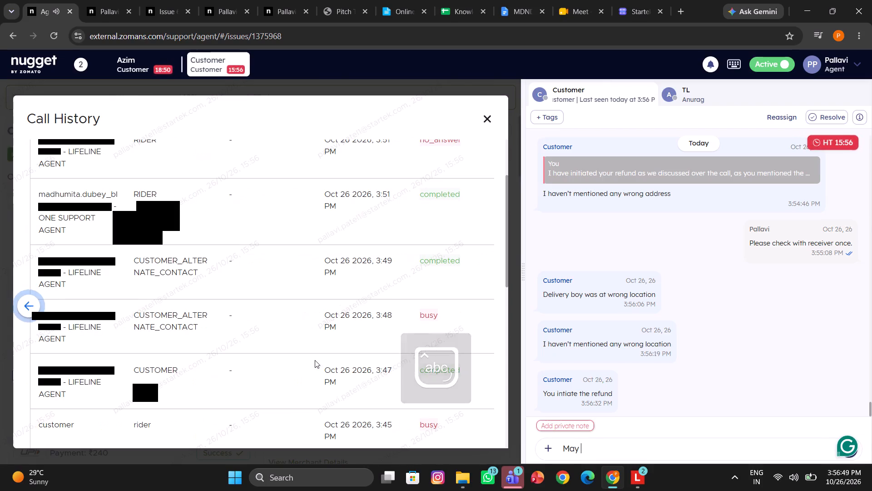
scroll(315, 360, "up", 1)
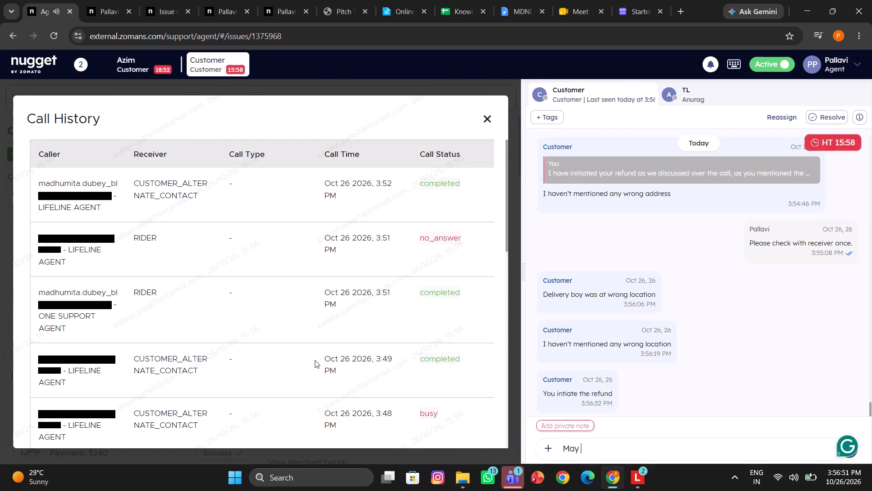
scroll(315, 360, "up", 1)
scroll(315, 360, "down", 3)
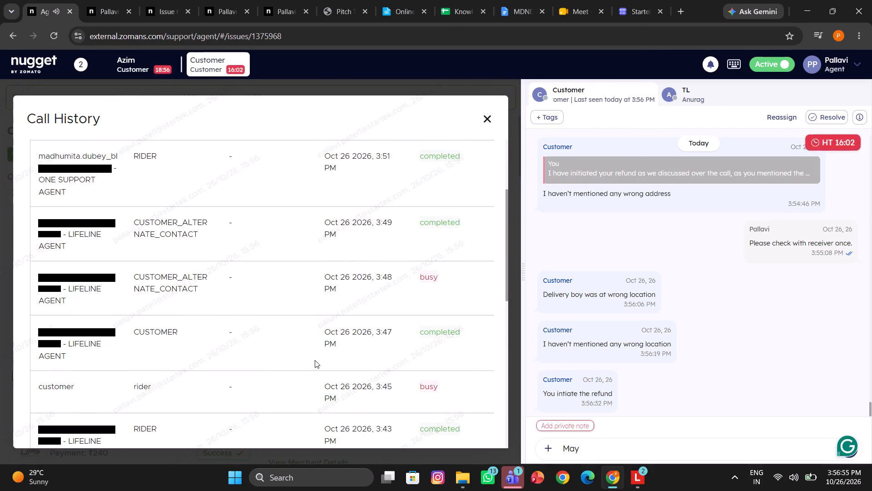
scroll(315, 360, "left", 4)
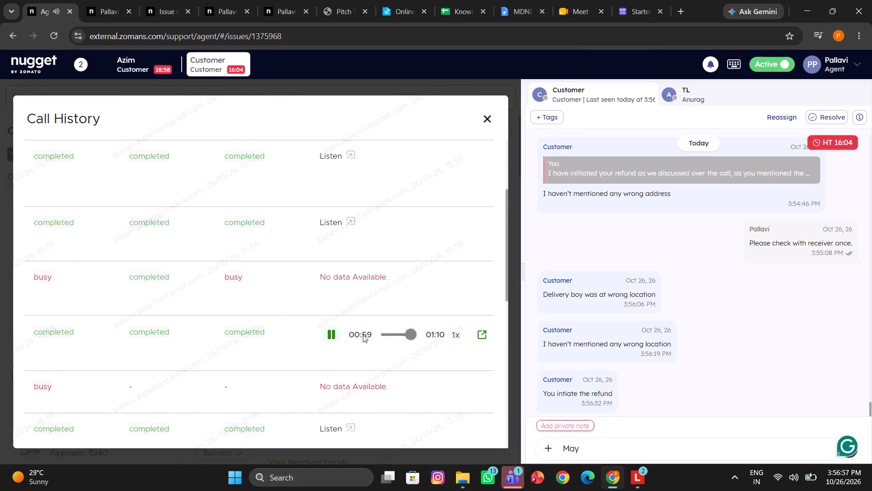
scroll(349, 336, "right", 5)
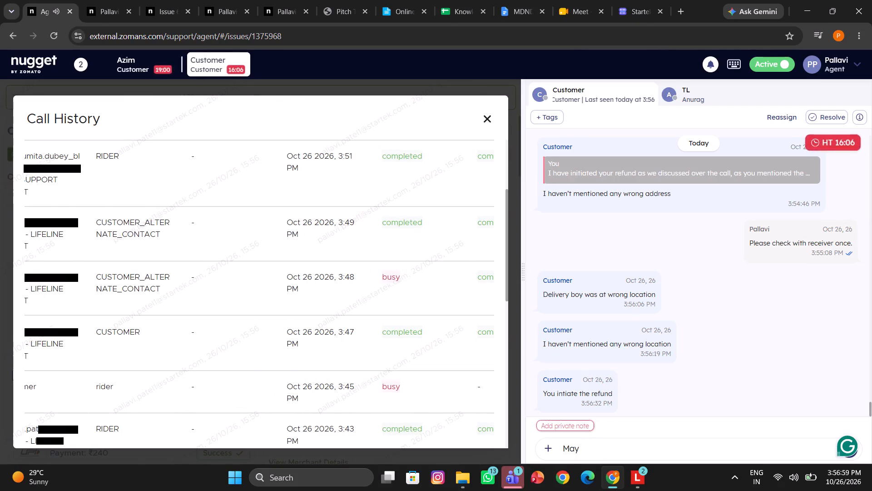
scroll(349, 336, "right", 1)
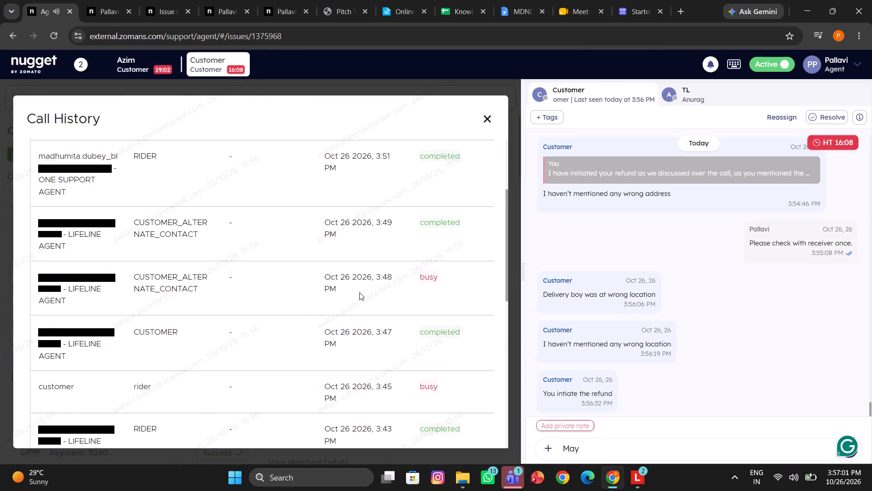
scroll(348, 247, "left", 3)
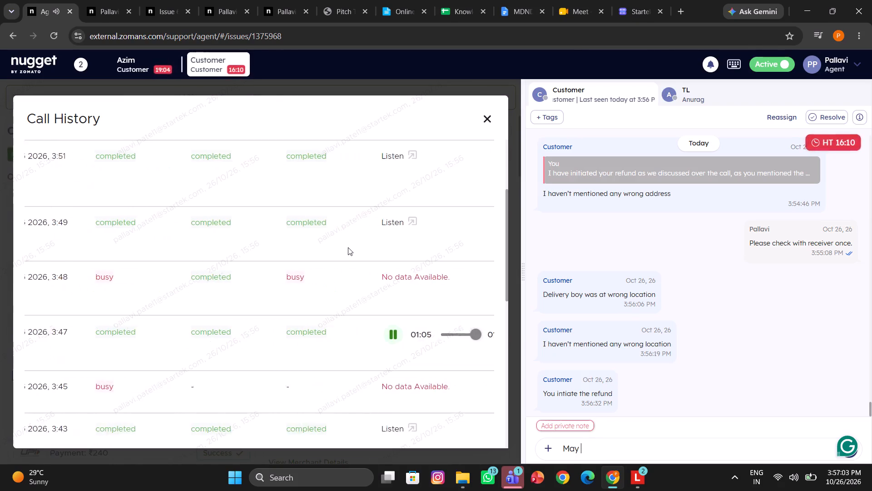
left_click(400, 218)
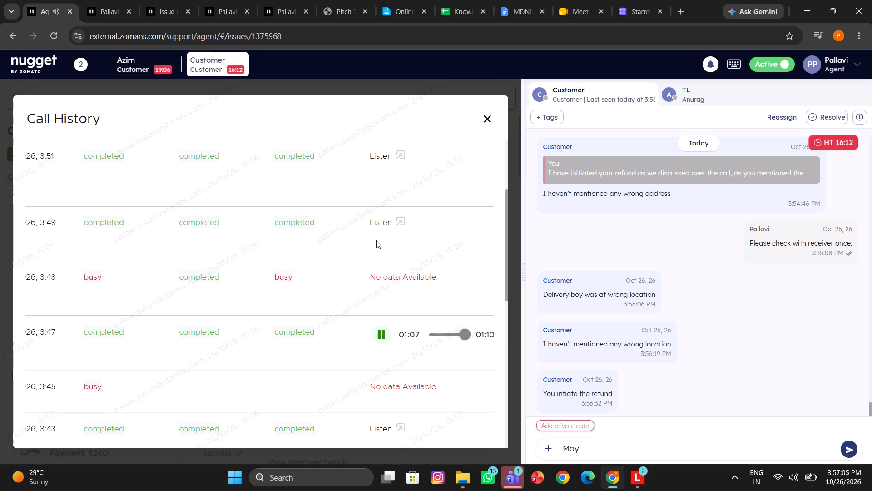
left_click(403, 220)
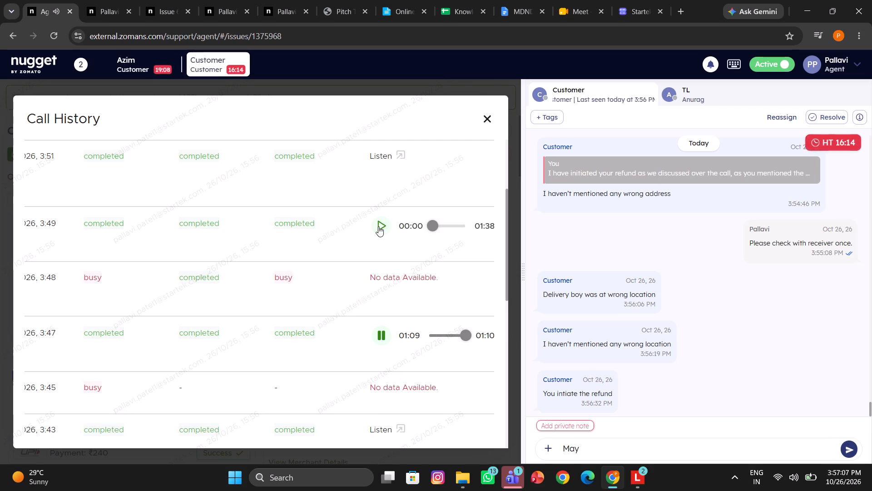
left_click(378, 226)
left_click(443, 223)
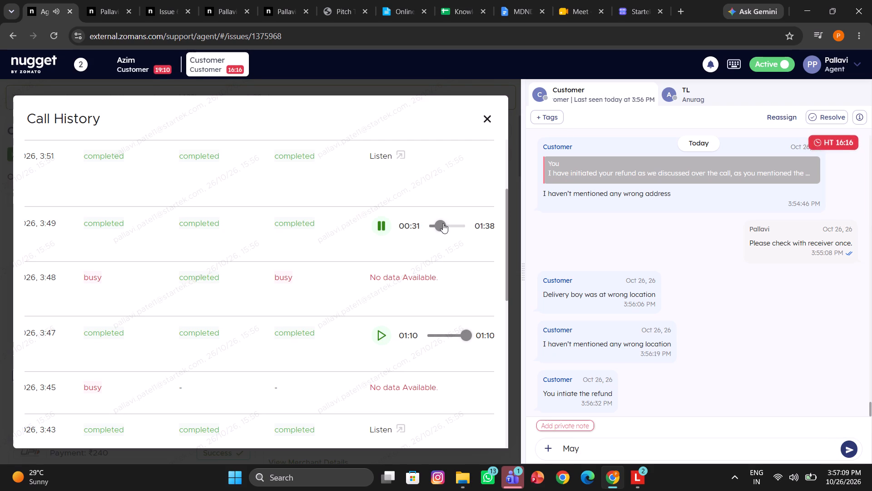
Finish the reply as "May I connect with you over a call?" with Grammarly's corrections, send it, and close the call history.
left_click(599, 455)
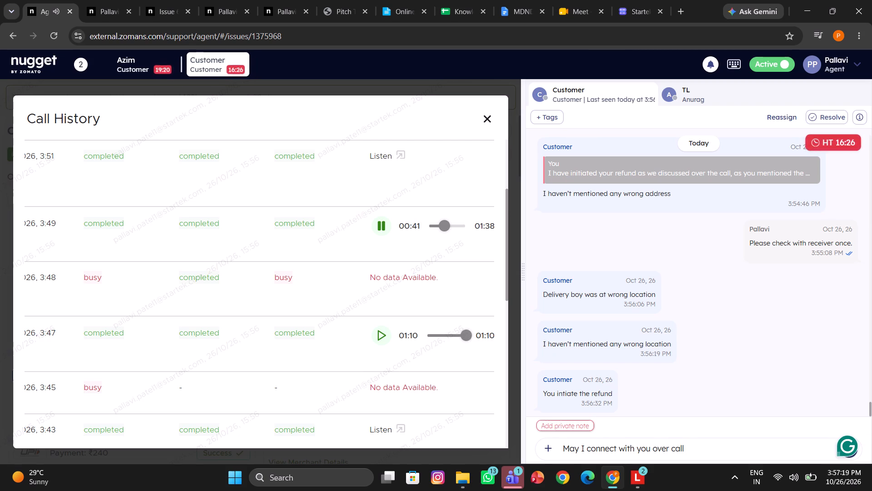
key("period")
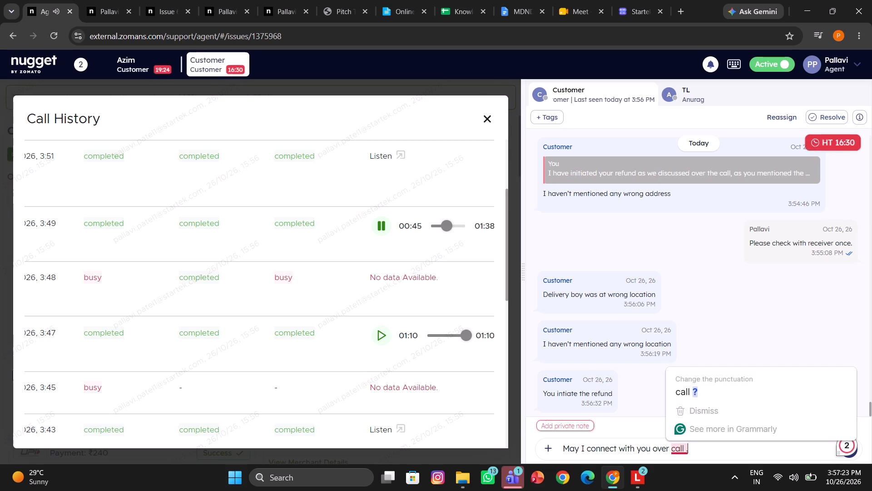
left_click(678, 392)
key("question")
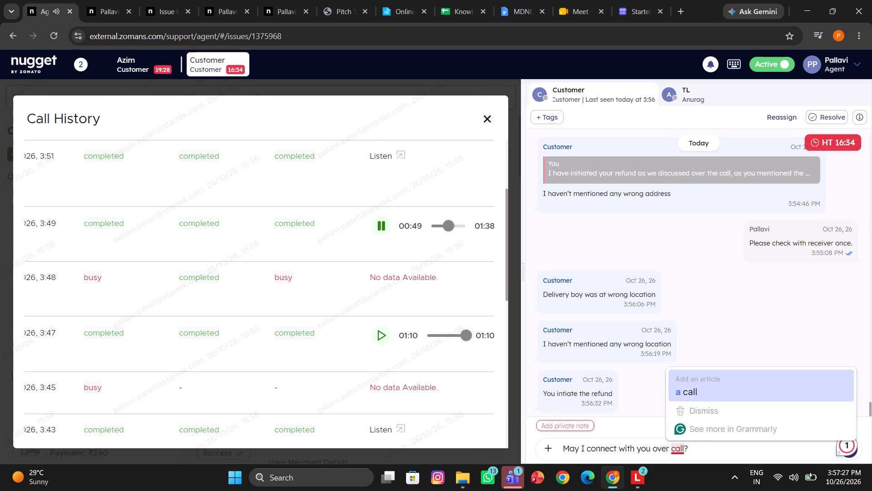
left_click(692, 386)
type("a")
key("space")
key("Return")
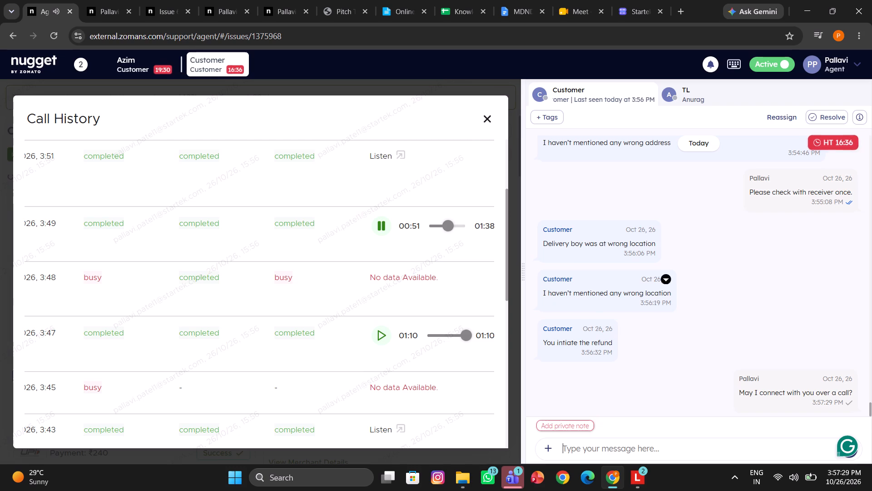
left_click(488, 117)
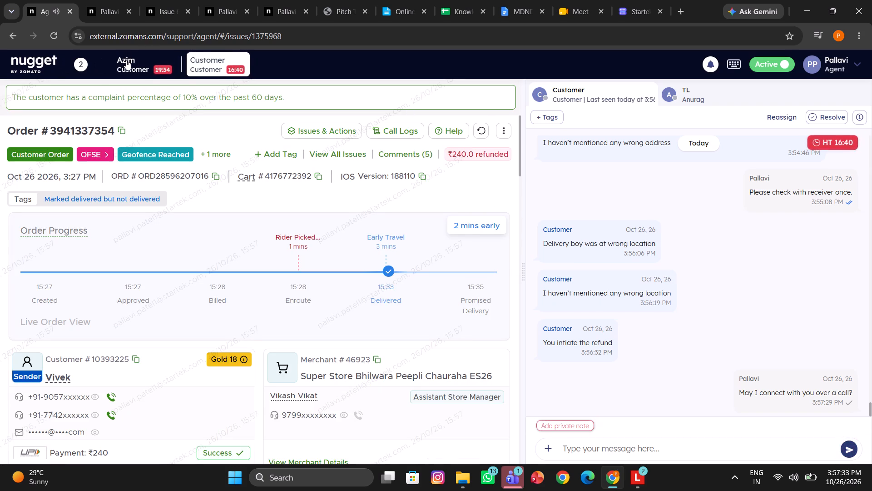
left_click(126, 60)
scroll(661, 312, "down", 2)
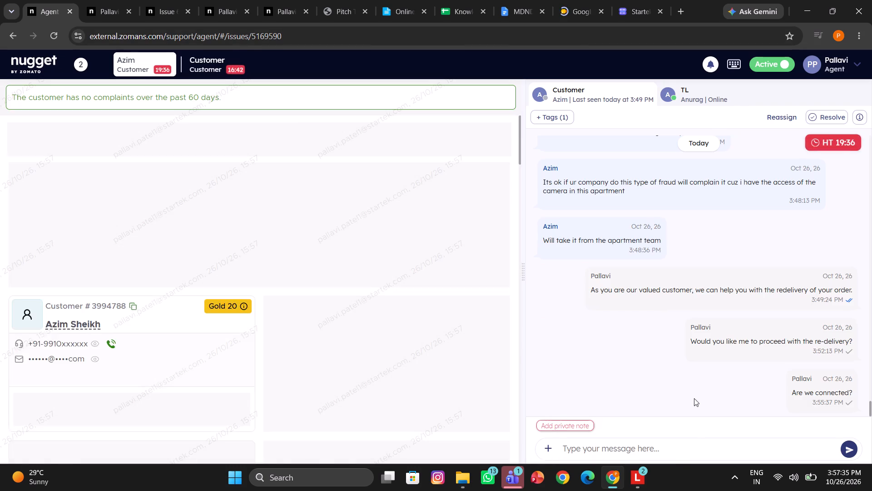
type("/awa")
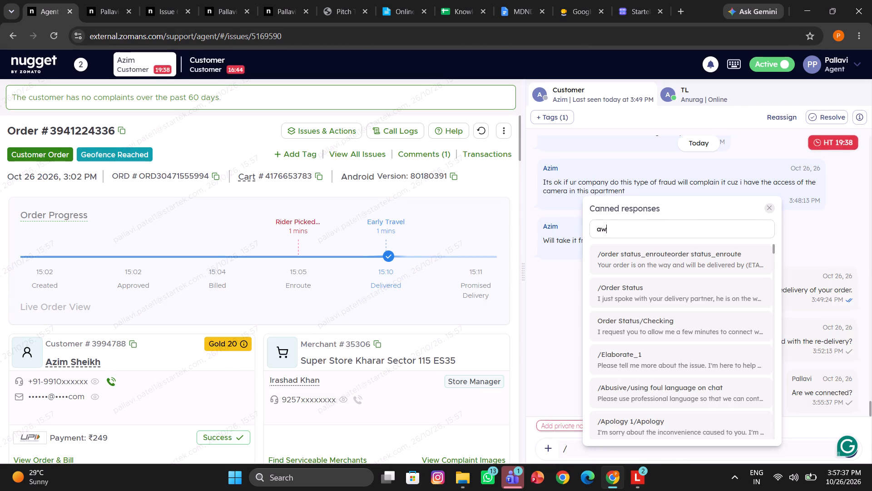
left_click(665, 257)
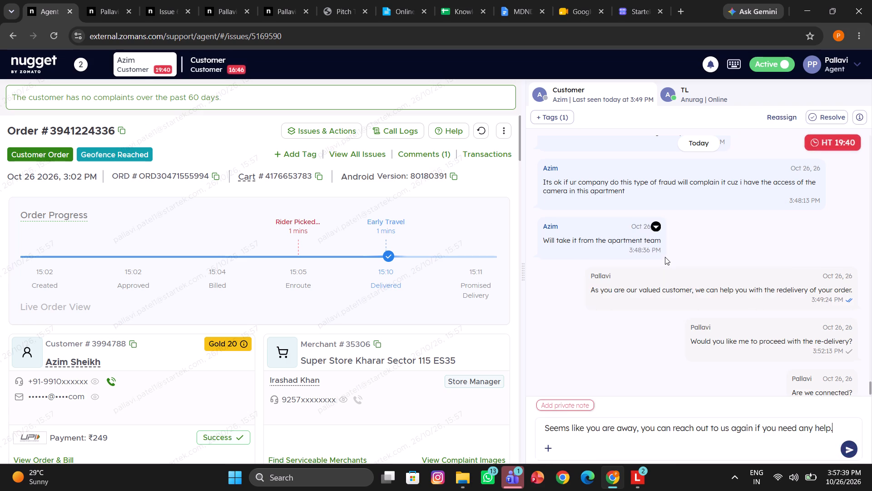
key("Return")
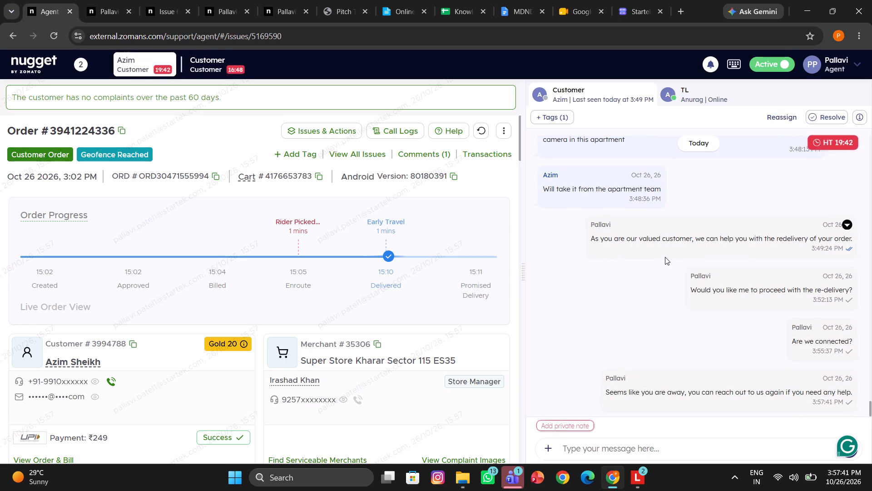
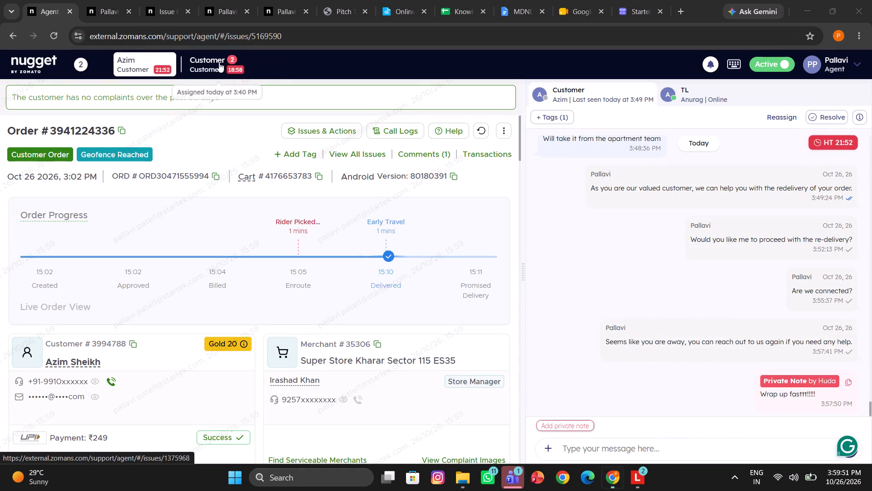
scroll(697, 260, "down", 5)
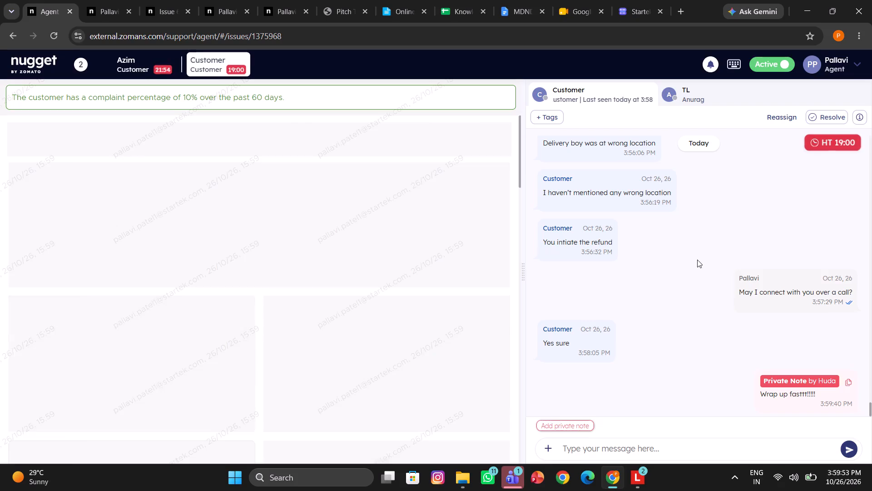
scroll(697, 260, "down", 1)
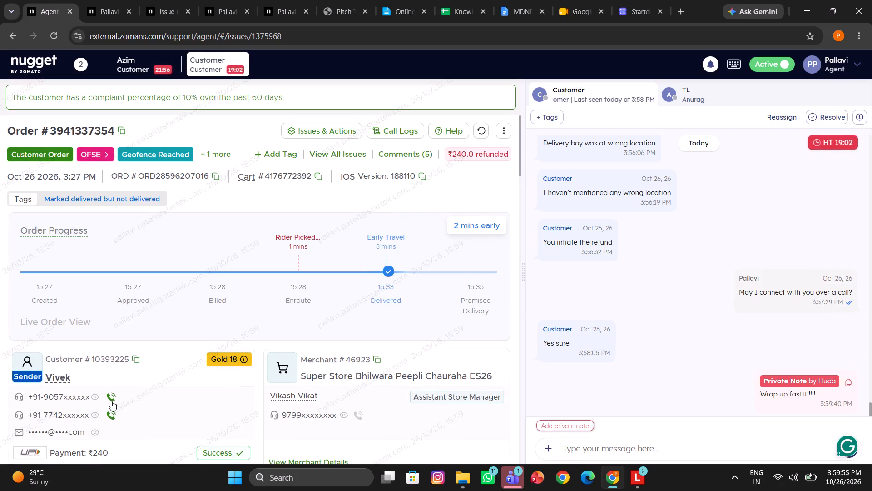
left_click(111, 399)
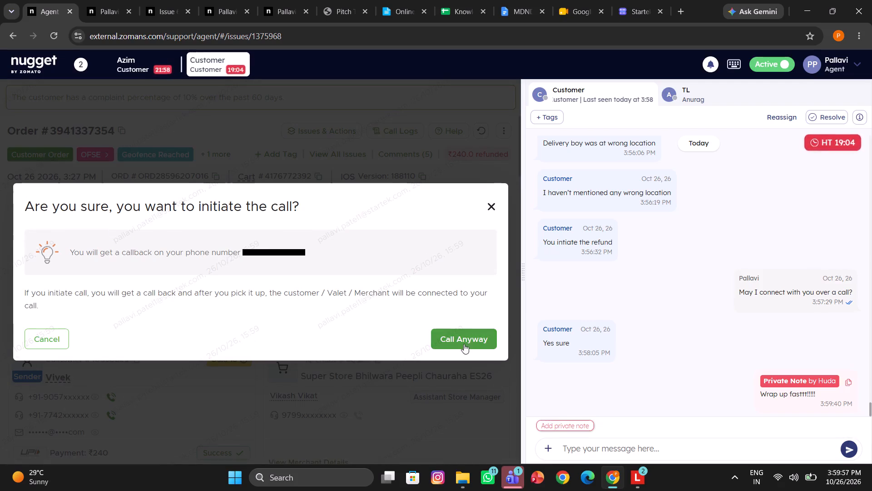
left_click(466, 342)
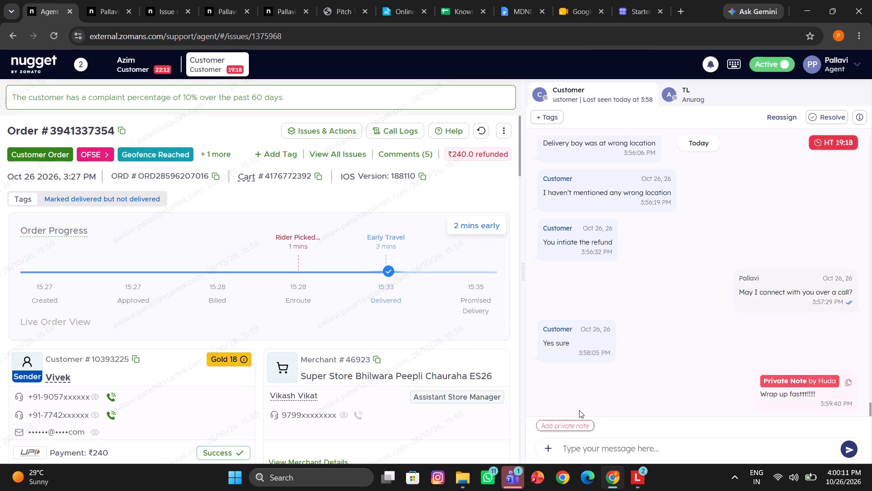
left_click(557, 427)
type("called cx")
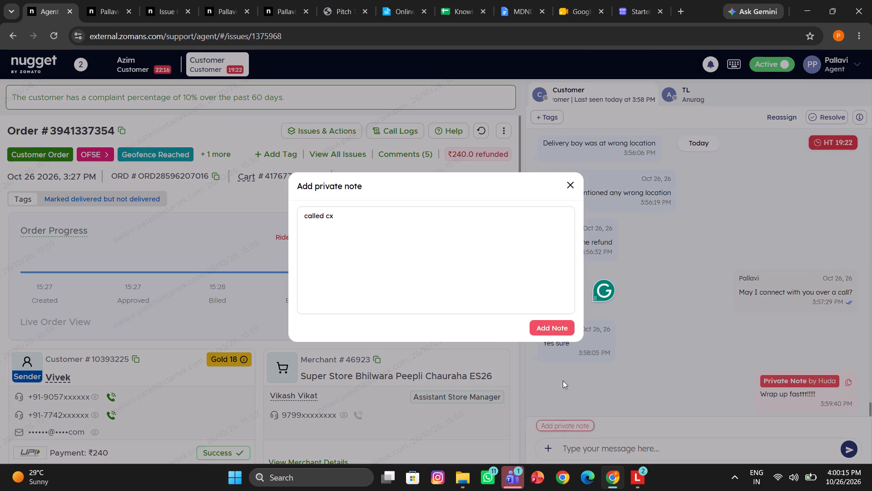
left_click(542, 328)
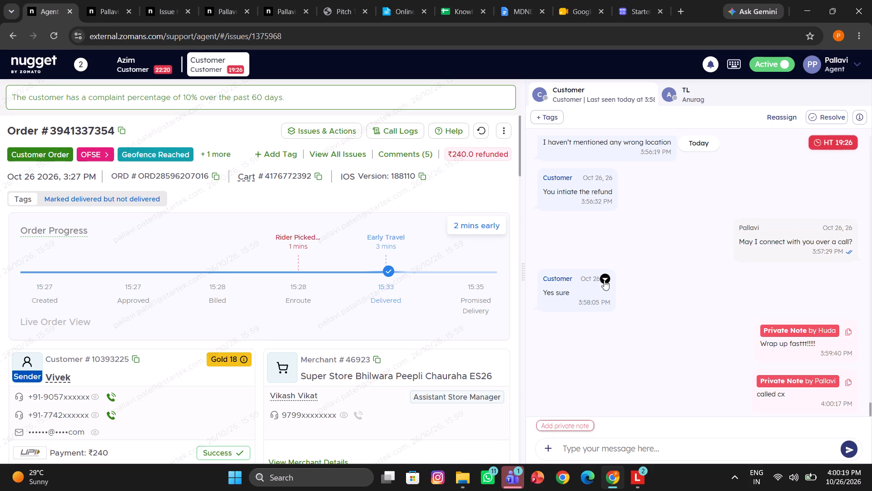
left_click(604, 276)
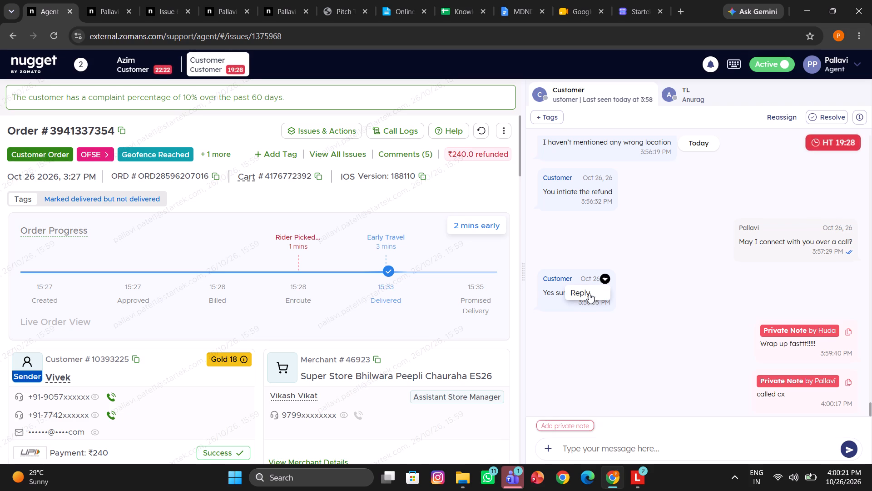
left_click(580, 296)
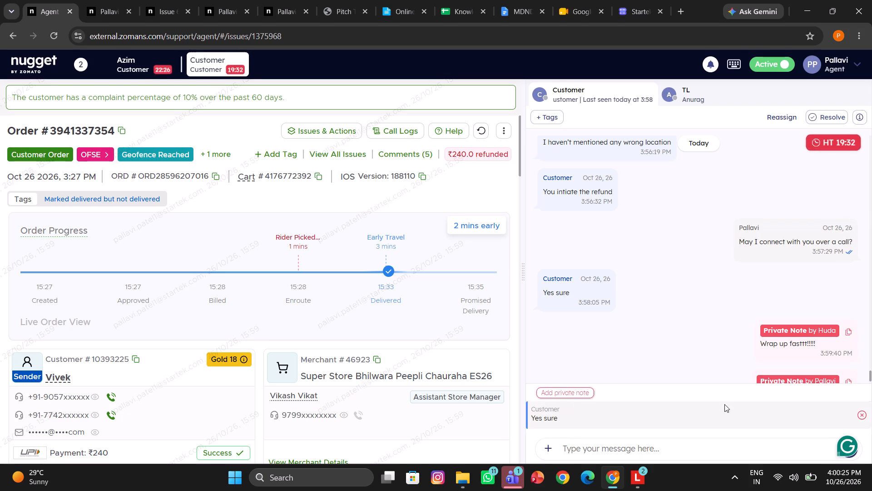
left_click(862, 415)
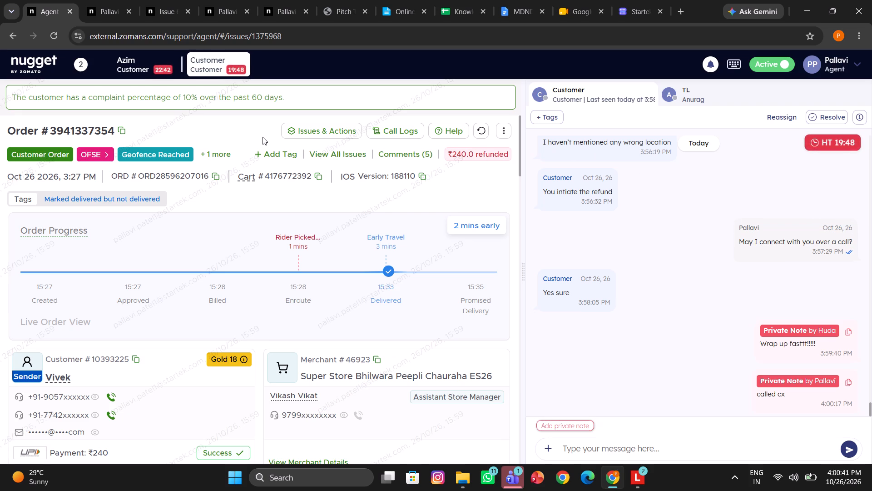
scroll(59, 173, "down", 3)
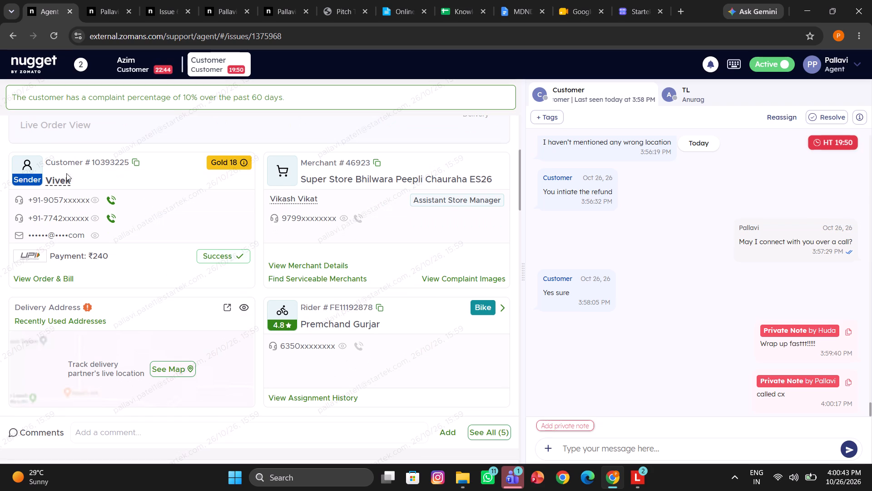
left_click(247, 306)
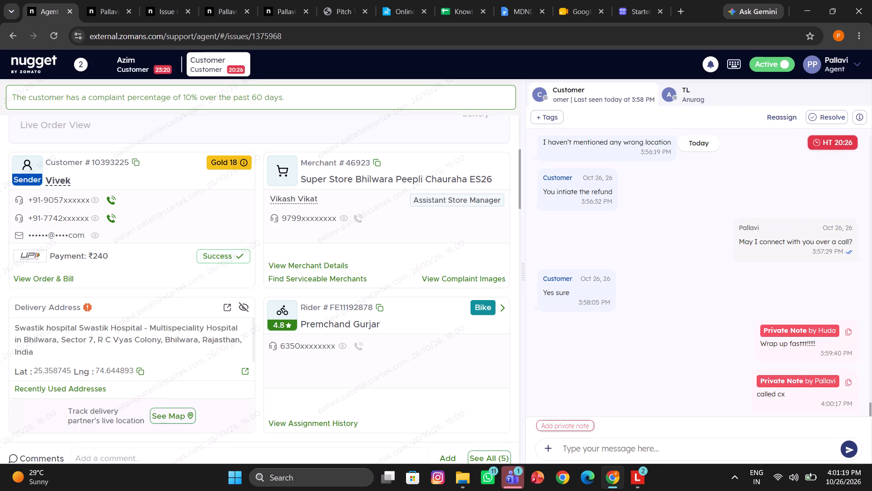
left_click(571, 447)
type("n call w")
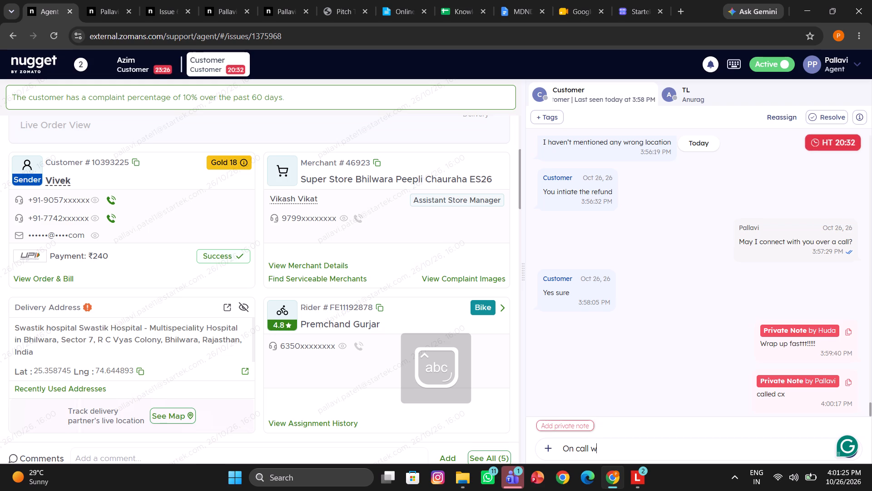
type("ith you.")
key("Return")
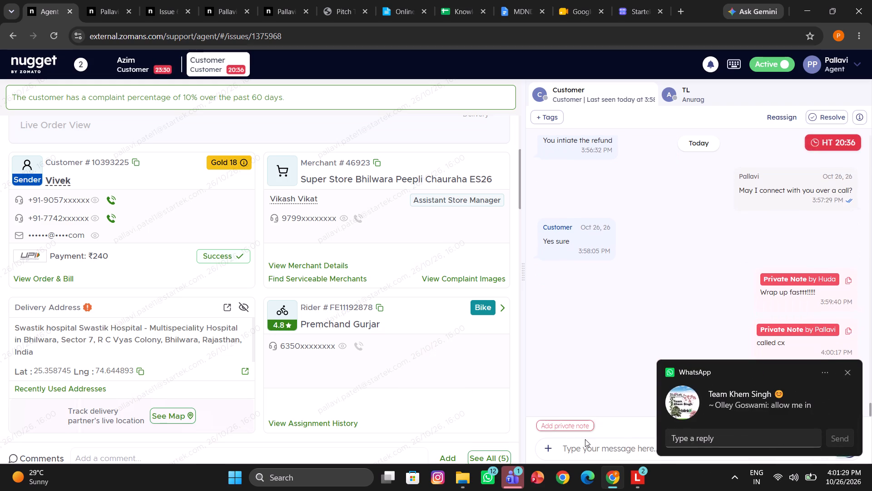
scroll(770, 381, "down", 1)
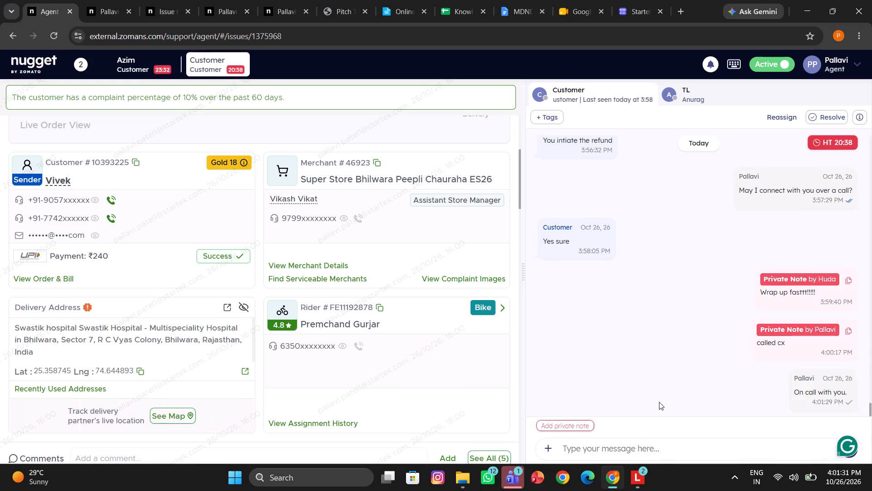
scroll(630, 404, "down", 1)
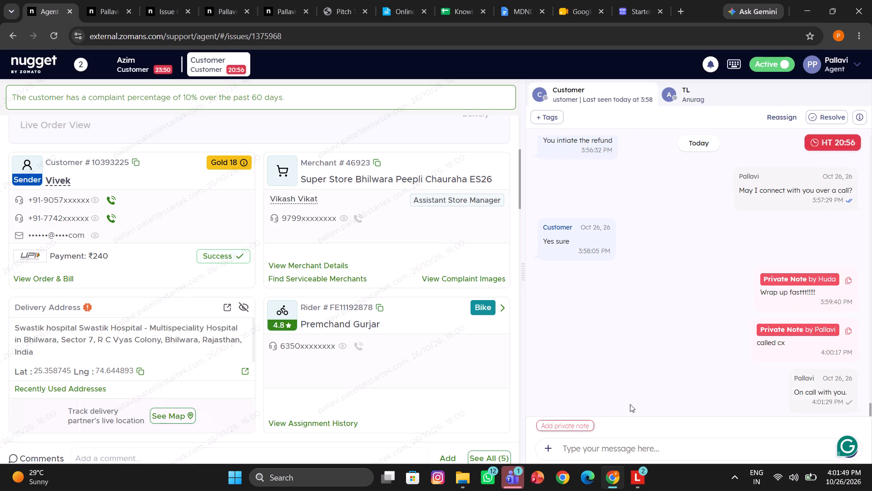
scroll(649, 321, "down", 2)
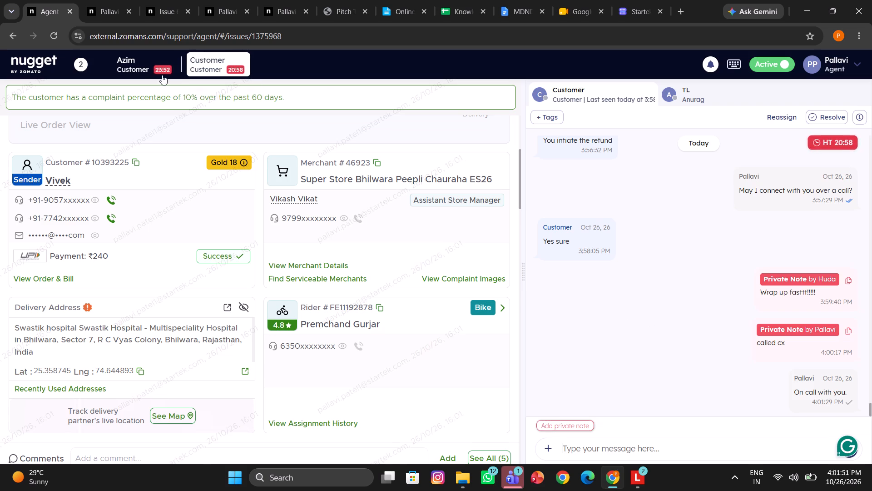
left_click(148, 61)
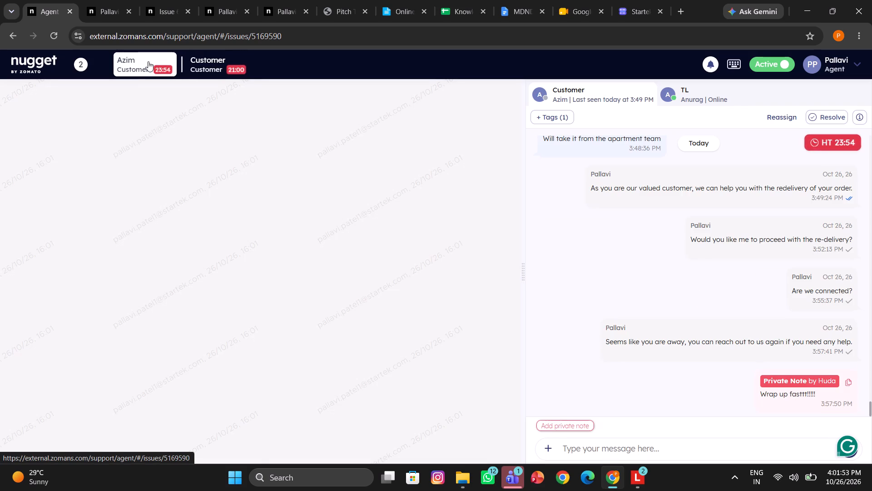
scroll(517, 145, "down", 2)
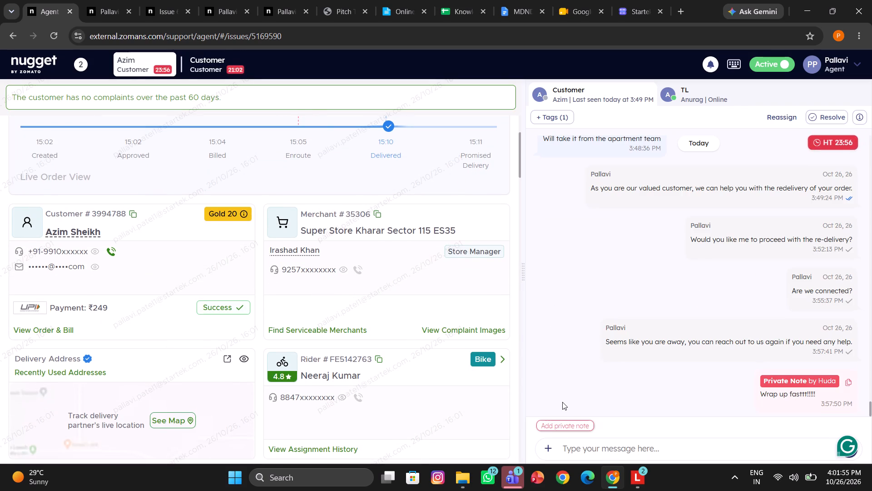
left_click(517, 0)
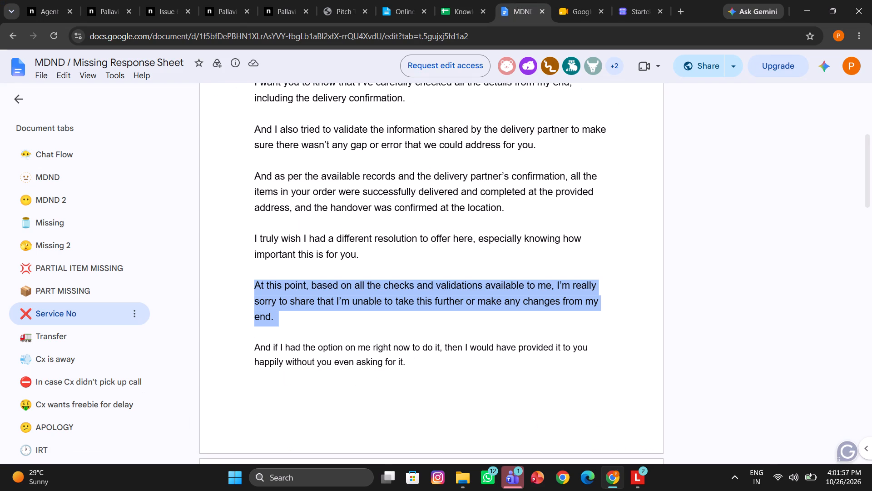
left_click(92, 363)
scroll(254, 209, "up", 5)
left_click_drag(255, 187, 397, 221)
key("ctrl+c")
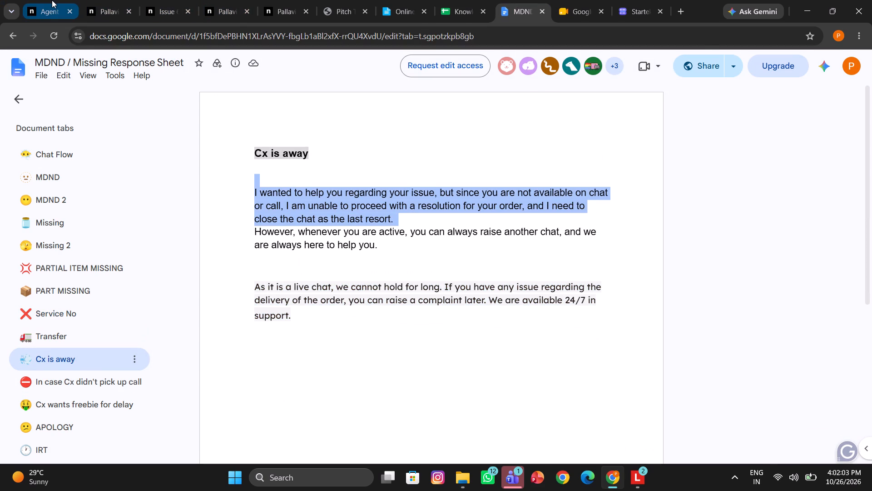
left_click(52, 0)
key("ctrl+v")
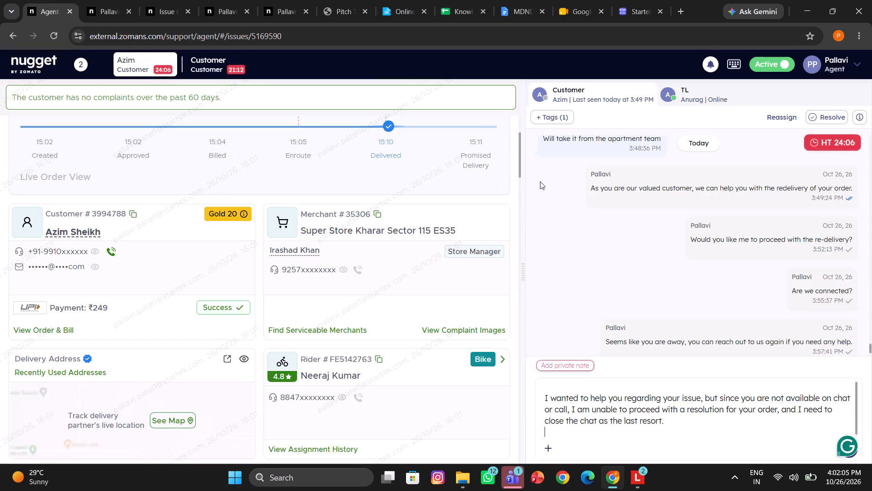
key("Return")
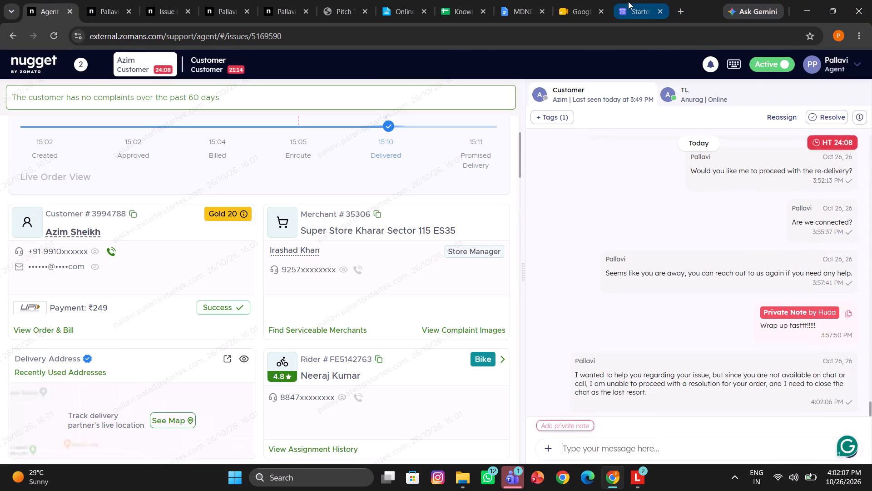
left_click(91, 0)
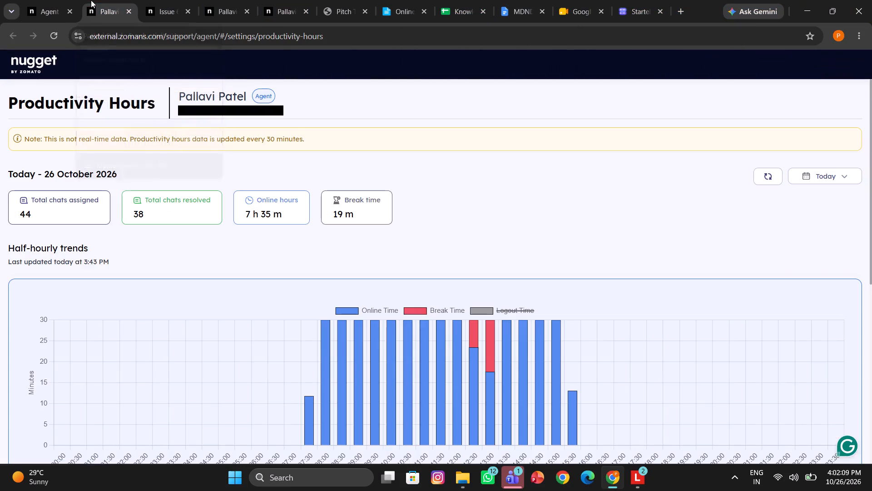
left_click(161, 3)
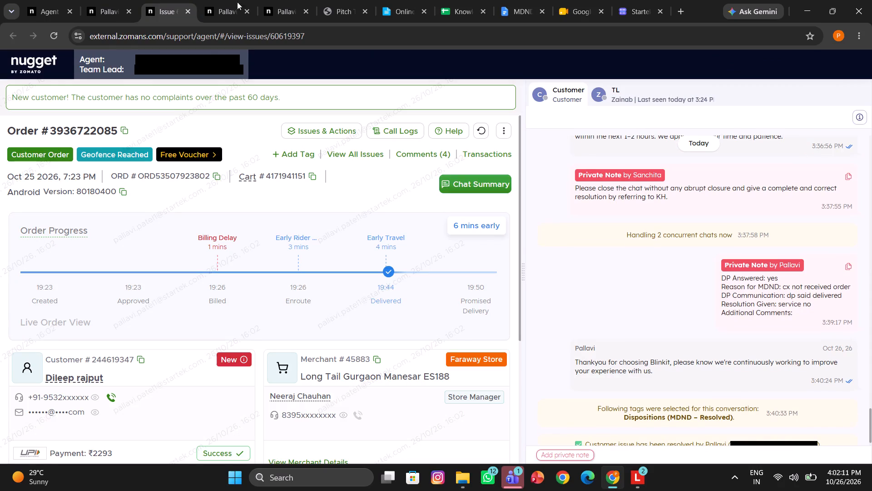
scroll(525, 280, "down", 3)
scroll(630, 316, "down", 3)
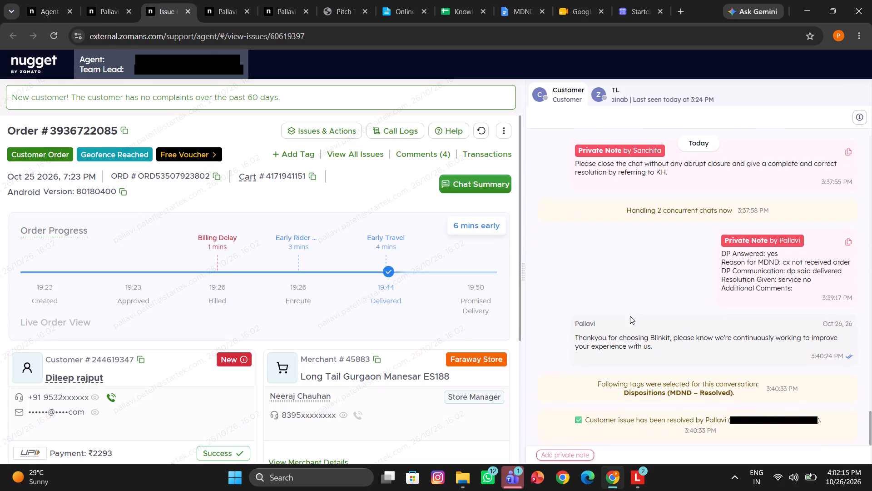
scroll(630, 316, "up", 3)
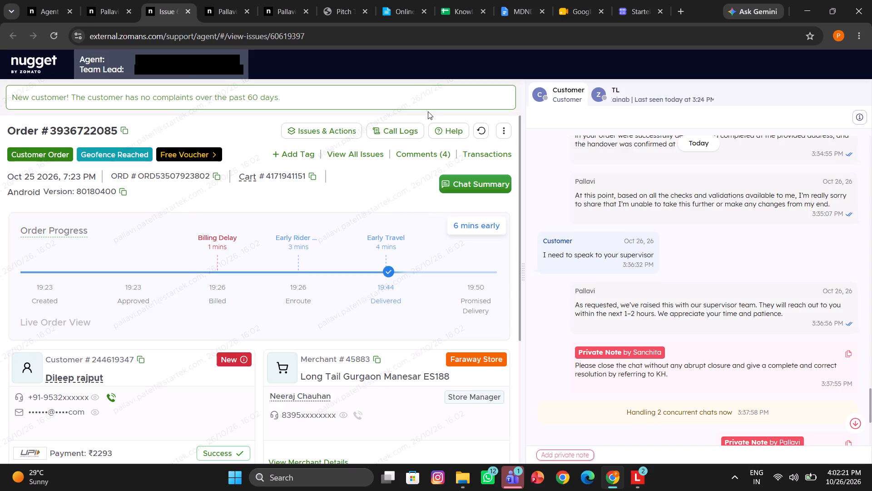
left_click(618, 5)
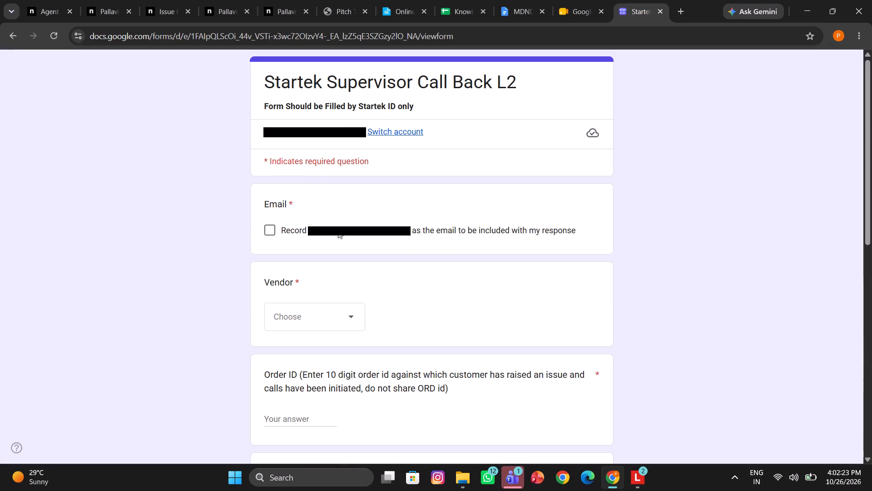
left_click(331, 230)
left_click(312, 321)
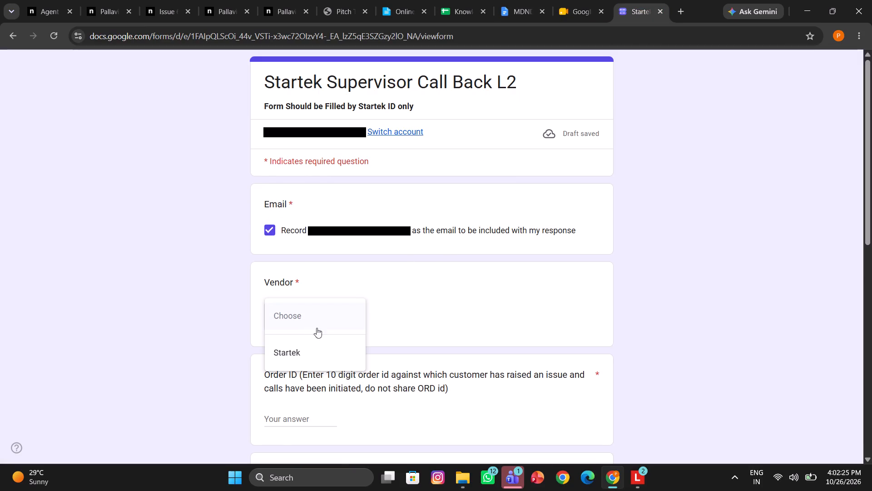
left_click(304, 348)
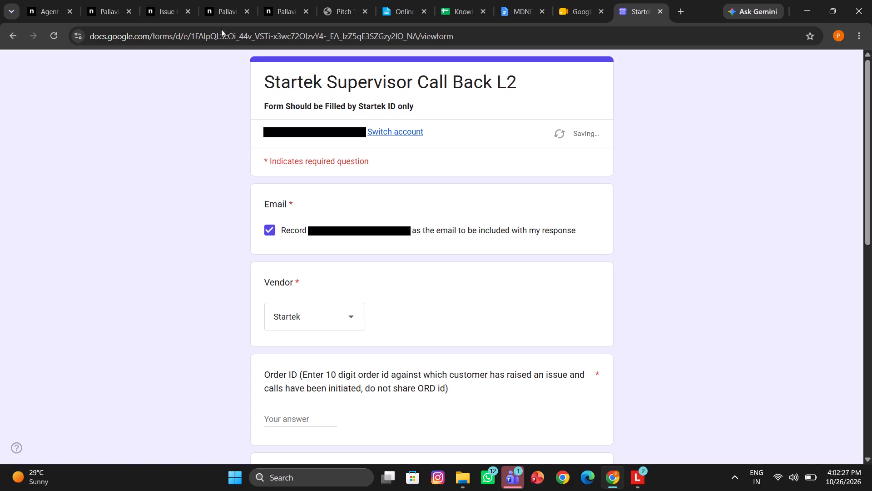
left_click(177, 0)
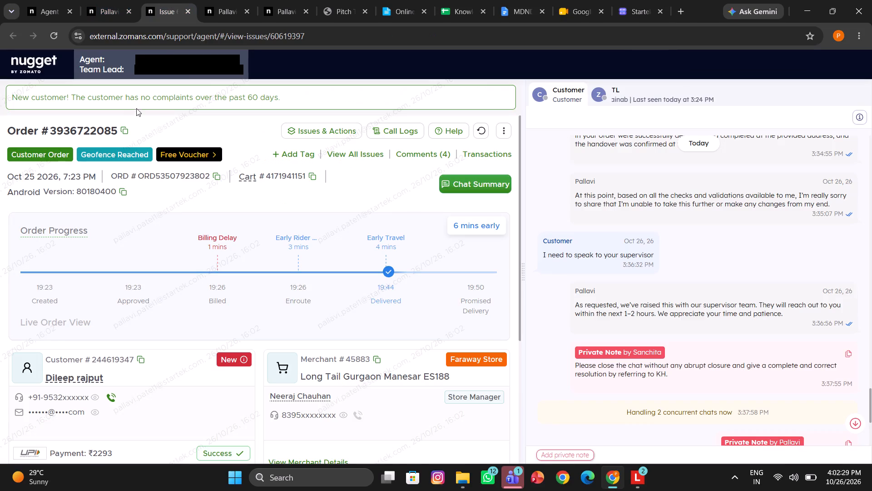
left_click(123, 128)
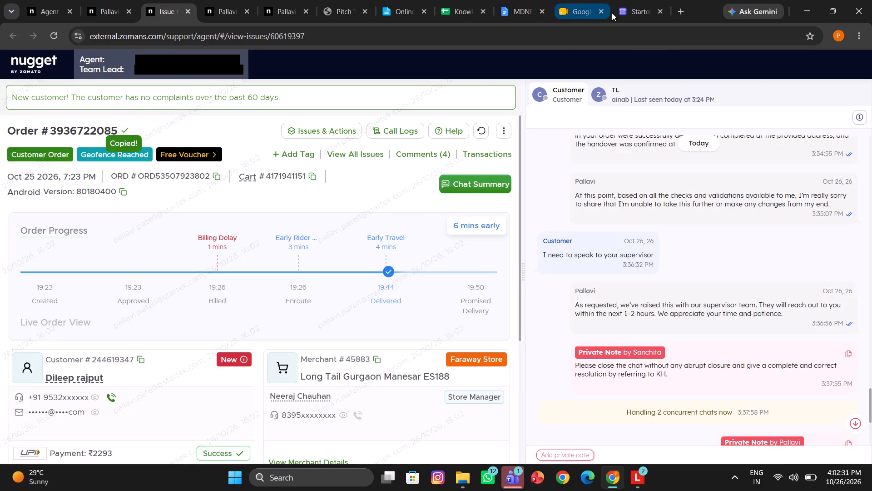
left_click(642, 11)
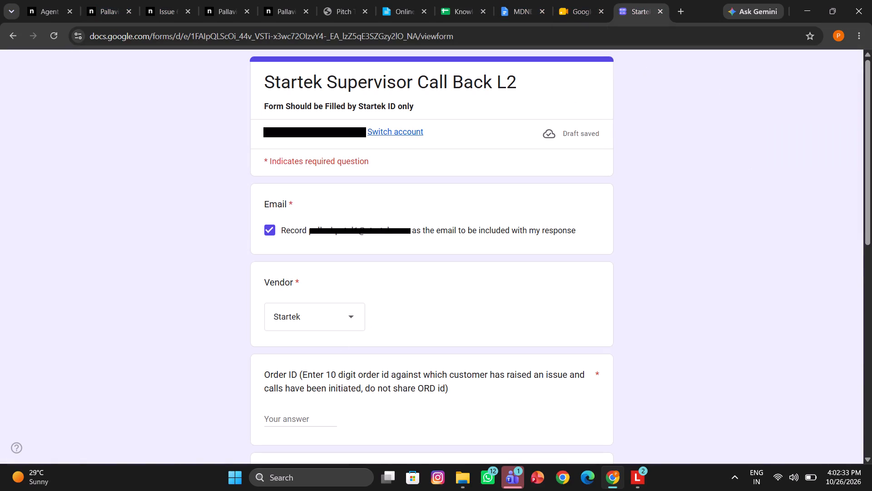
left_click(300, 413)
key("ctrl+v")
key("Return")
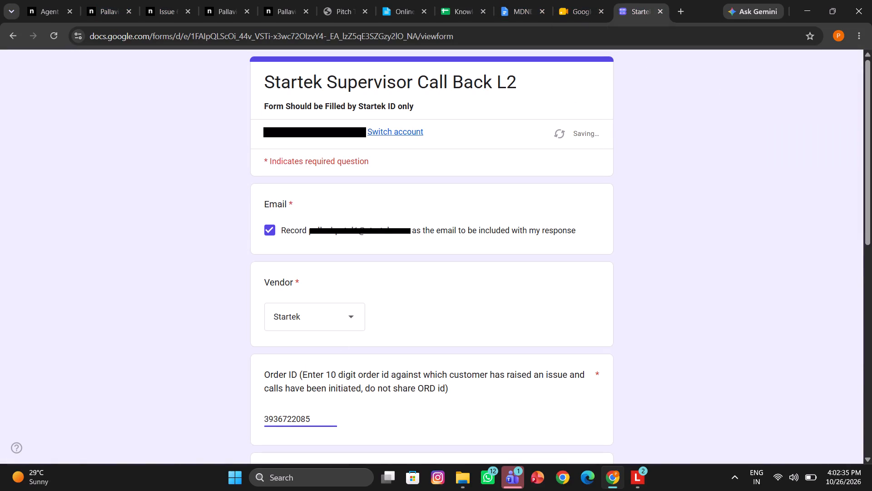
scroll(300, 413, "down", 3)
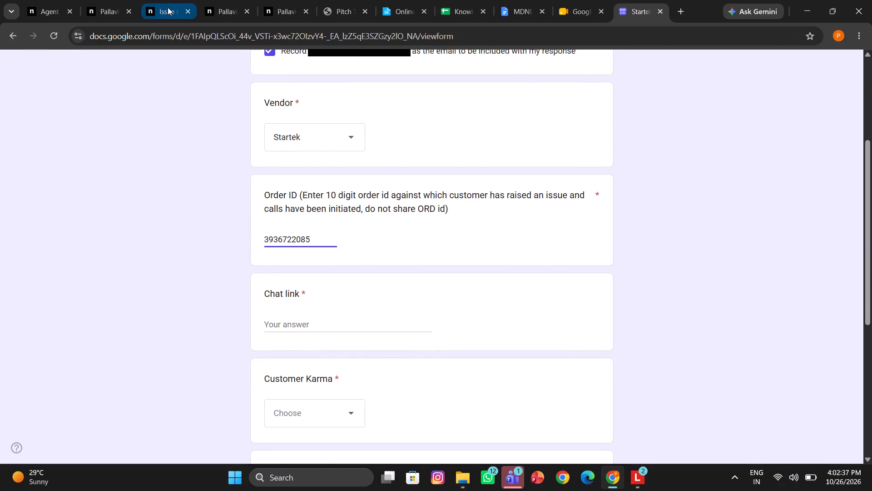
left_click_drag(168, 7, 311, 38)
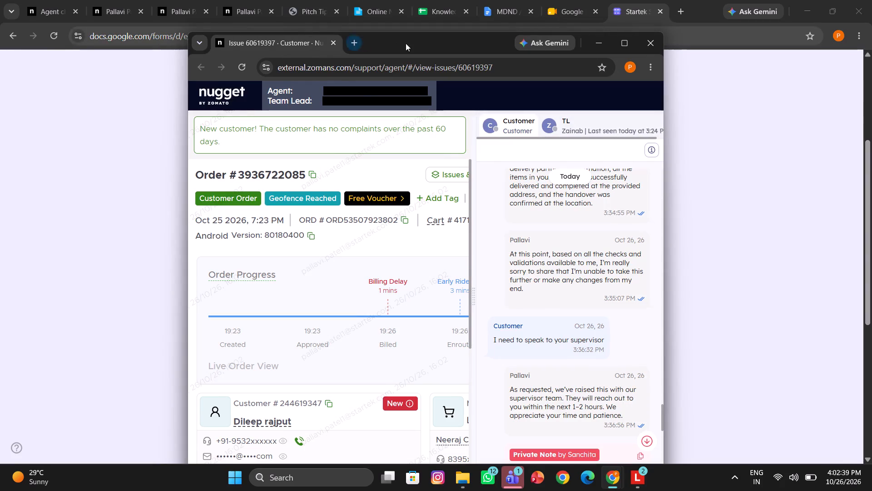
left_click(523, 71)
key("ctrl+c")
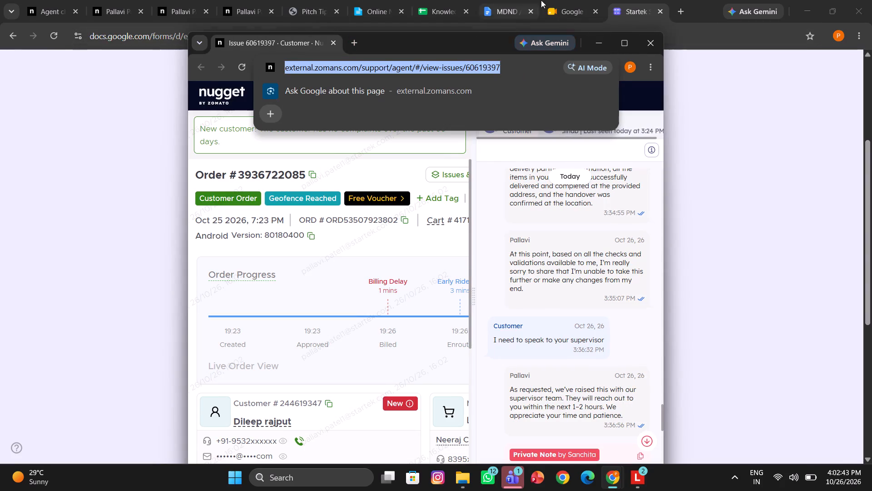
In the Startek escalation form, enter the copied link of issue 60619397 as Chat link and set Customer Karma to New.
left_click(626, 6)
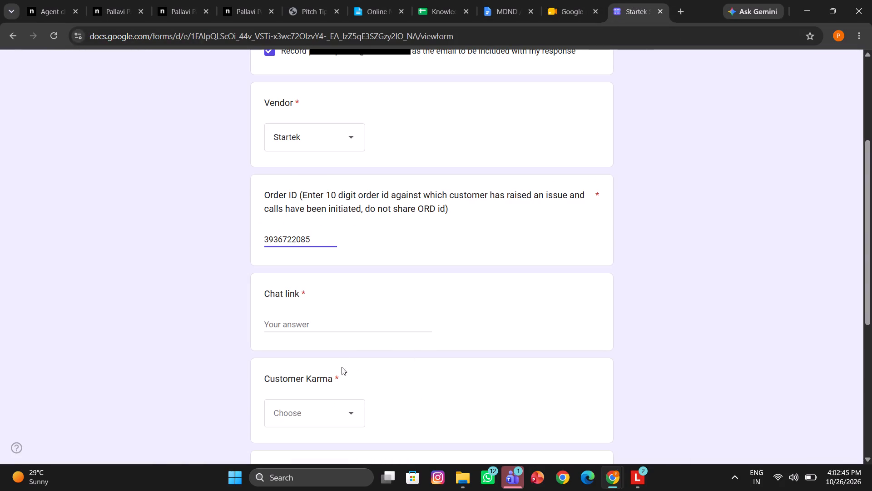
left_click(329, 330)
key("ctrl+v")
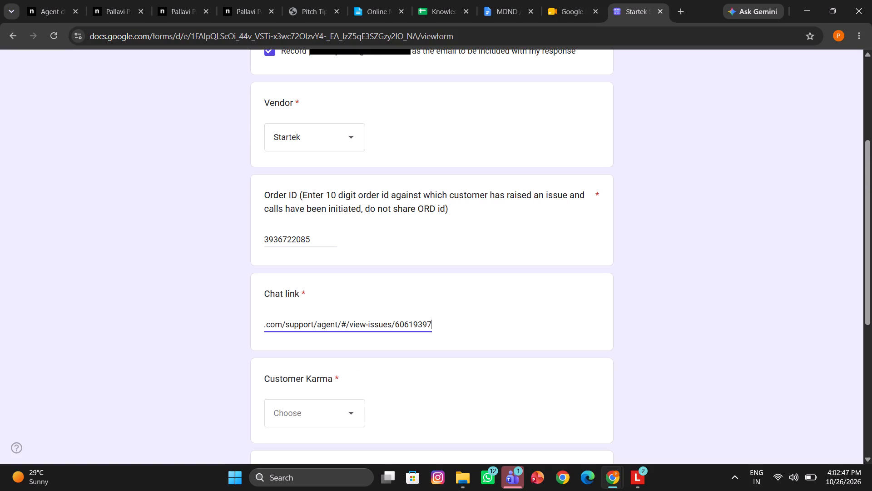
key("Return")
left_click(332, 405)
left_click(284, 447)
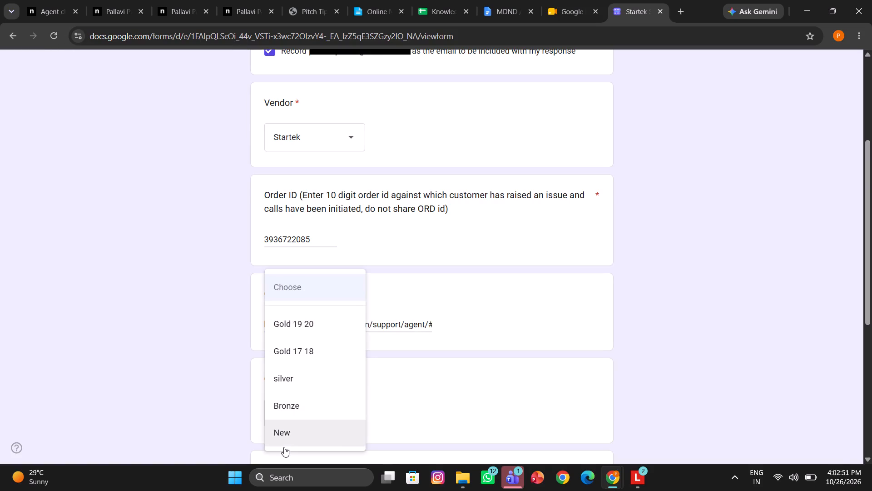
left_click(276, 432)
Set Reason for Escalation to the Service No (Admant for return/Exchange) option and the customer's ask to "Admant for replacement".
scroll(276, 432, "down", 2)
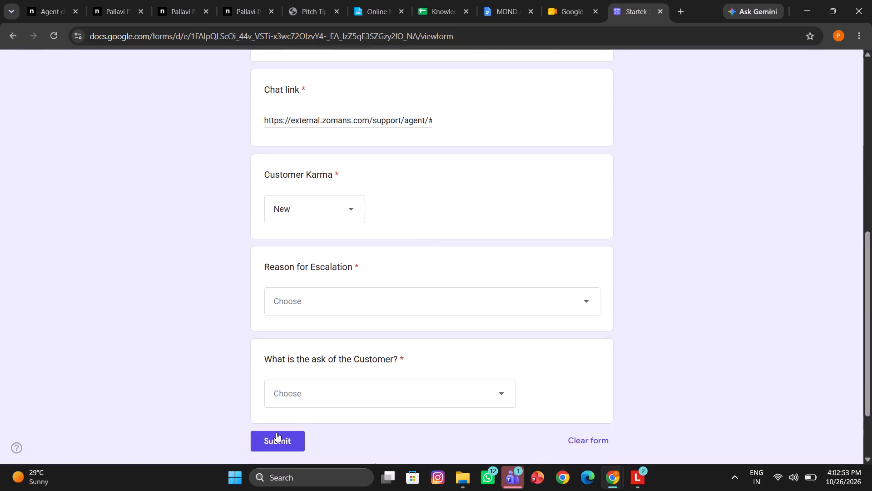
scroll(276, 432, "down", 1)
left_click(280, 277)
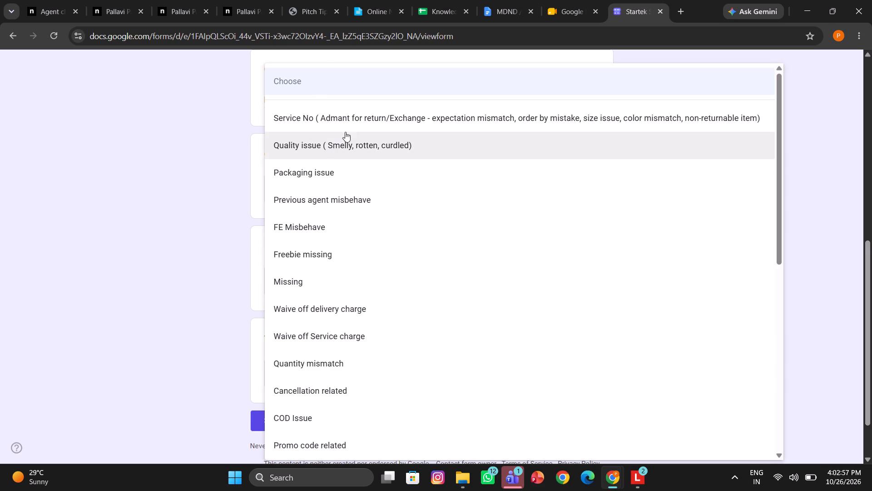
left_click(341, 112)
left_click(312, 364)
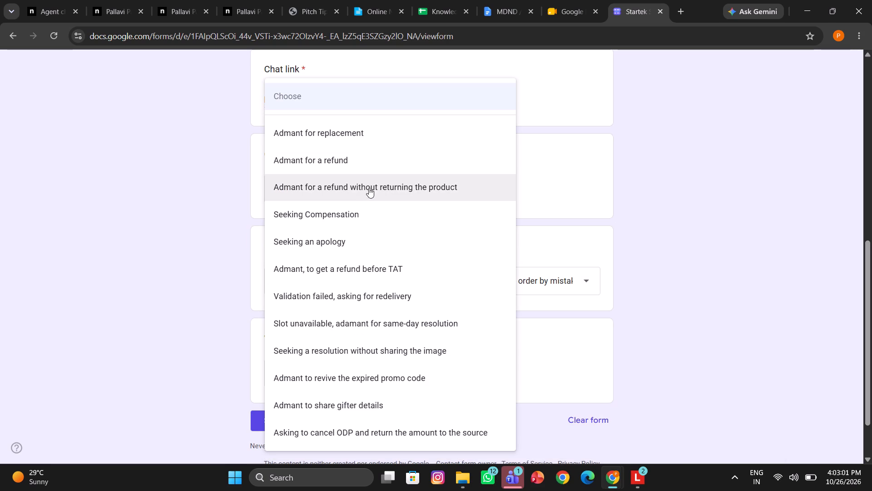
left_click(351, 139)
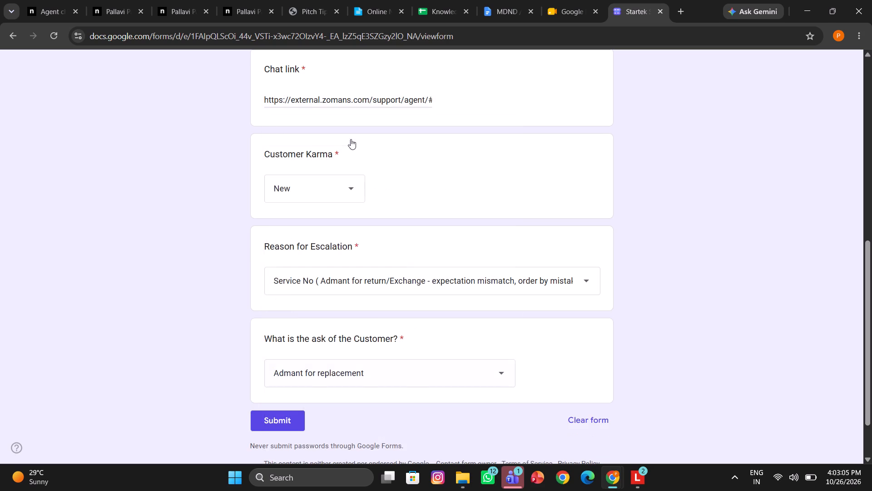
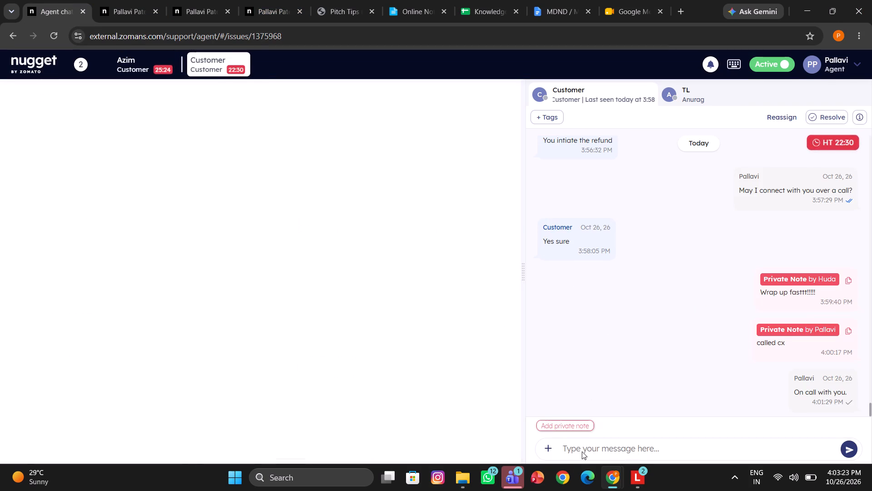
Send the customer the canned response "Rate us/Rating" asking them to rate the conversation.
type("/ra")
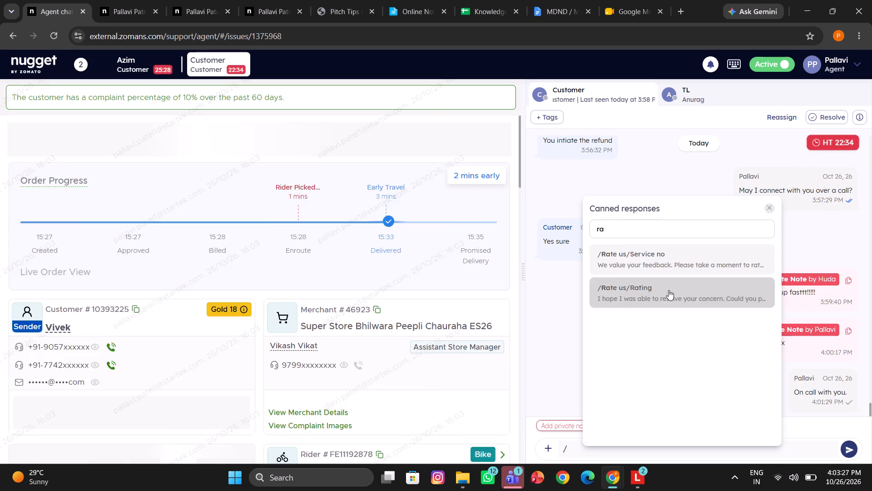
left_click(634, 287)
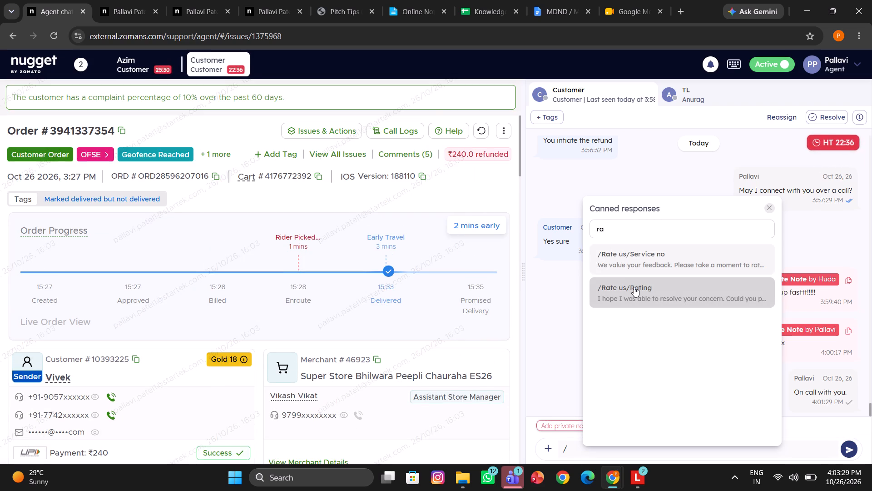
key("Return")
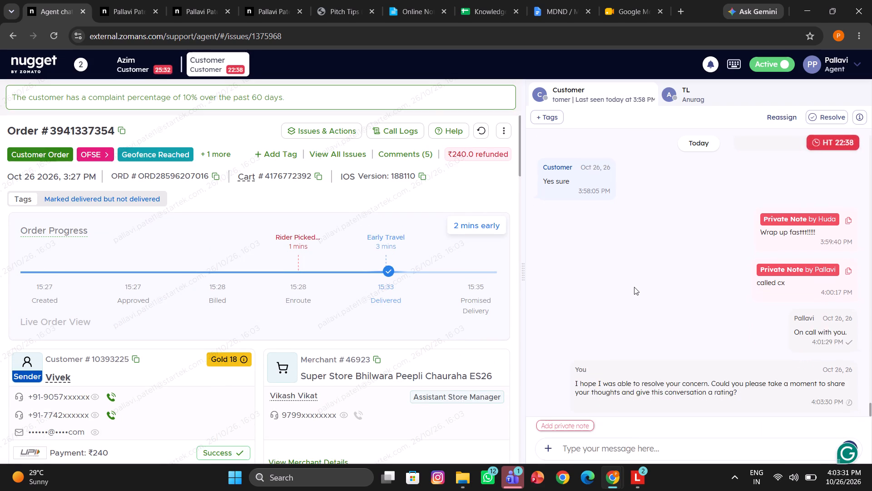
left_click(477, 5)
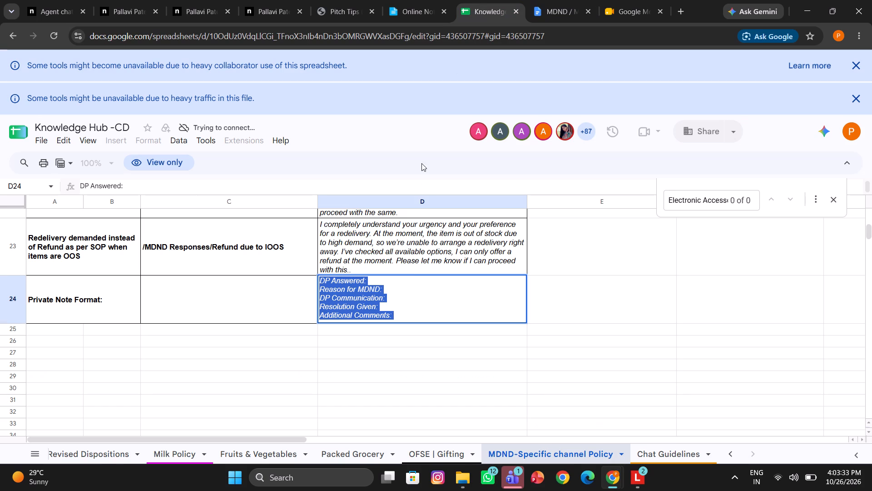
key("ctrl+c")
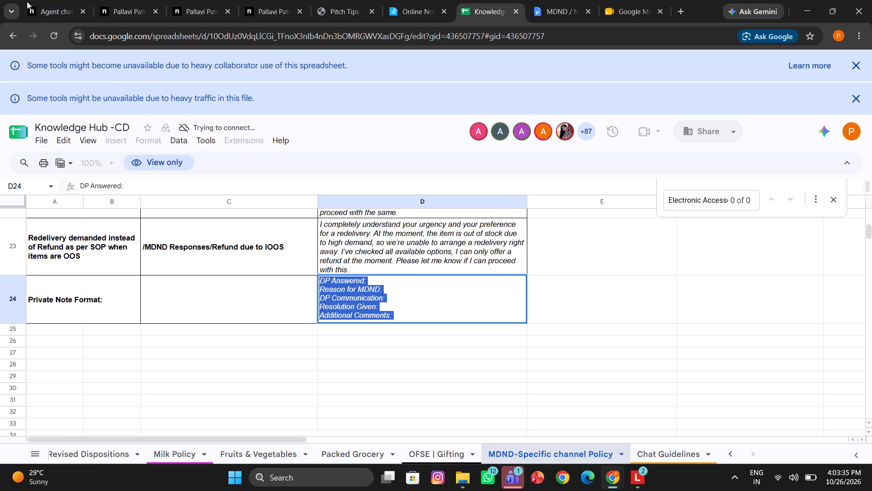
left_click(40, 2)
left_click(573, 427)
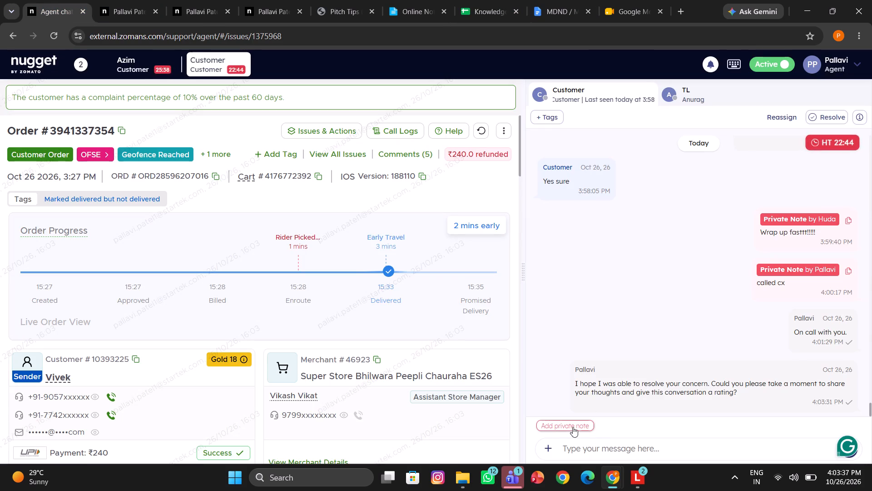
key("ctrl+v")
Fill the private note's DP Answered with "yes" and Reason for MDND with "cx not received order".
left_click(369, 217)
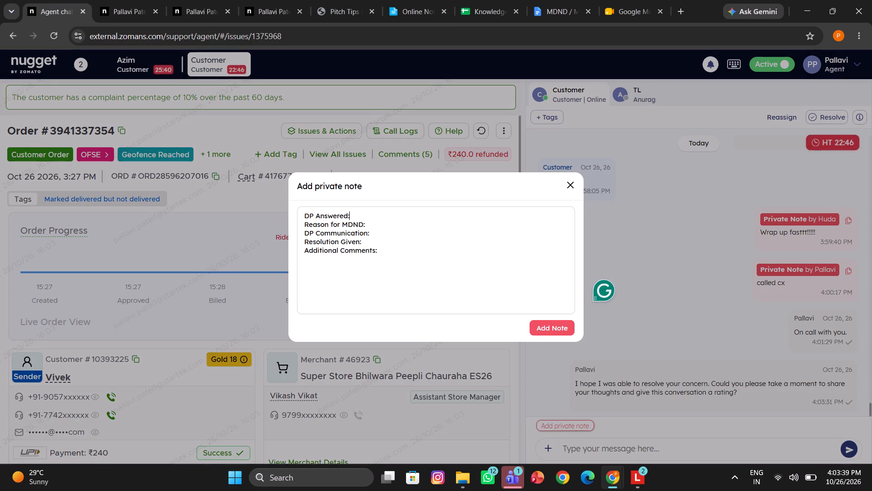
key("space")
type("yes")
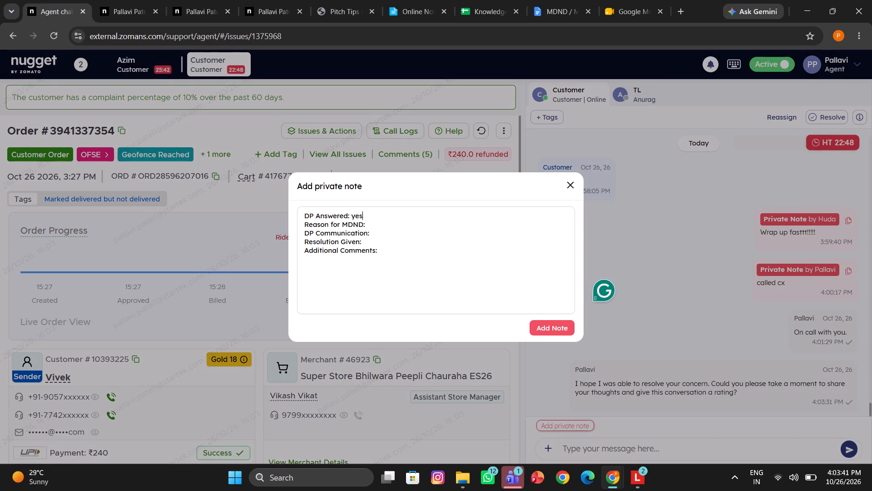
left_click(398, 229)
key("space")
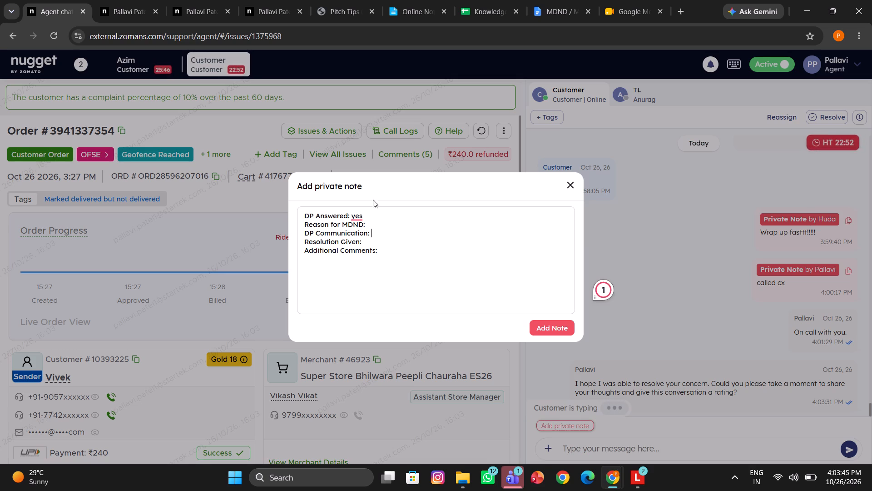
left_click(372, 223)
key("space")
type("cx n")
type("ot received order")
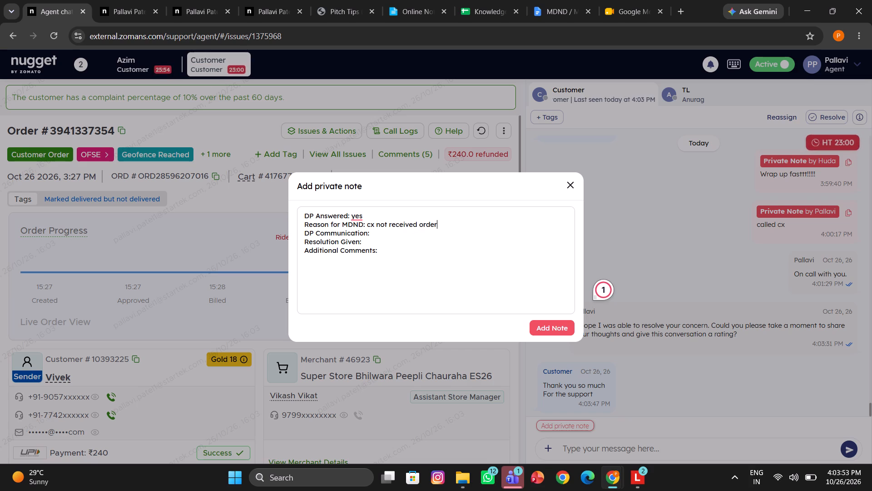
Fill DP Communication with ";location issue" and Resolution Given with "refund", leave Additional Comments blank, and add the private note.
left_click(384, 234)
key("space")
type("d")
type("p")
key("space")
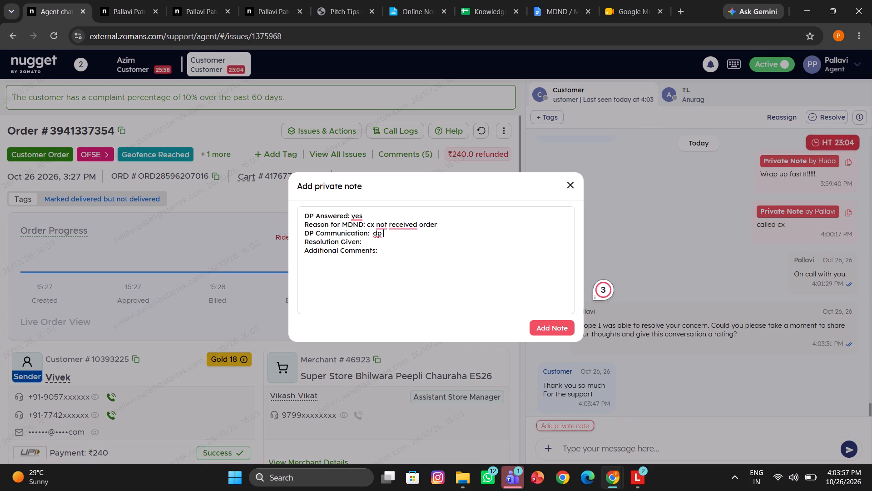
key("BackSpace")
key("BackSpace")
key("BackSpace")
type(";p")
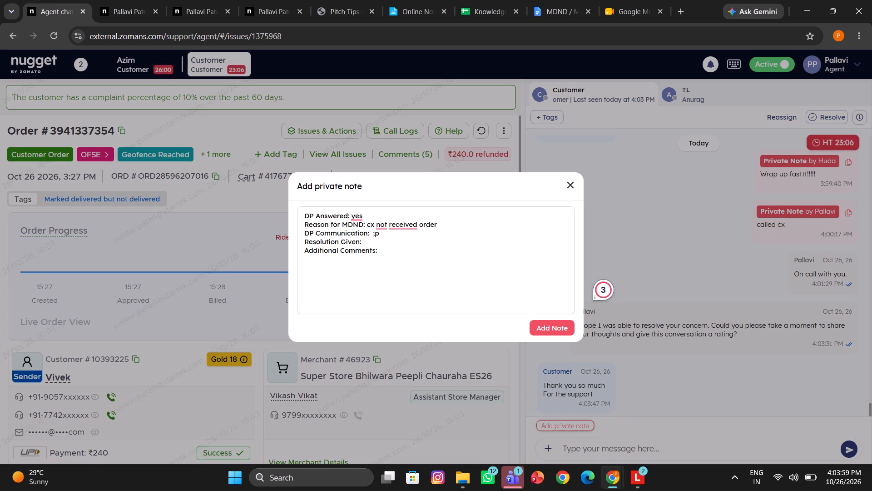
key("BackSpace")
type("location issue")
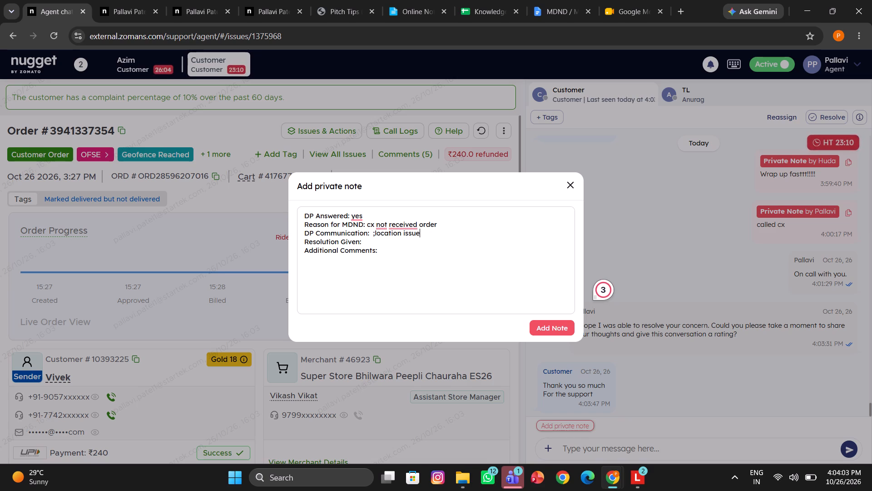
left_click(380, 243)
key("space")
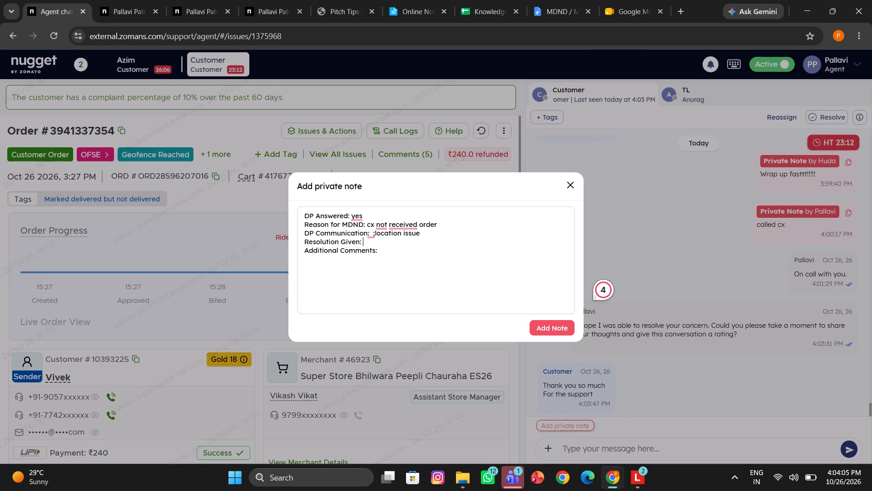
type("refund")
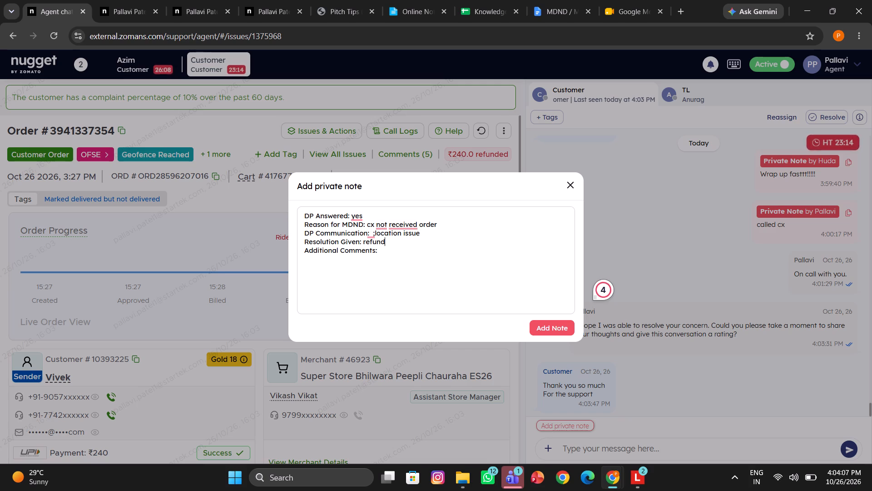
left_click(546, 332)
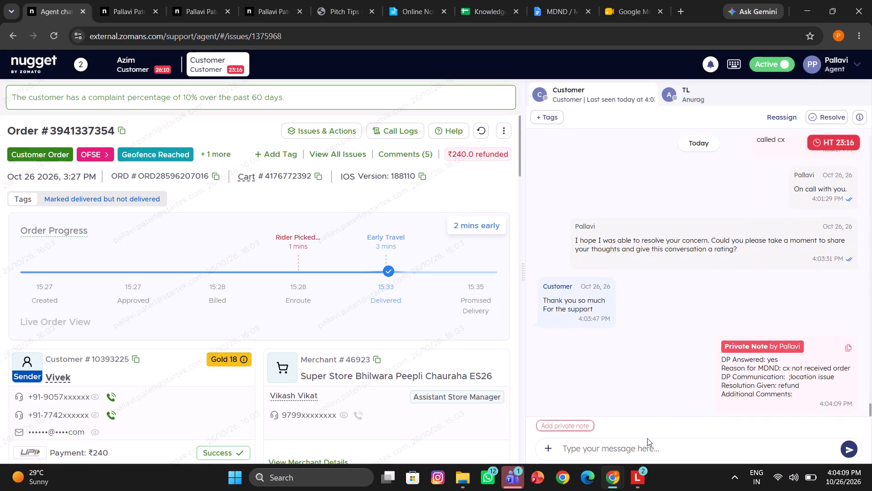
left_click(614, 447)
type("/clo")
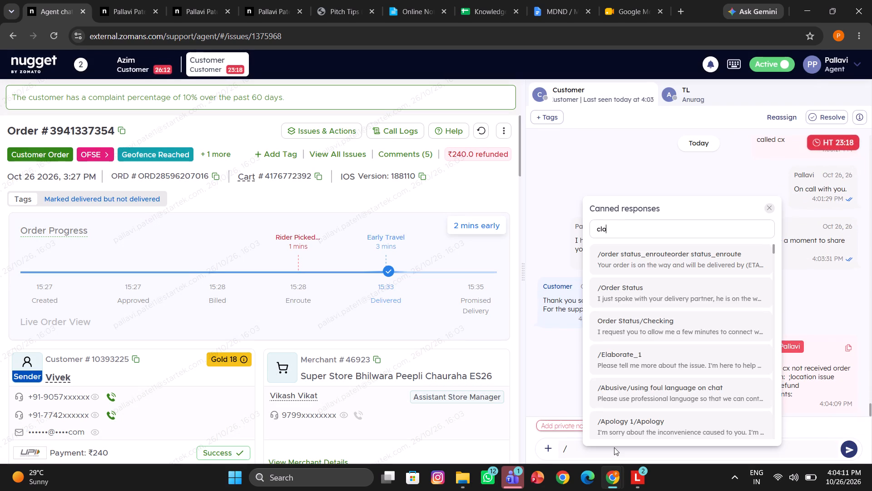
left_click(624, 268)
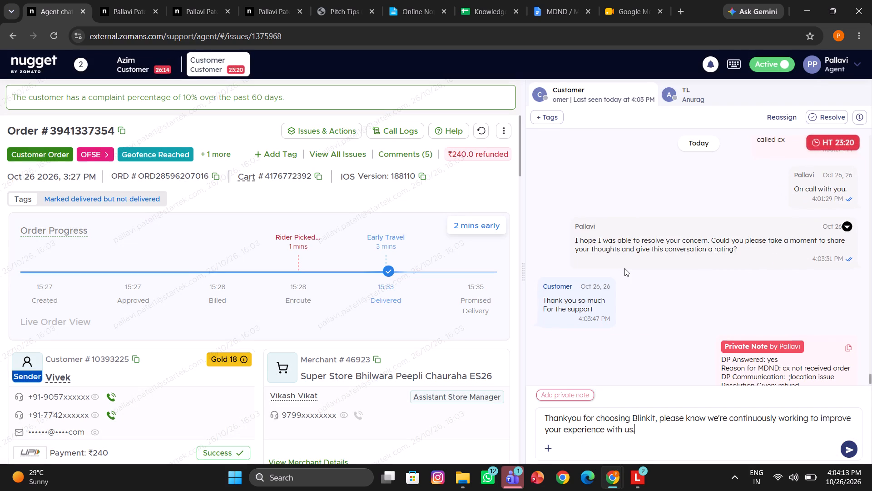
key("Return")
left_click(417, 0)
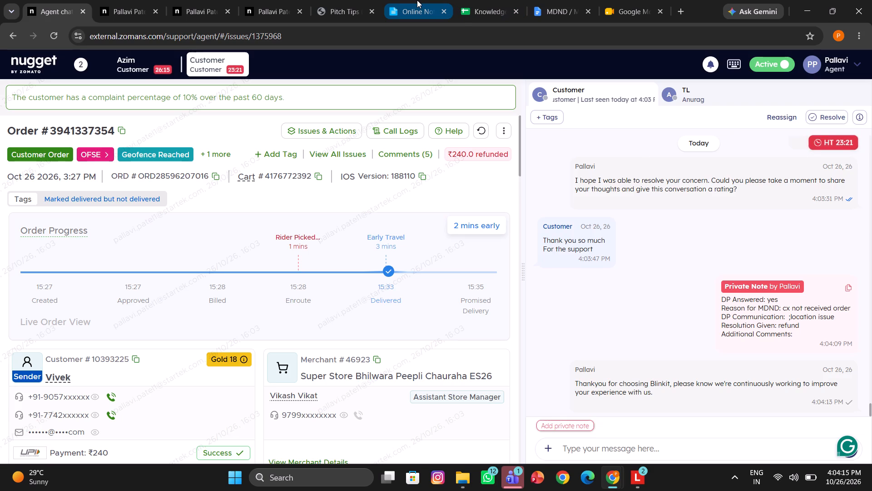
key("ctrl+c")
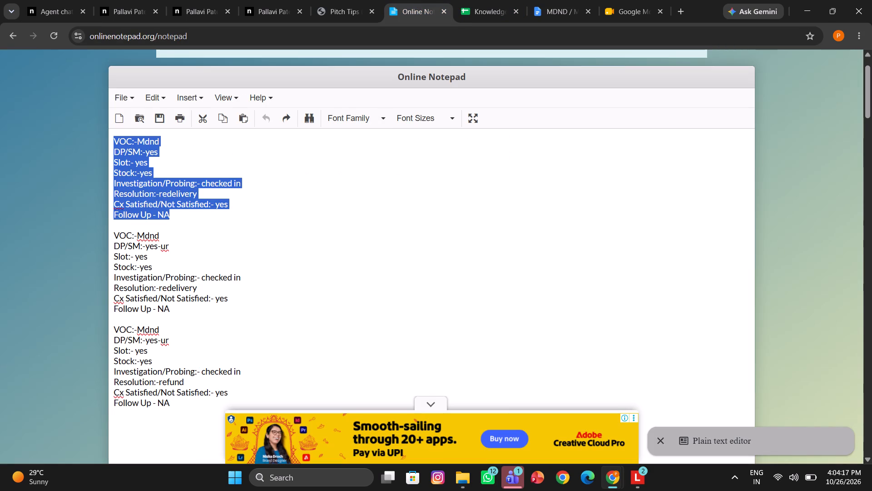
left_click(62, 0)
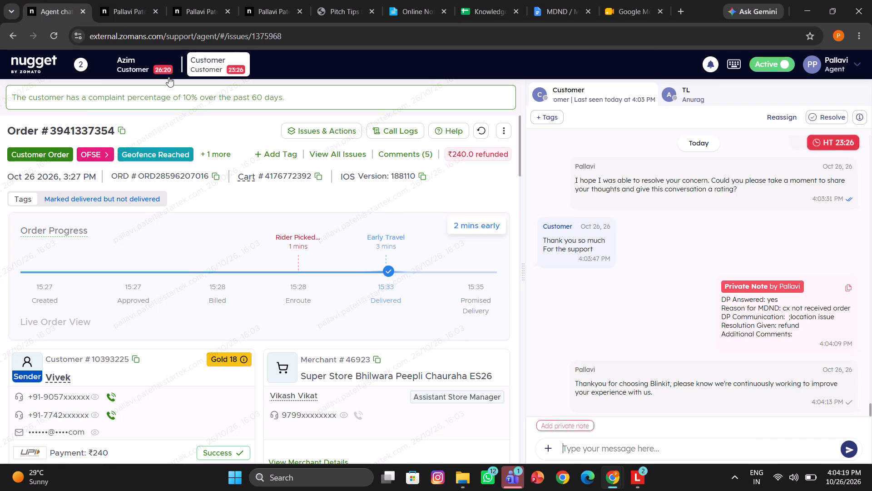
scroll(230, 299, "down", 2)
scroll(191, 416, "down", 1)
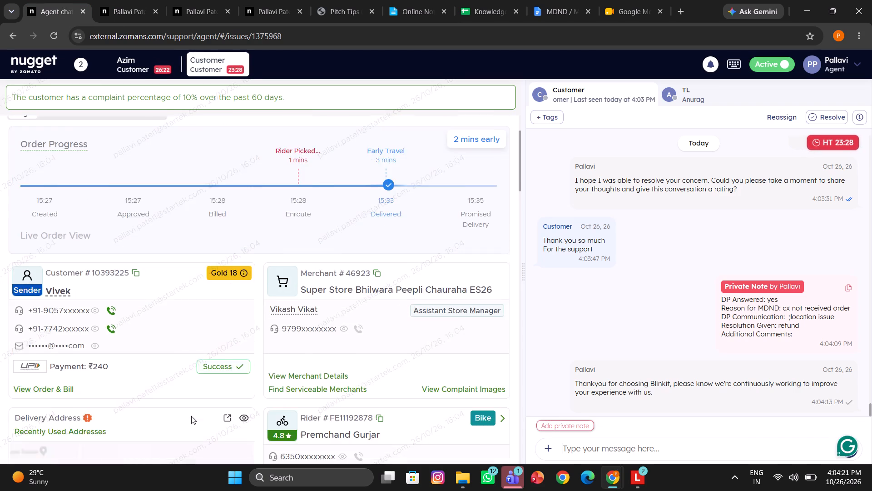
scroll(191, 416, "down", 1)
left_click(149, 412)
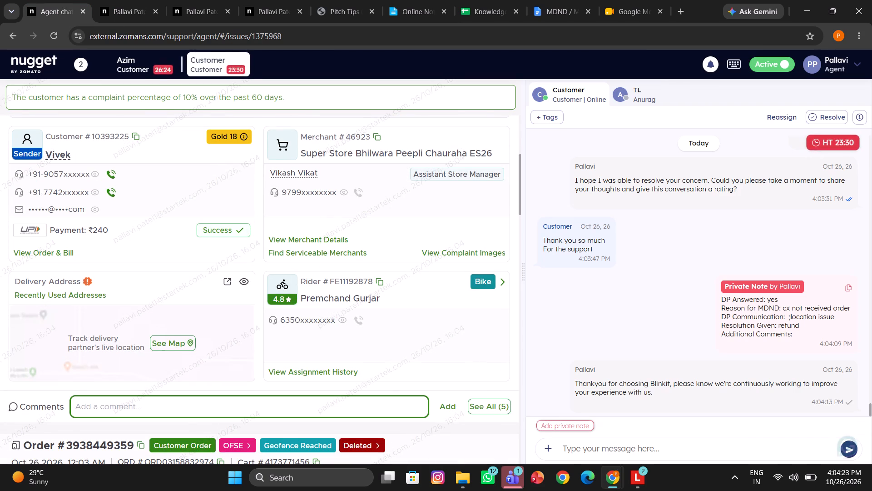
key("ctrl+v")
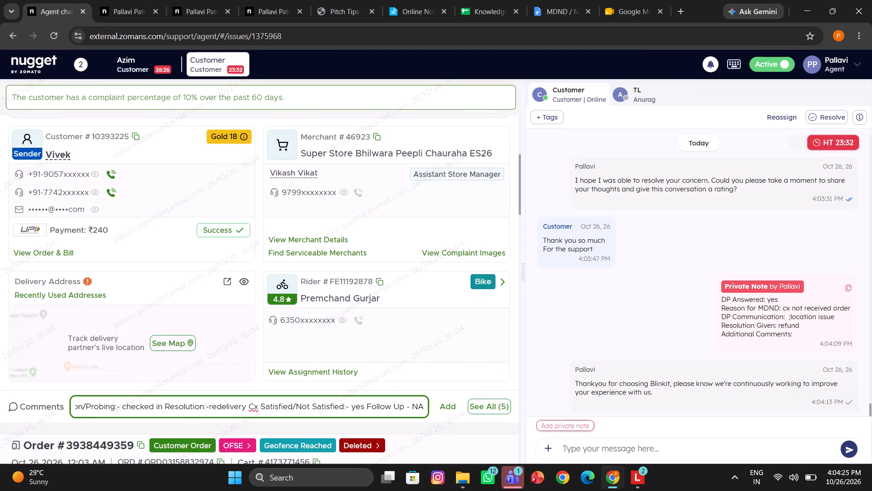
left_click_drag(245, 407, 217, 406)
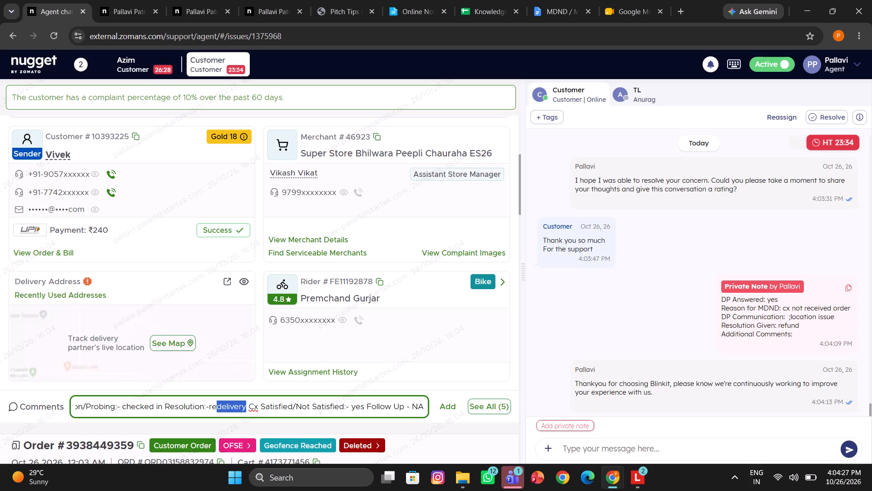
key("BackSpace")
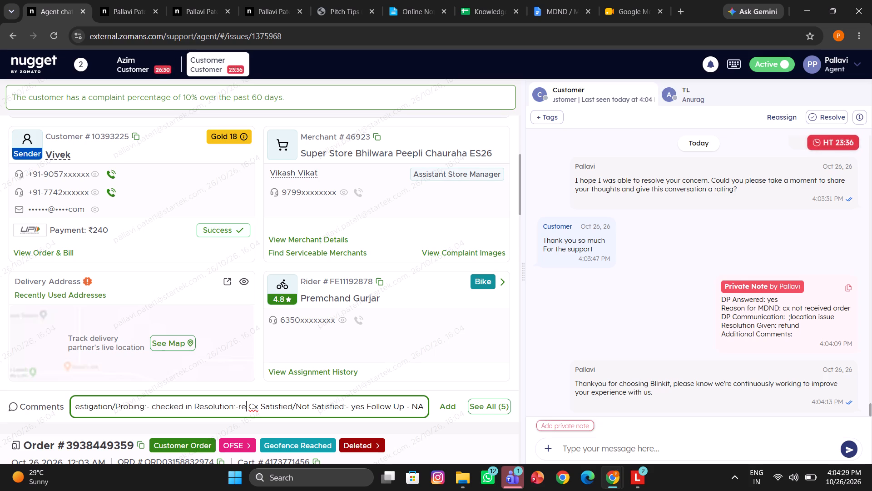
type("fund")
key("Return")
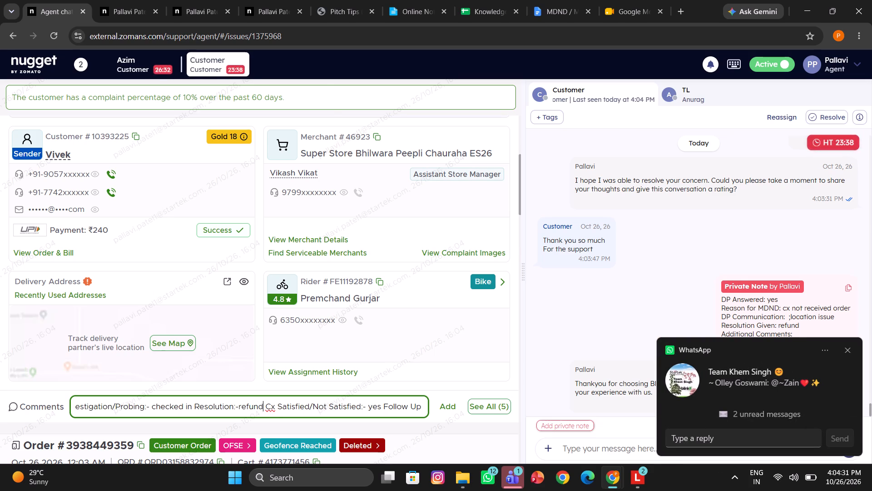
scroll(405, 128, "up", 7)
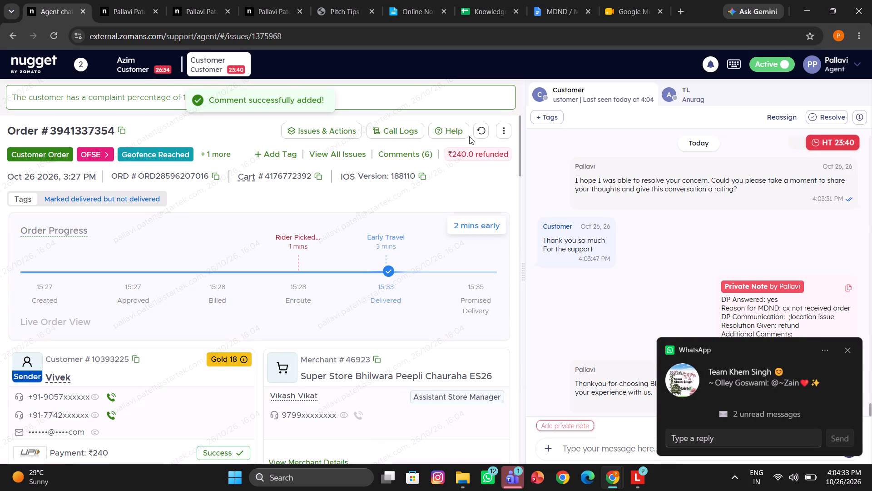
left_click(504, 132)
left_click(212, 210)
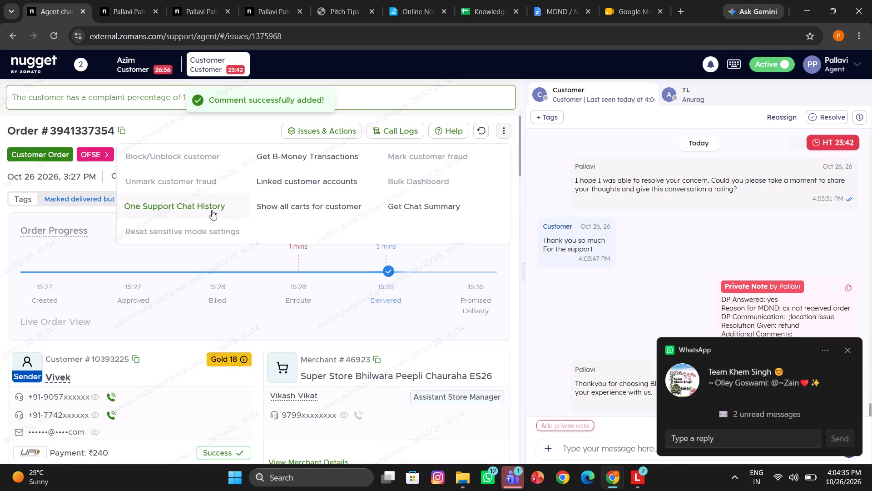
left_click(180, 9)
left_click(122, 10)
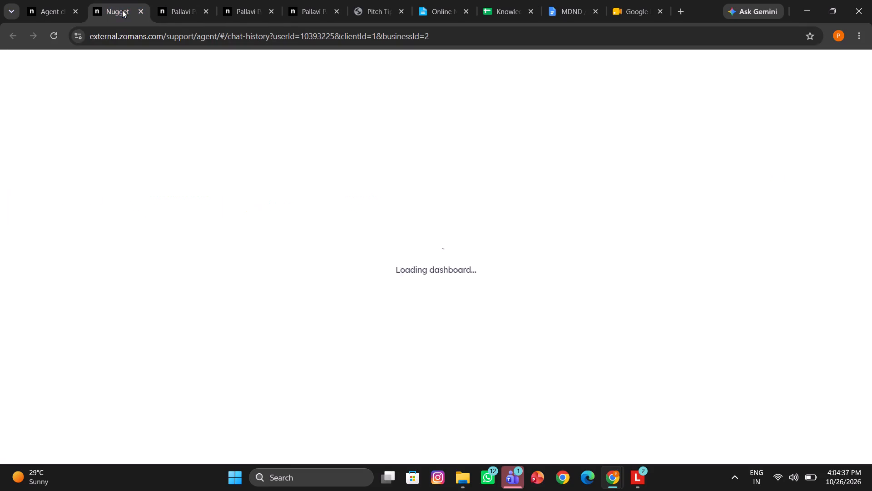
left_click(39, 1)
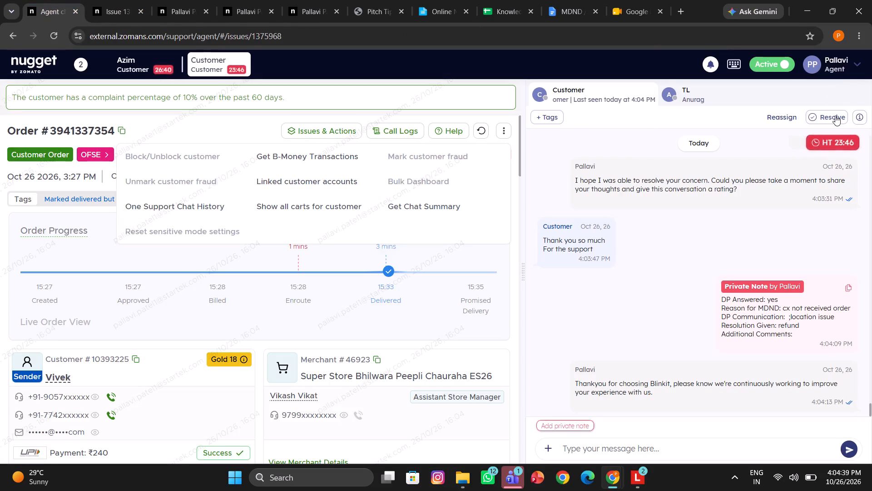
Dismiss the resolve tags without choosing any, and send the "Thankyou for choosing Blinkit" closing canned response once more.
left_click(835, 116)
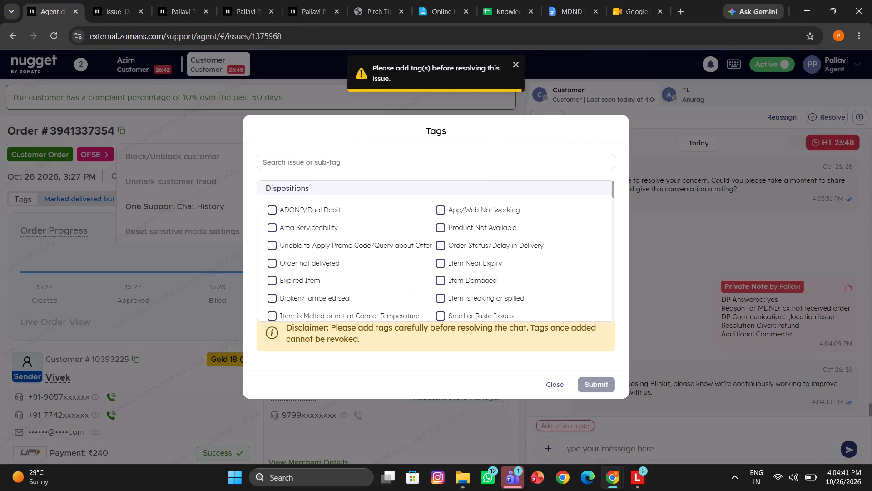
left_click(546, 388)
left_click(598, 452)
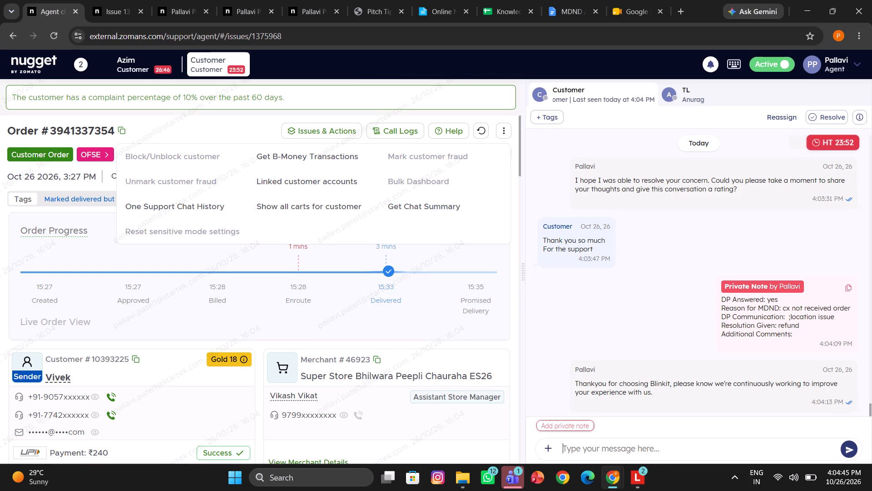
type("/clo")
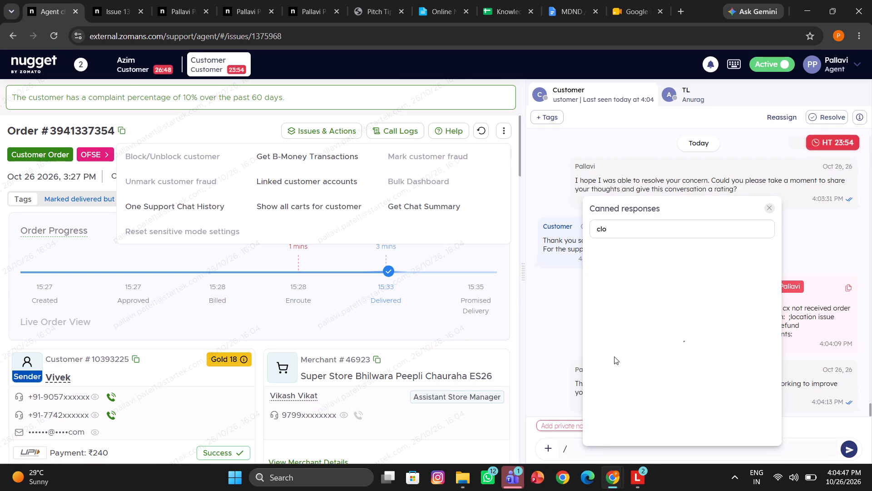
left_click(617, 263)
key("Return")
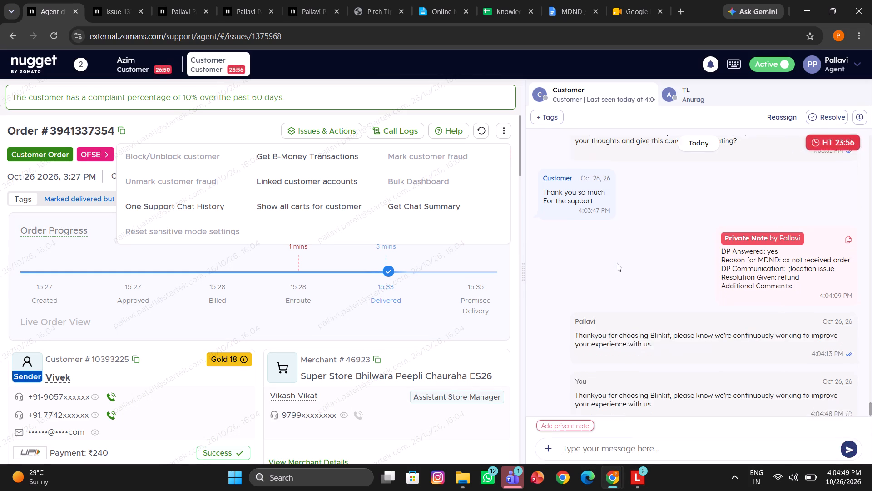
left_click(833, 113)
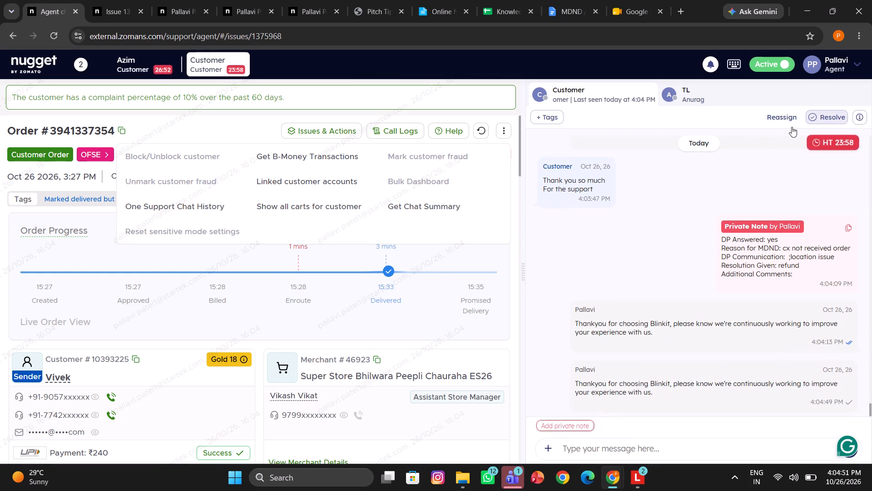
type("mdnd")
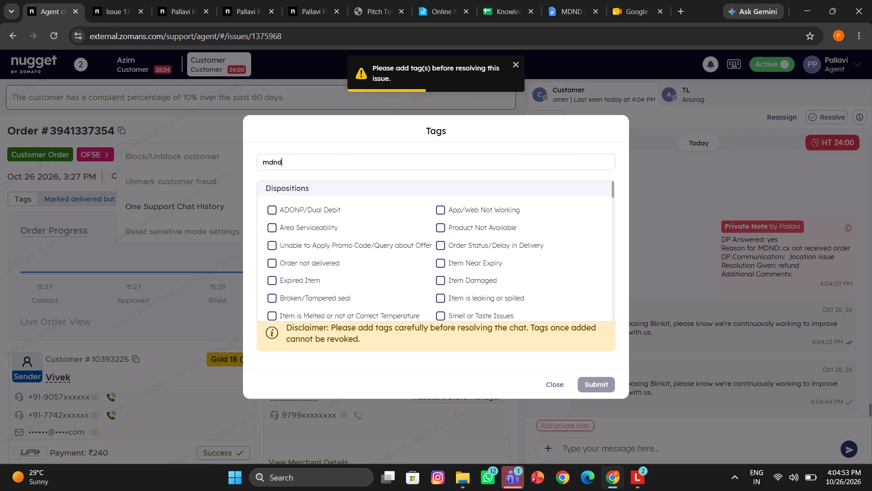
left_click(317, 221)
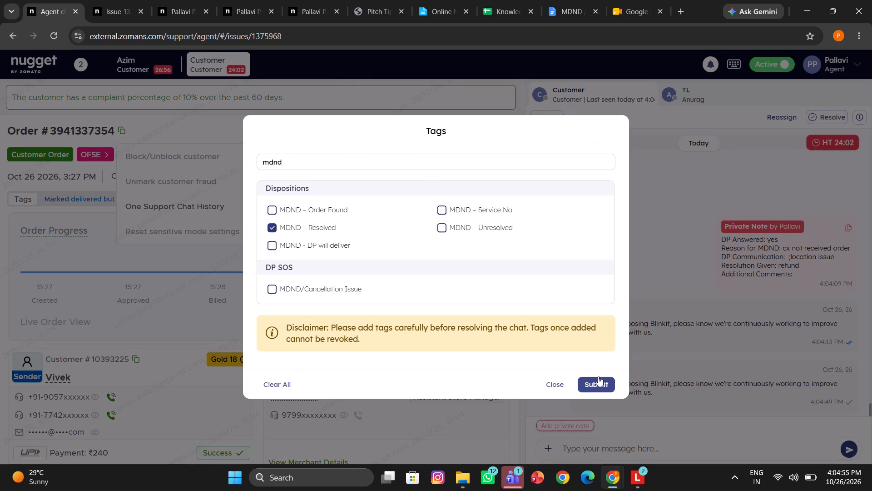
left_click(592, 390)
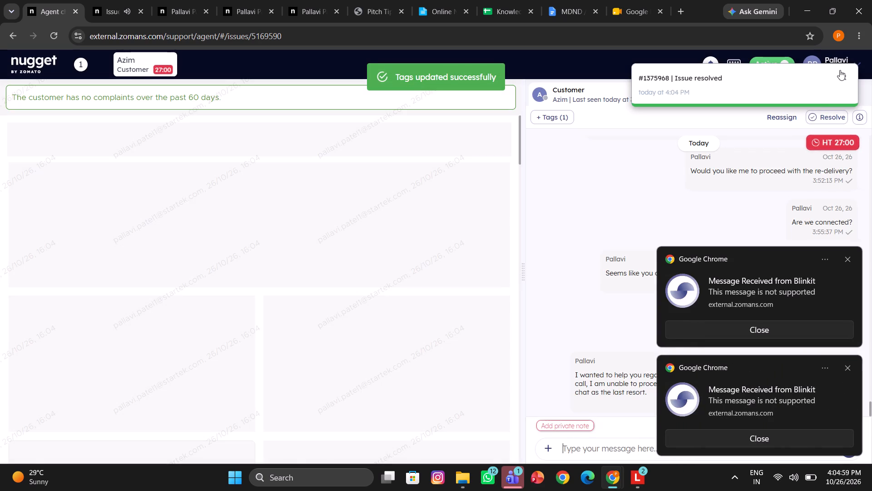
left_click(842, 74)
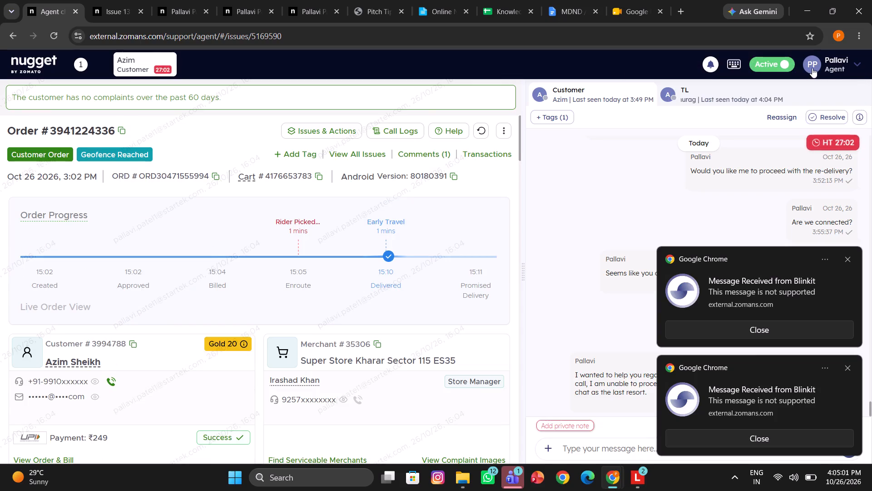
left_click(810, 68)
left_click(756, 133)
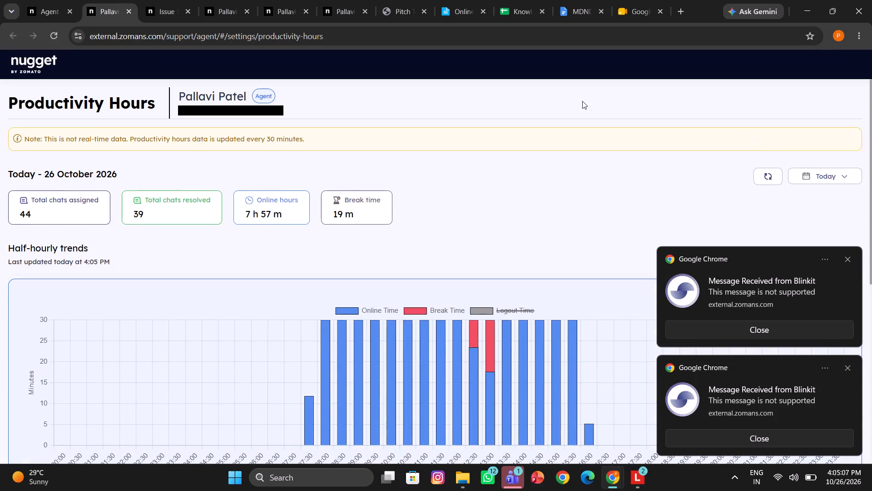
scroll(532, 117, "down", 2)
scroll(532, 117, "up", 3)
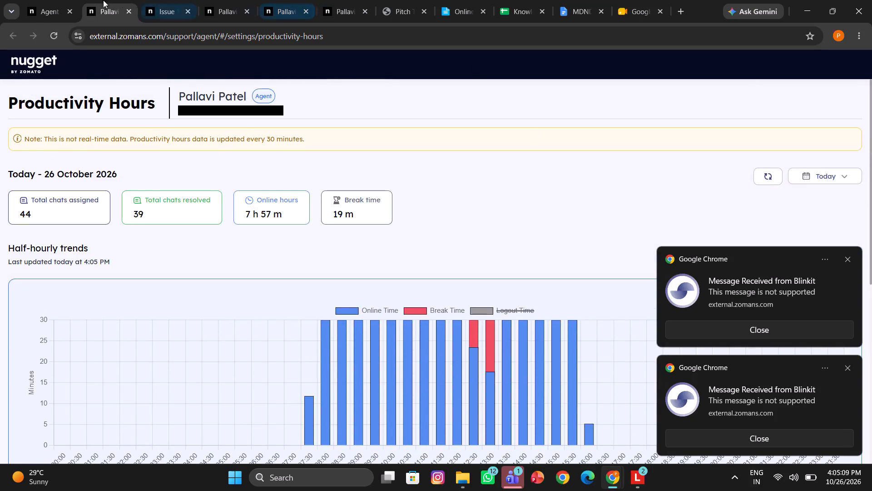
left_click(65, 5)
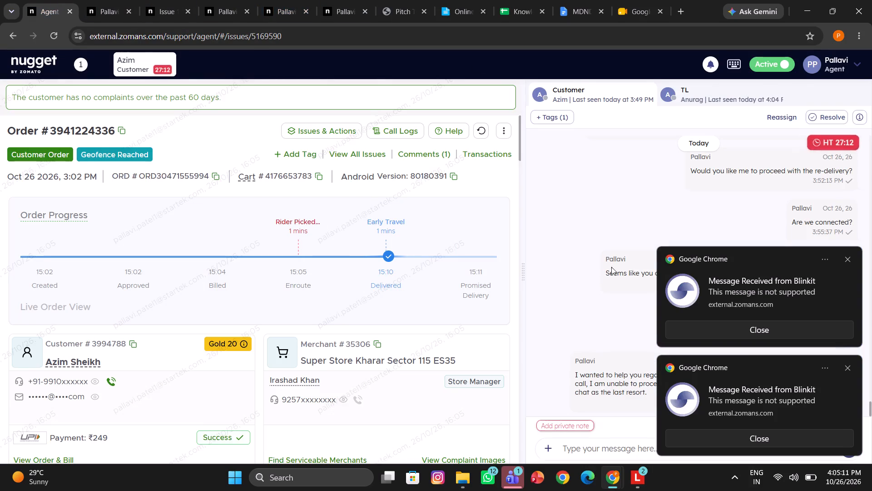
left_click(582, 2)
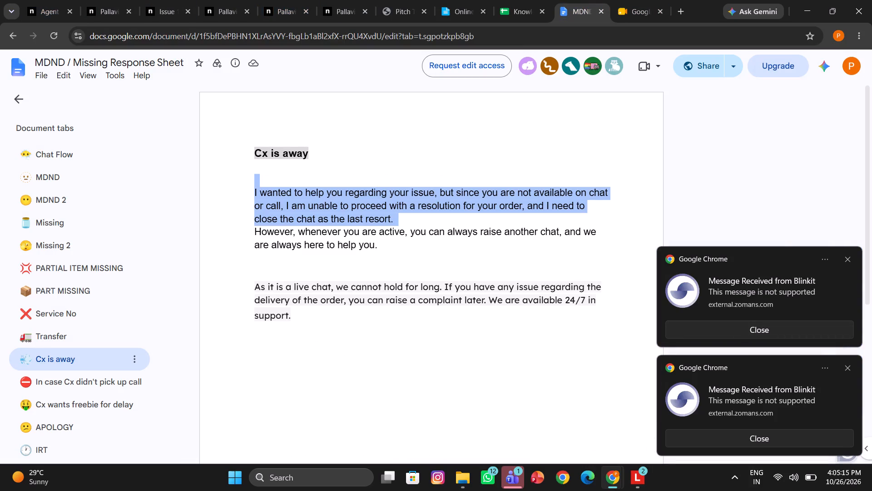
left_click_drag(251, 230, 390, 243)
key("ctrl+c")
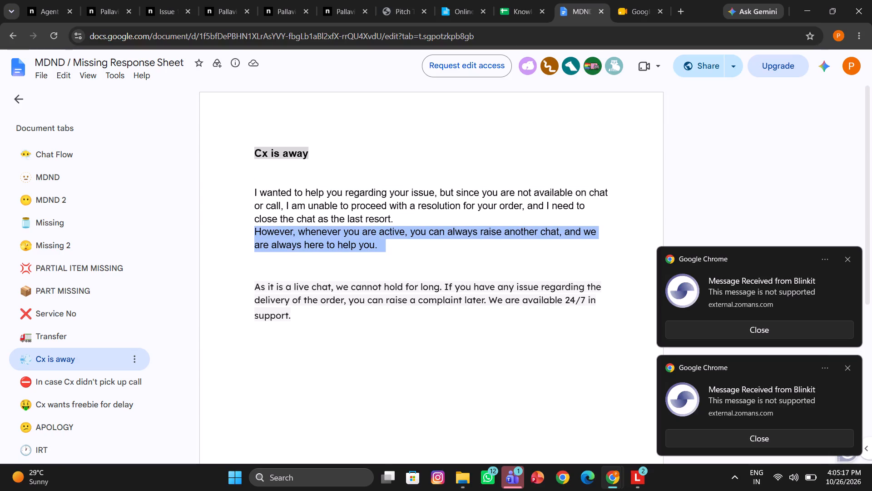
left_click(38, 5)
key("ctrl+v")
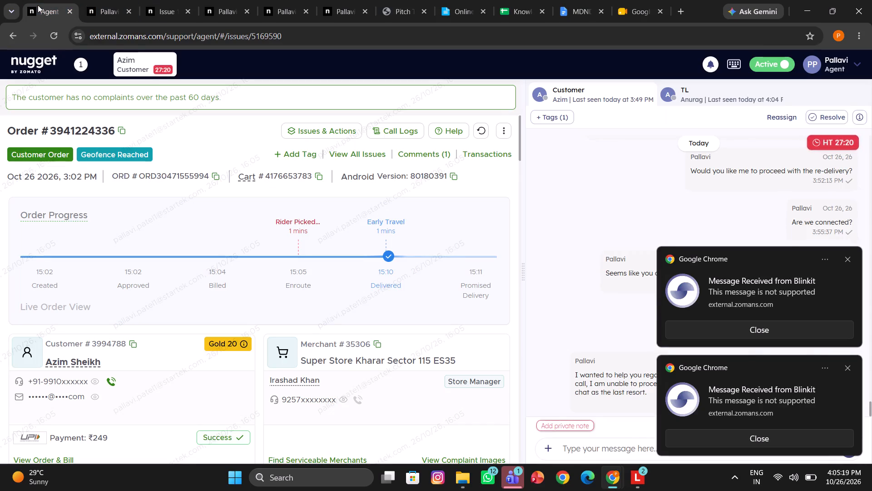
left_click(583, 446)
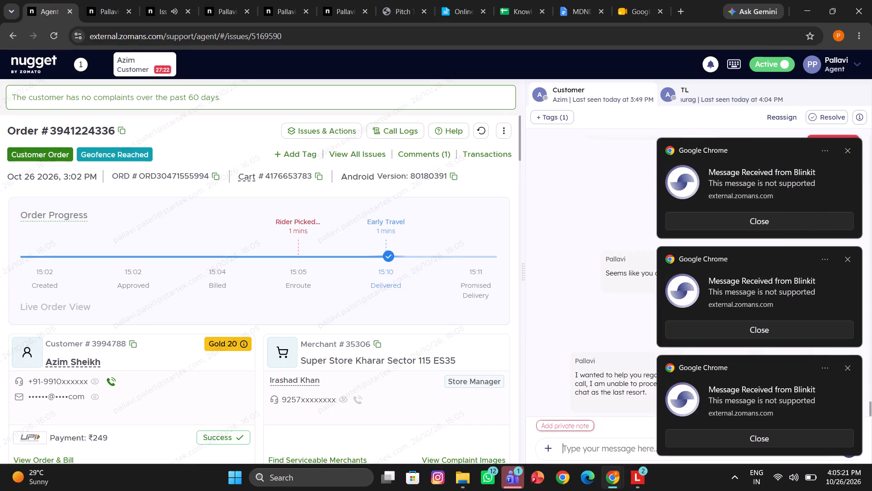
key("ctrl+v")
key("Return")
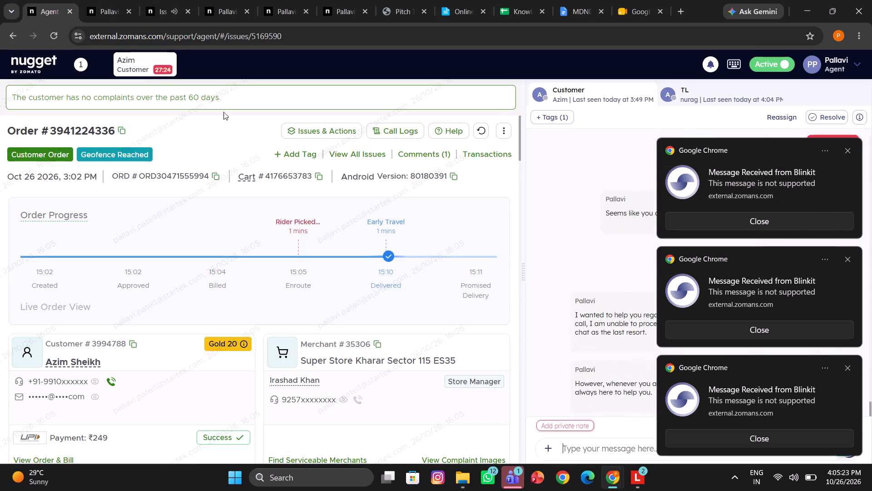
Switch to the Productivity Hours page to view today's chat and online-time figures.
left_click(99, 7)
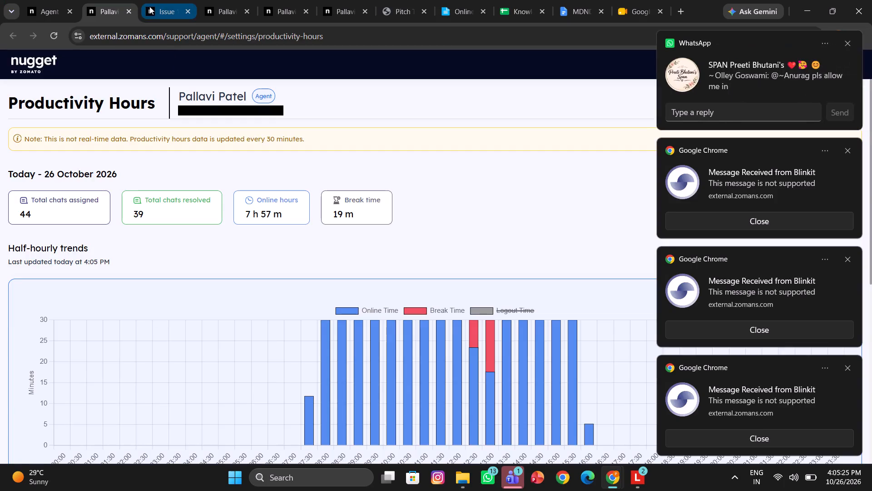
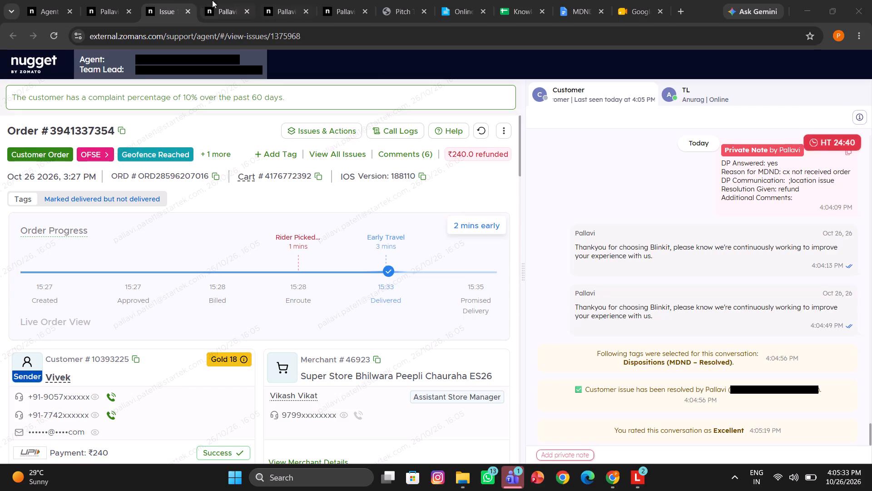
Close the resolved issue's tab and all the leftover Productivity Hours tabs, and return to the agent chats.
left_click(189, 10)
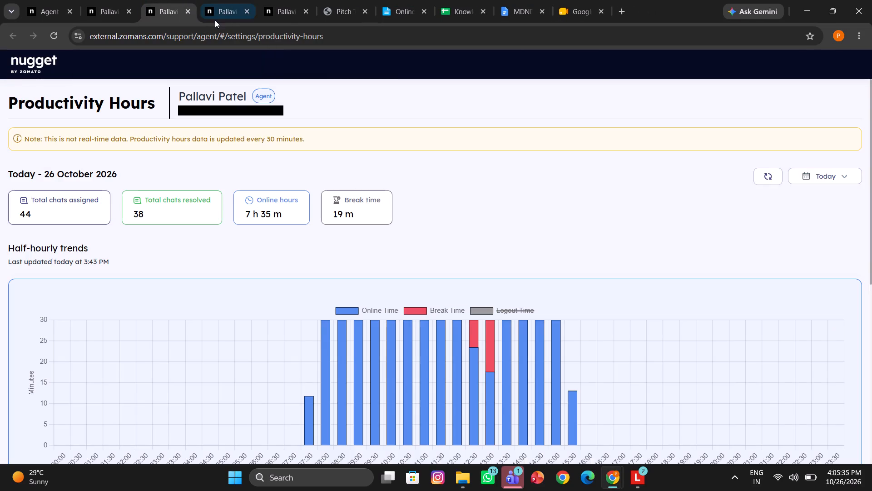
left_click(215, 16)
left_click(244, 11)
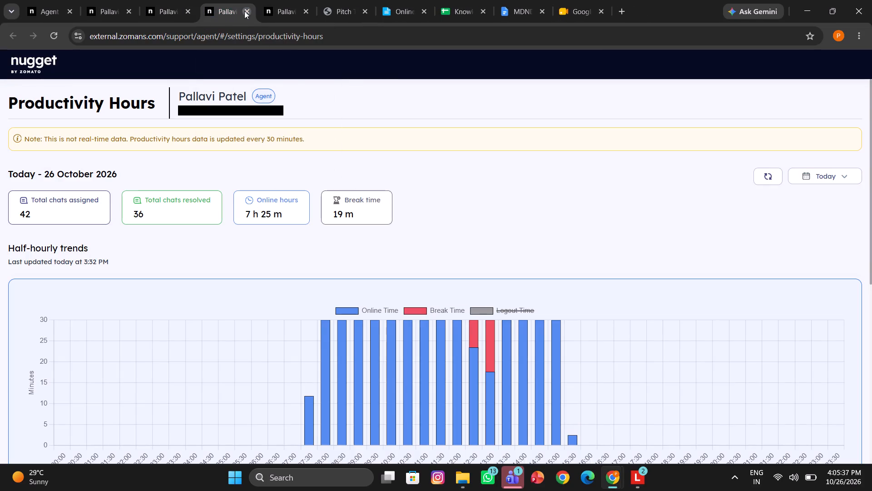
left_click(244, 11)
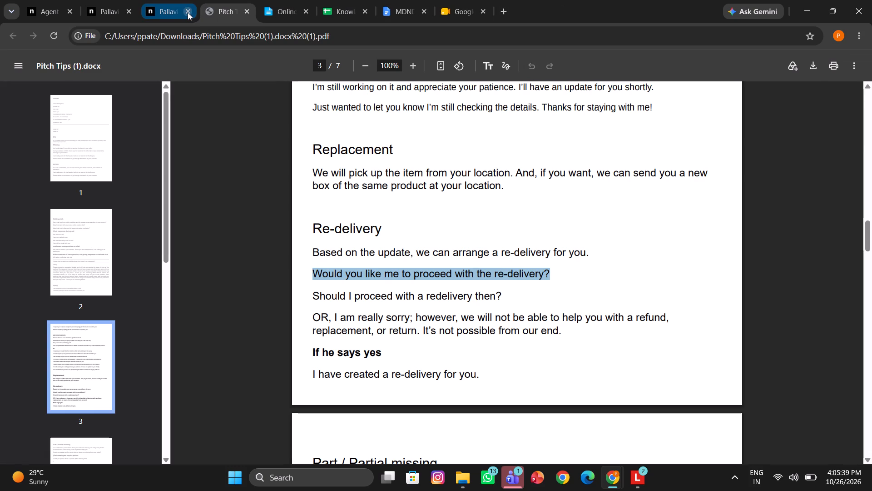
left_click(188, 12)
left_click(131, 13)
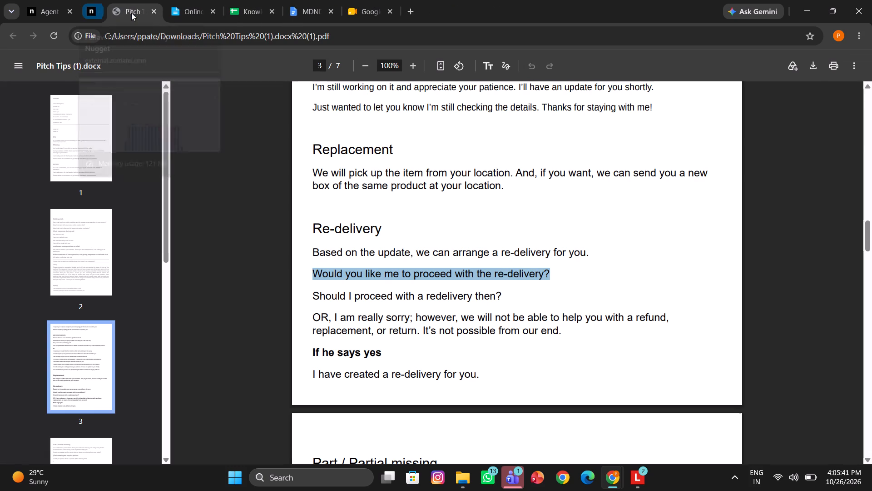
left_click(50, 10)
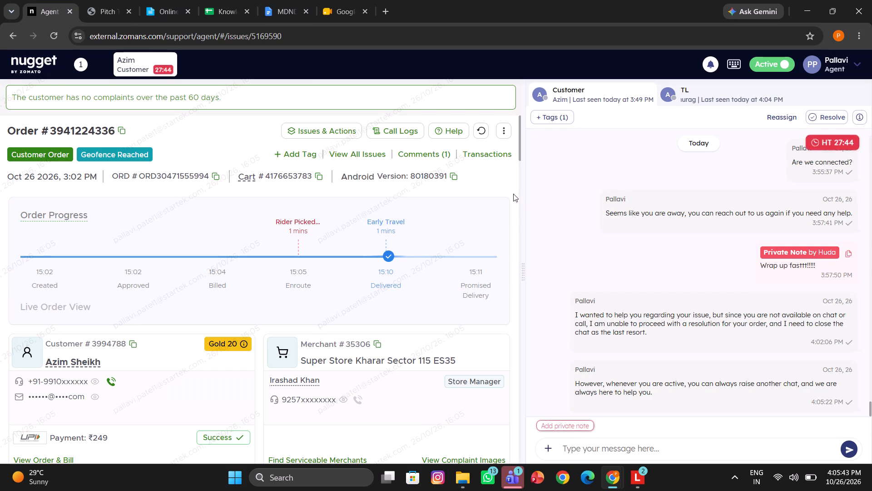
left_click(484, 5)
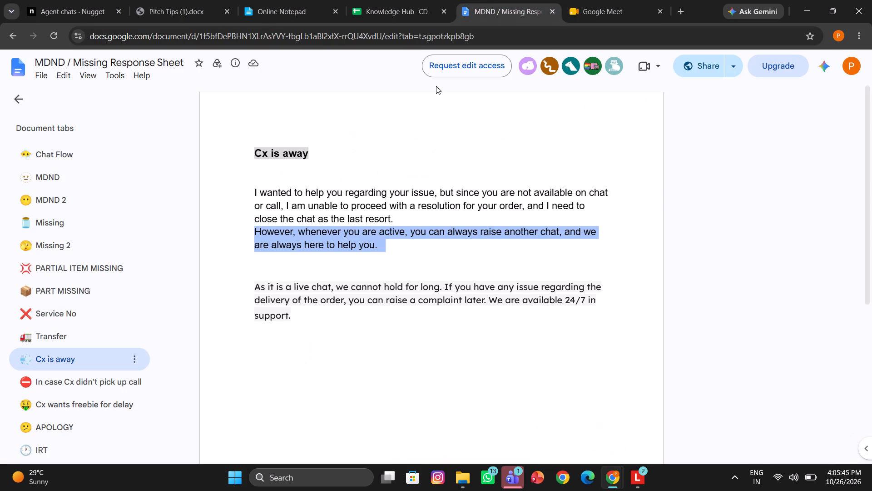
left_click_drag(251, 280, 312, 328)
key("ctrl+c")
left_click(45, 0)
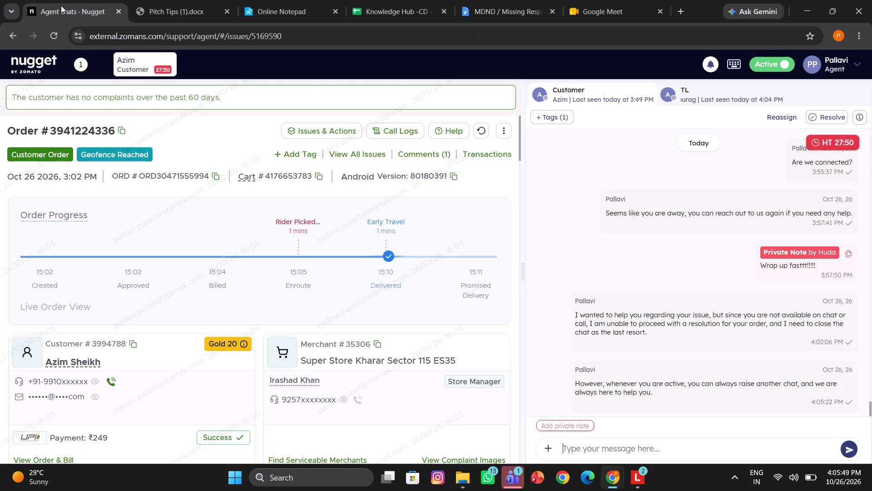
key("ctrl+v")
key("Return")
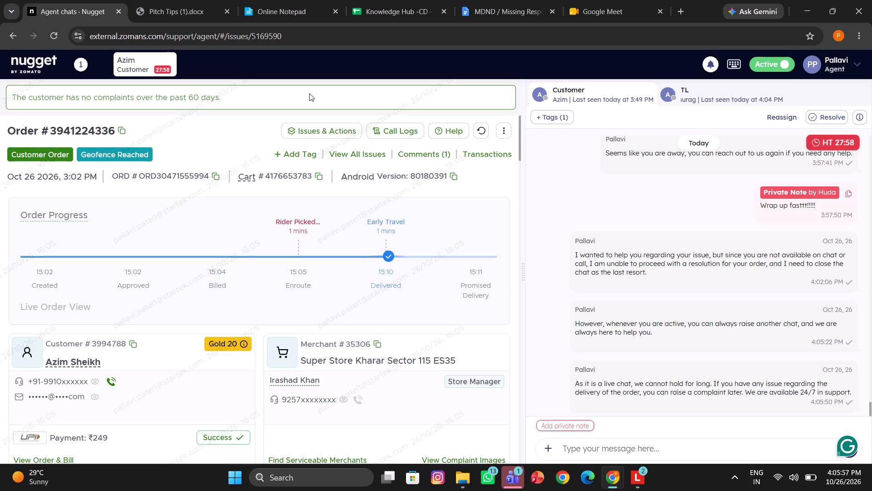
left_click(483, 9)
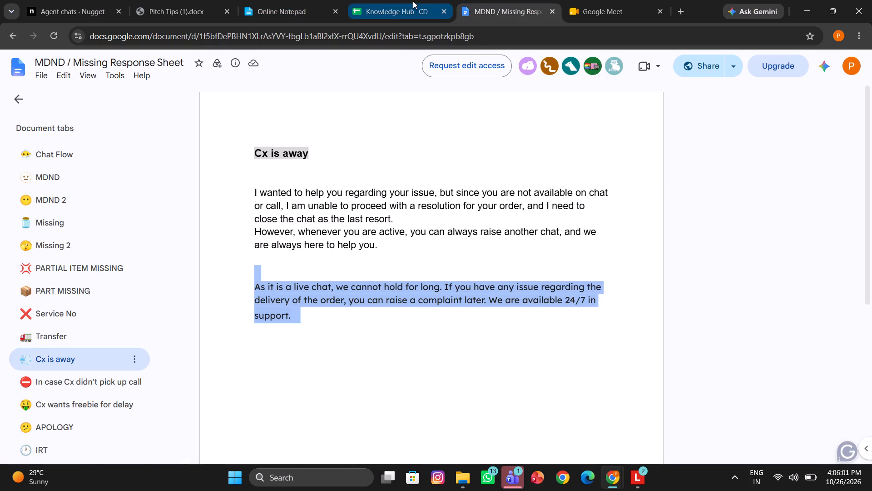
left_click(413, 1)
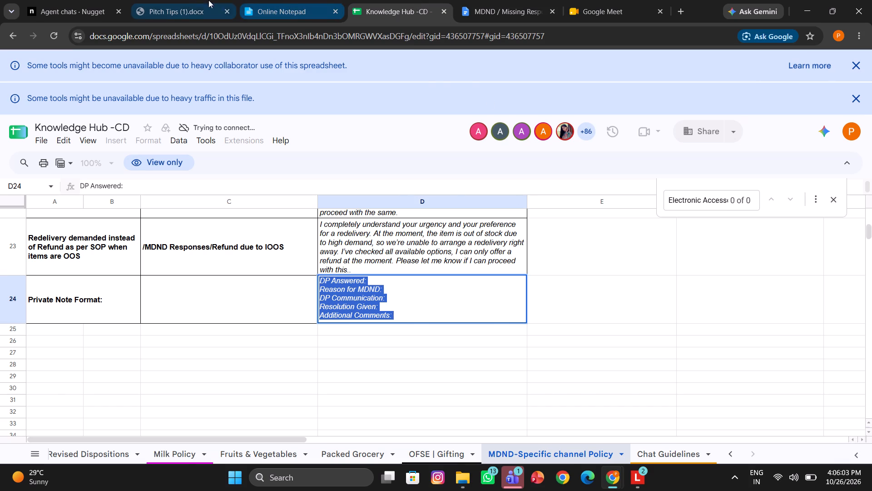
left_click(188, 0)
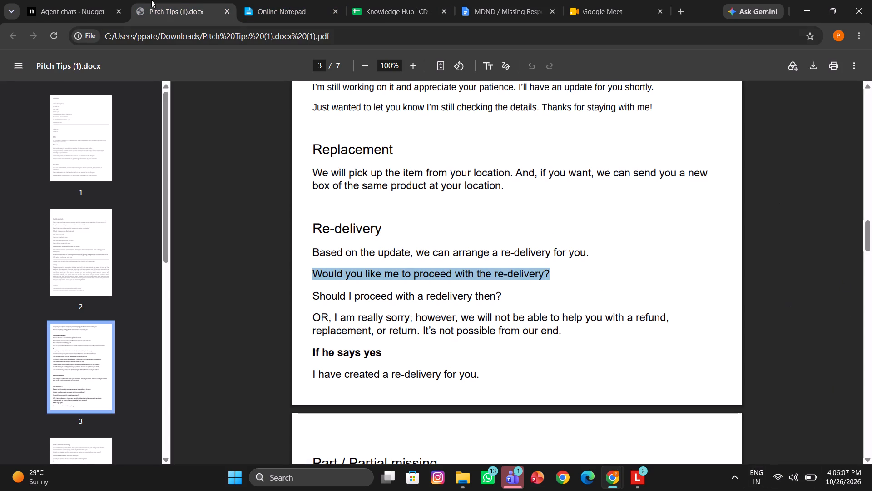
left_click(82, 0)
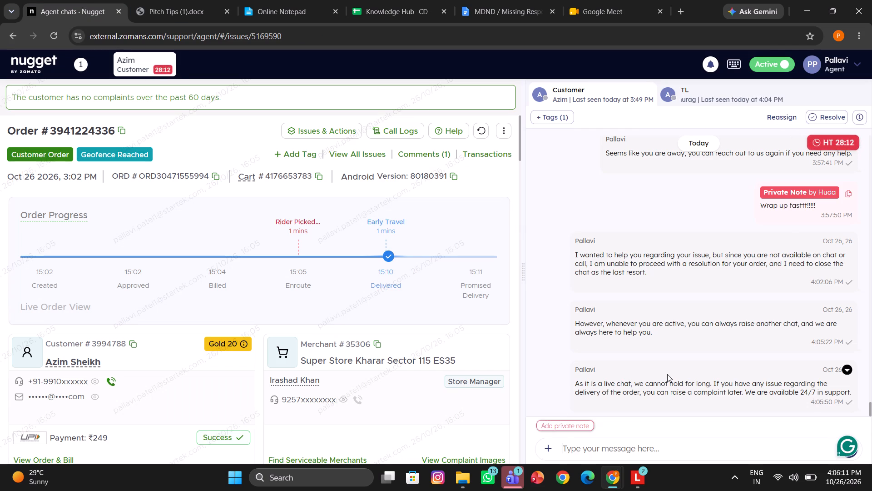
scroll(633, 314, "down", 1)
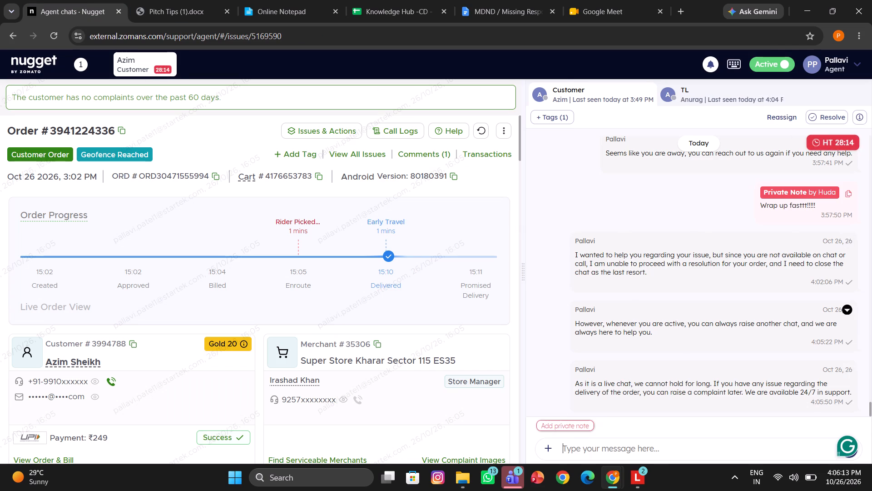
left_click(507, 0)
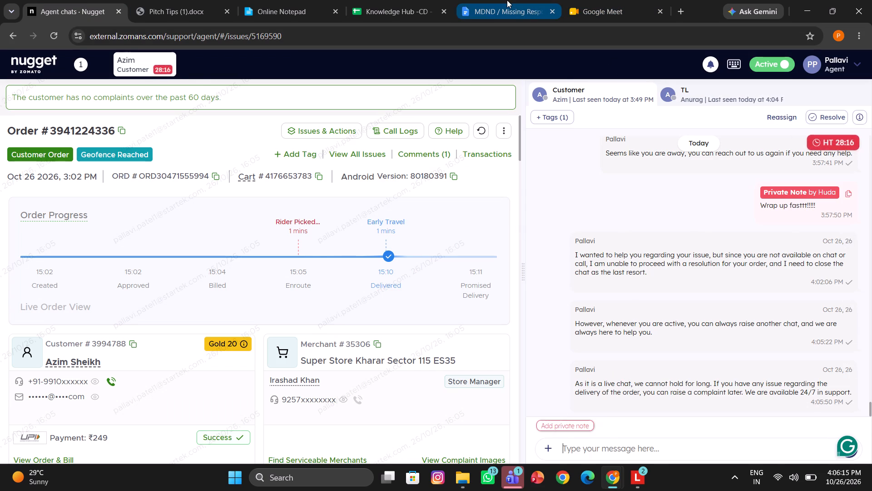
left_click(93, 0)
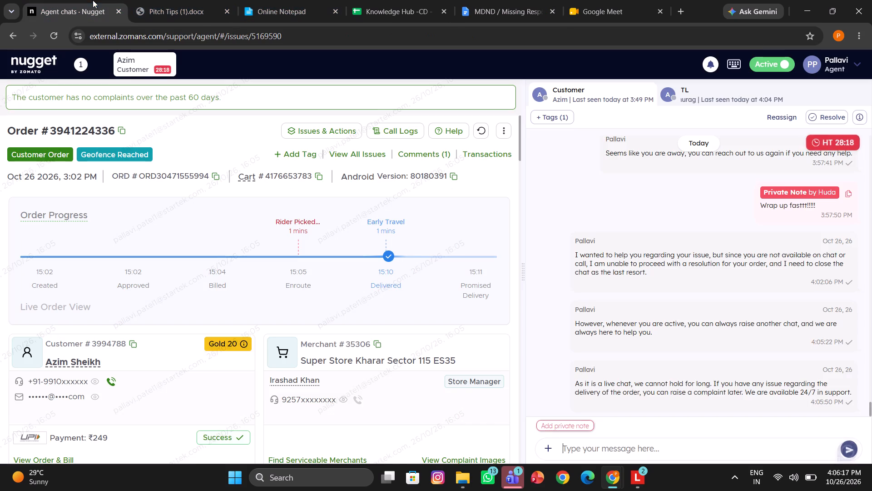
left_click(380, 0)
key("ctrl+c")
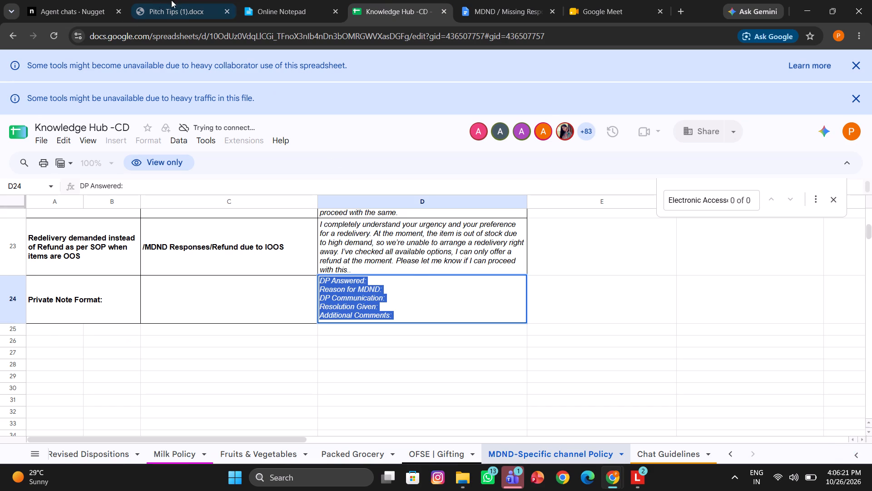
left_click(83, 0)
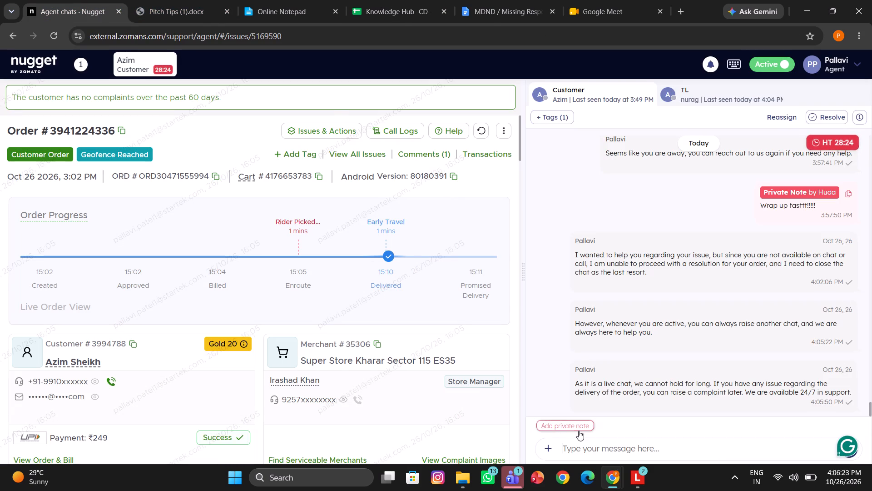
left_click(579, 431)
key("ctrl+v")
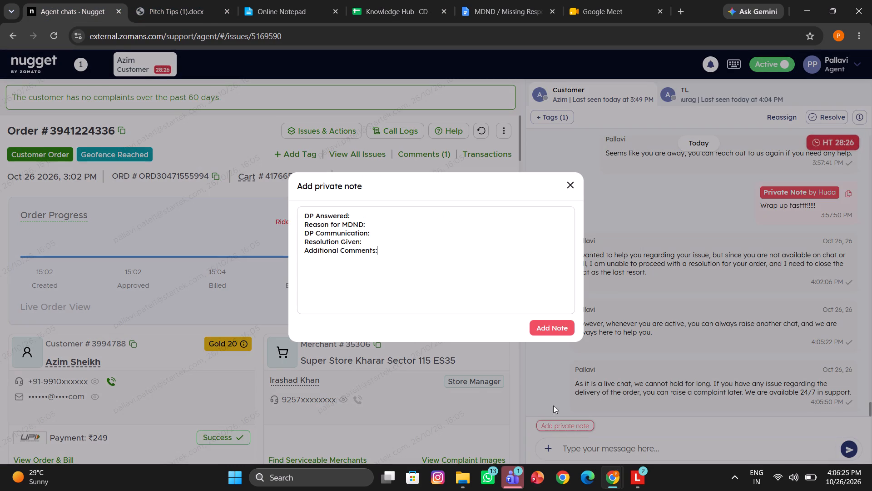
Fill in the private note with "yes" for DP Answered and "dp said delivered" for Reason for MDND.
left_click(393, 220)
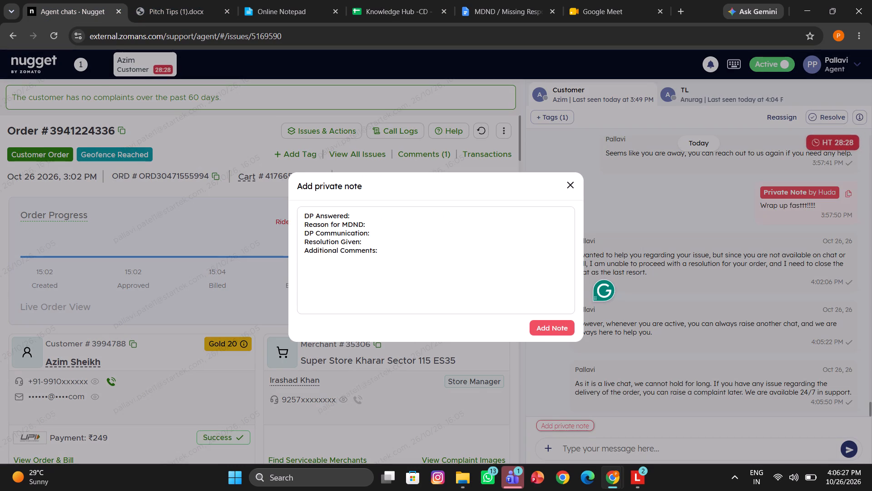
left_click(383, 213)
key("space")
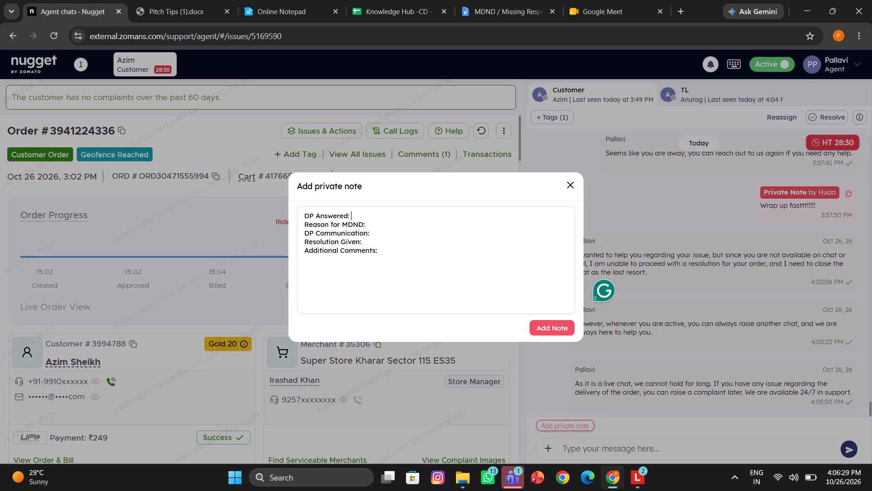
type("yes")
left_click(393, 221)
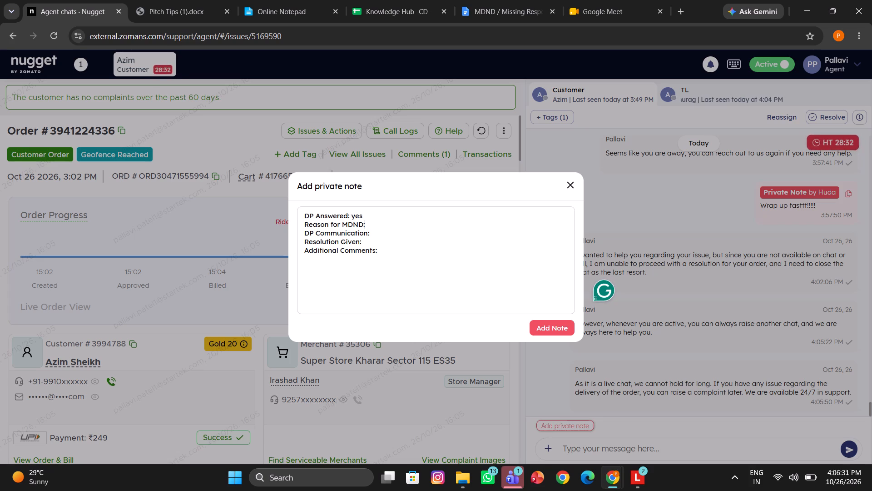
key("space")
type("dp said s")
key("BackSpace")
type("delivered")
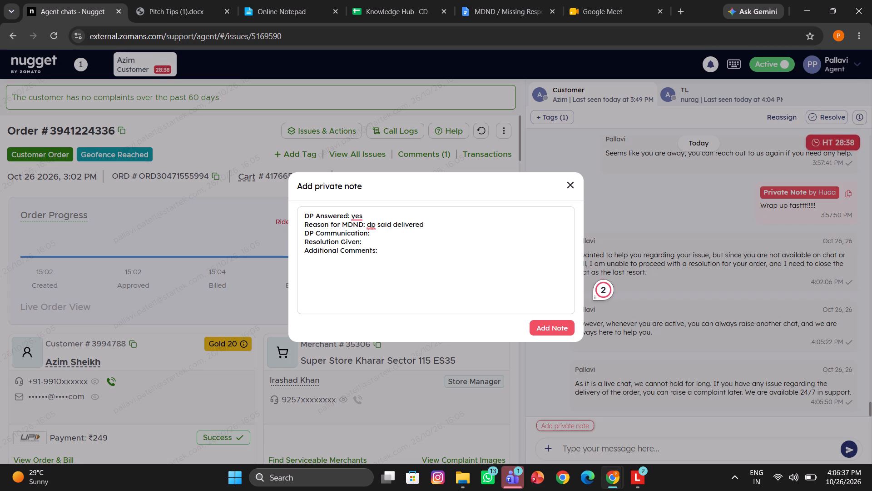
left_click(387, 235)
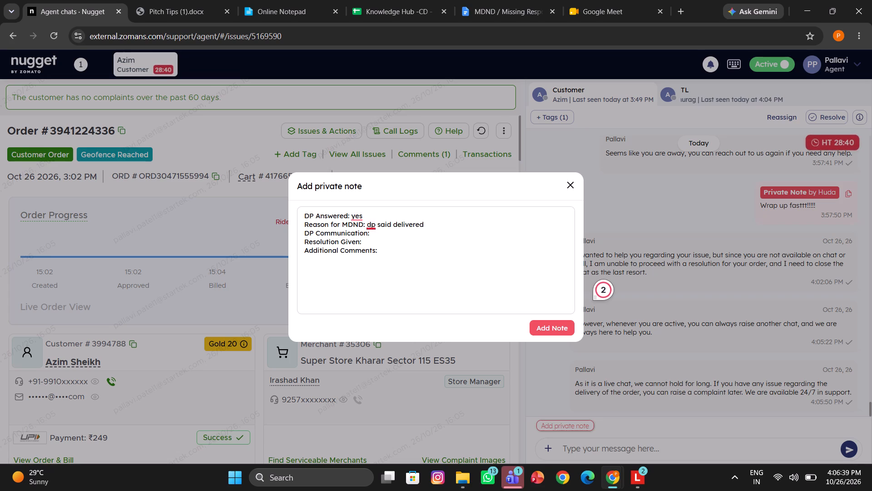
Move "dp said delivered" to the DP Communication line and enter "cx not received order" as the Reason for MDND.
left_click_drag(367, 221, 434, 224)
key("ctrl+c")
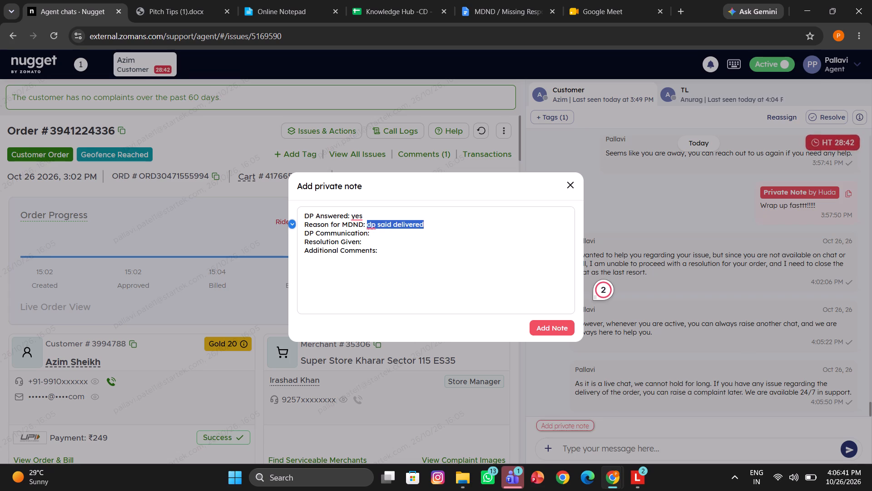
key("BackSpace")
type("cx not received order")
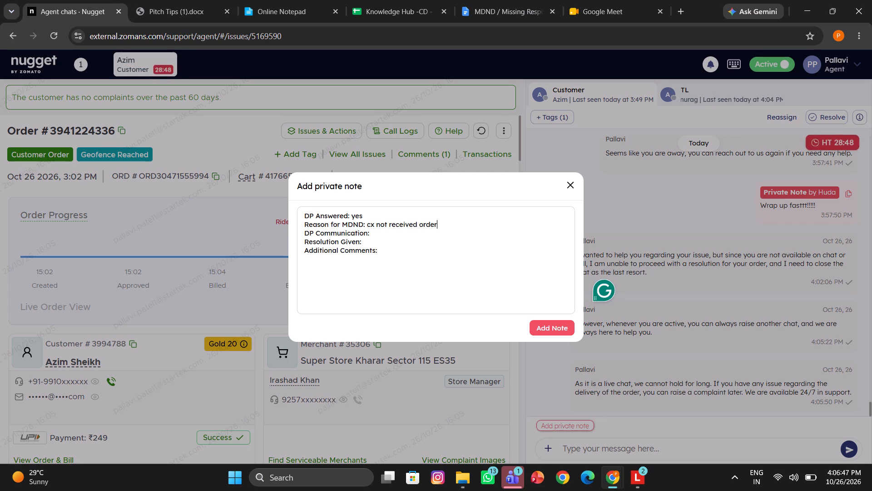
left_click(390, 232)
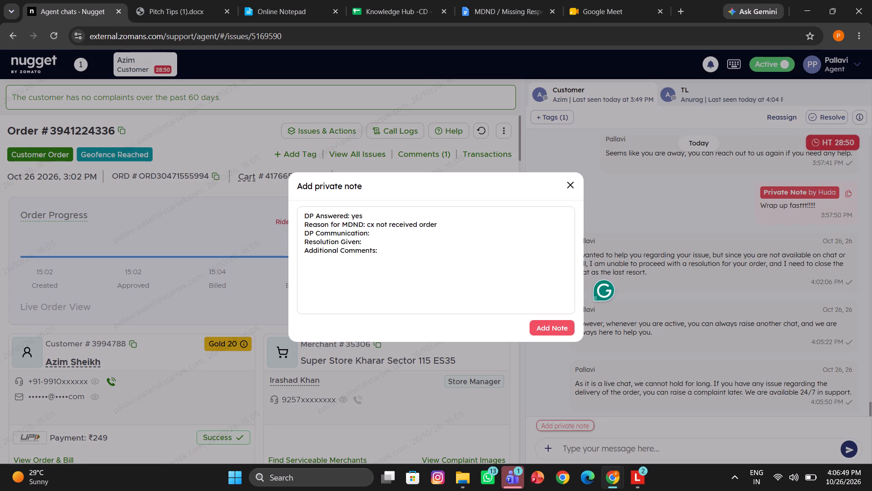
key("ctrl+v")
Enter "away" as the Resolution Given and add the private note to the chat.
left_click(368, 244)
key("space")
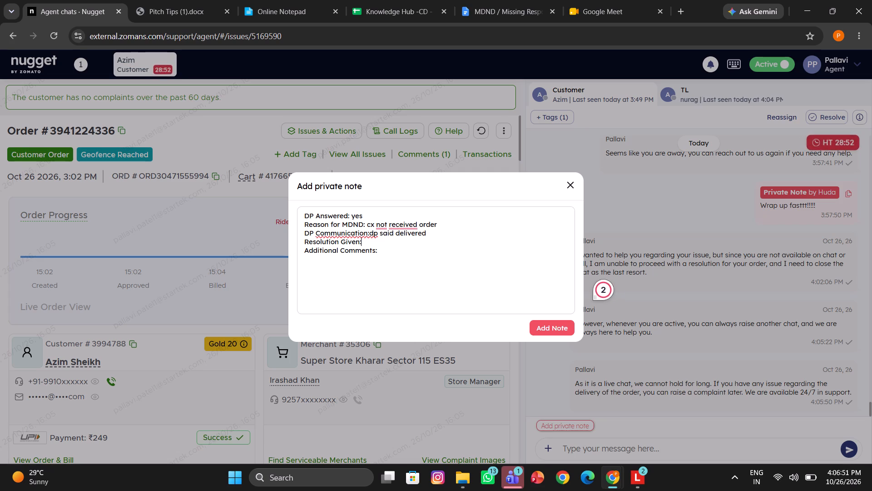
type("away")
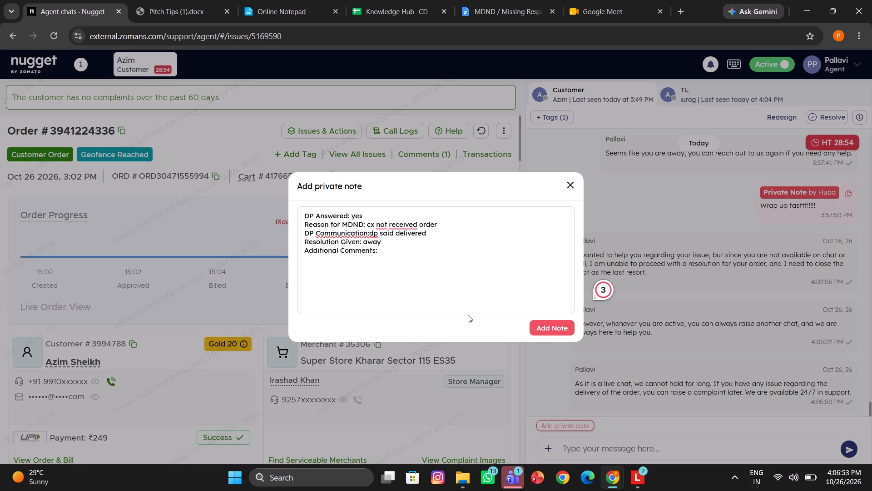
left_click(541, 329)
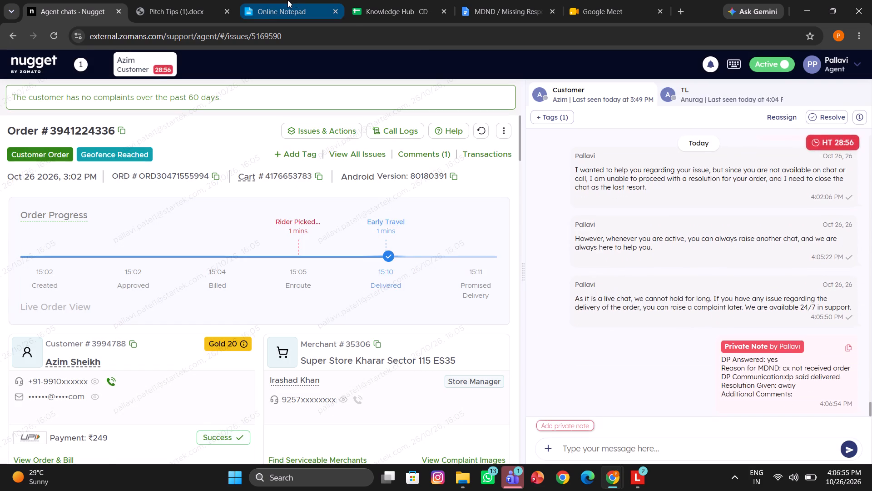
left_click(287, 0)
key("ctrl+c")
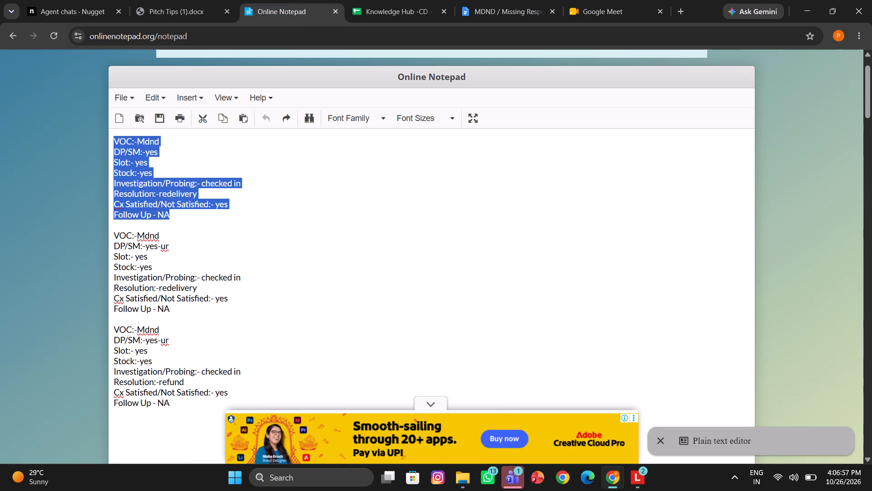
left_click(62, 0)
scroll(280, 276, "down", 3)
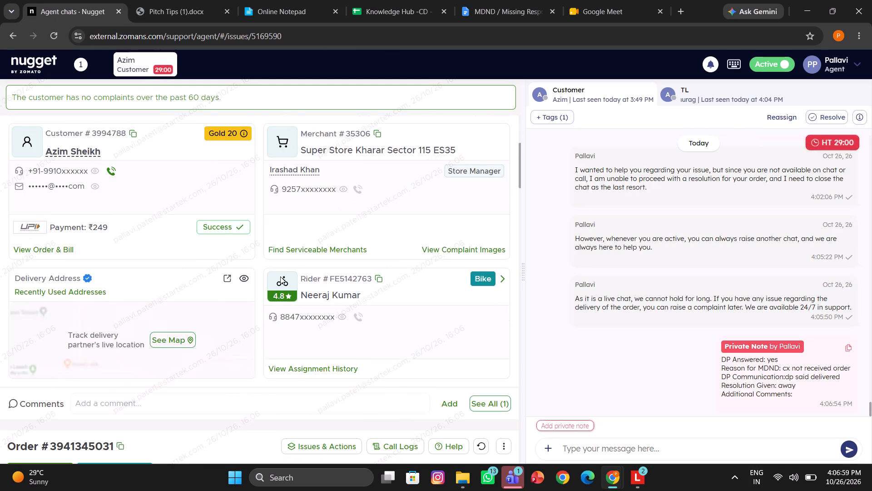
left_click(226, 397)
key("ctrl+v")
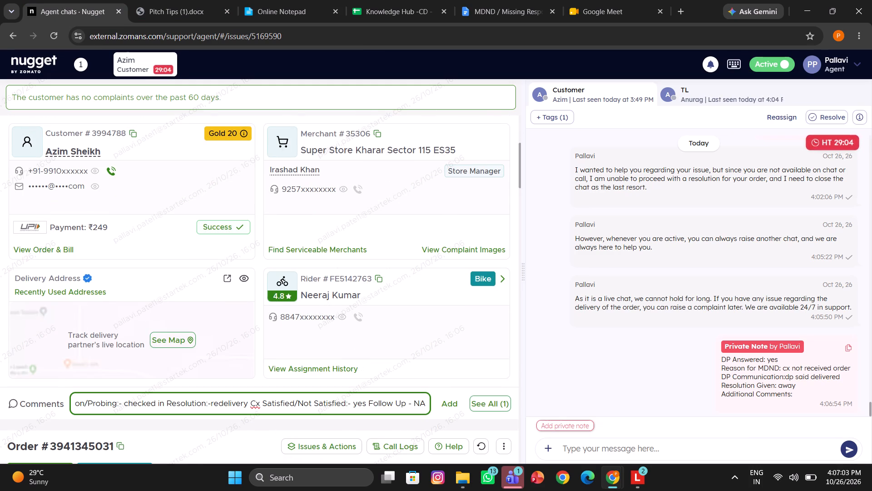
left_click_drag(248, 403, 211, 401)
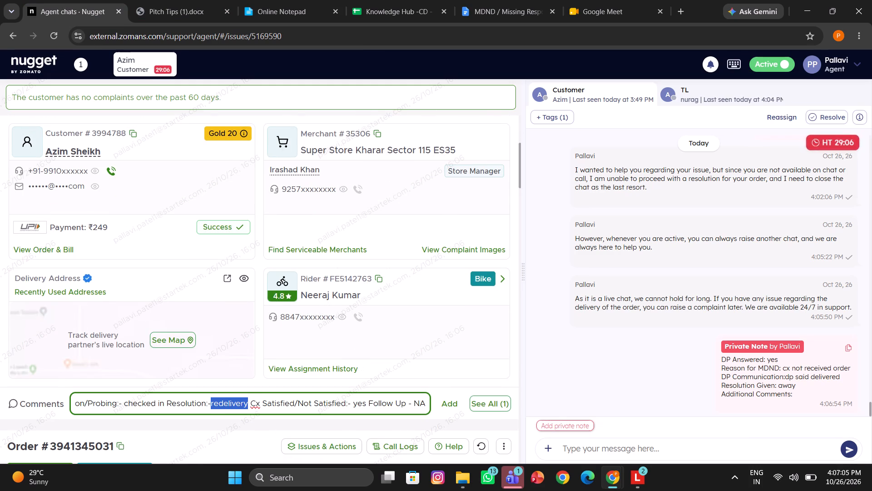
left_click_drag(211, 401, 210, 401)
key("BackSpace")
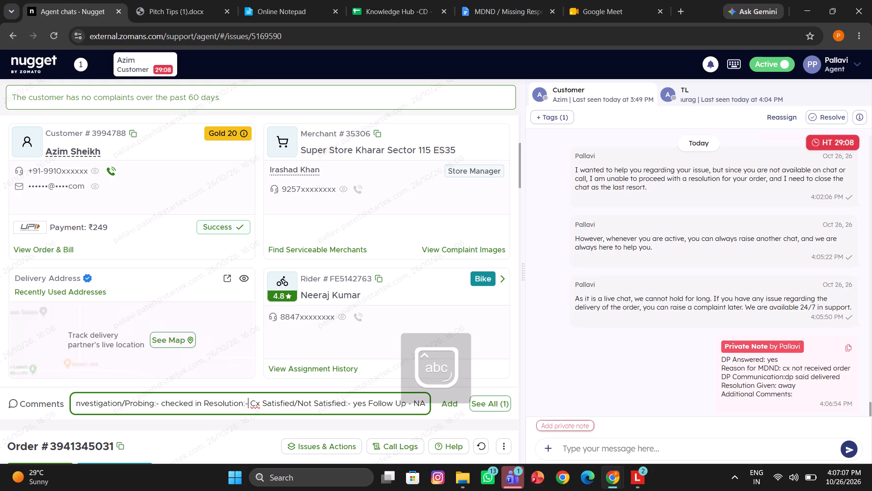
type("away")
key("Return")
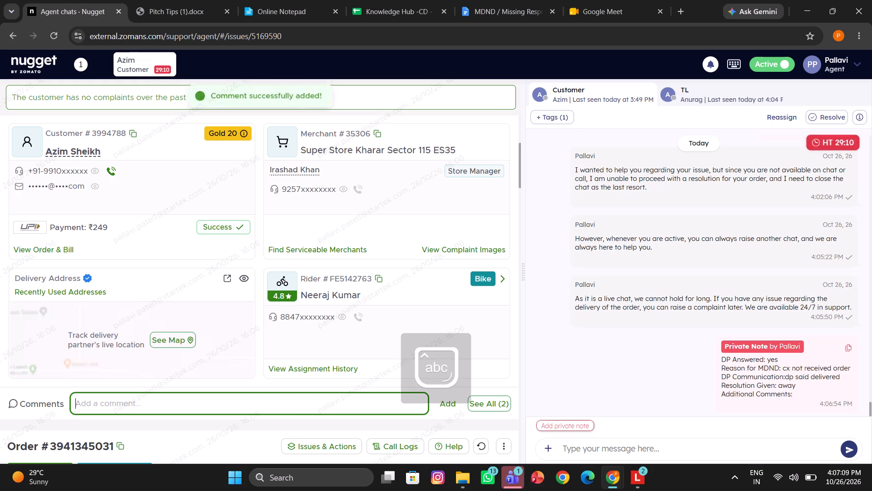
Send the "Thankyou for choosing Blinkit" closing canned response, found by searching clo.
left_click(638, 447)
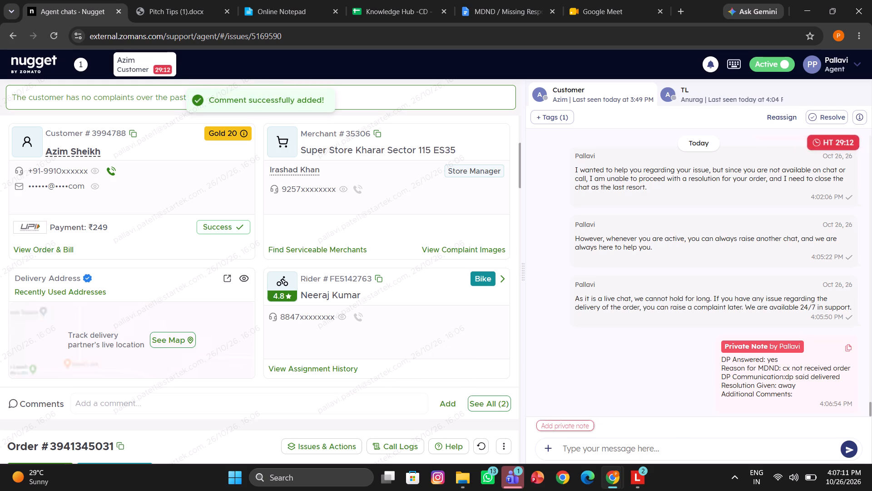
type("/clo")
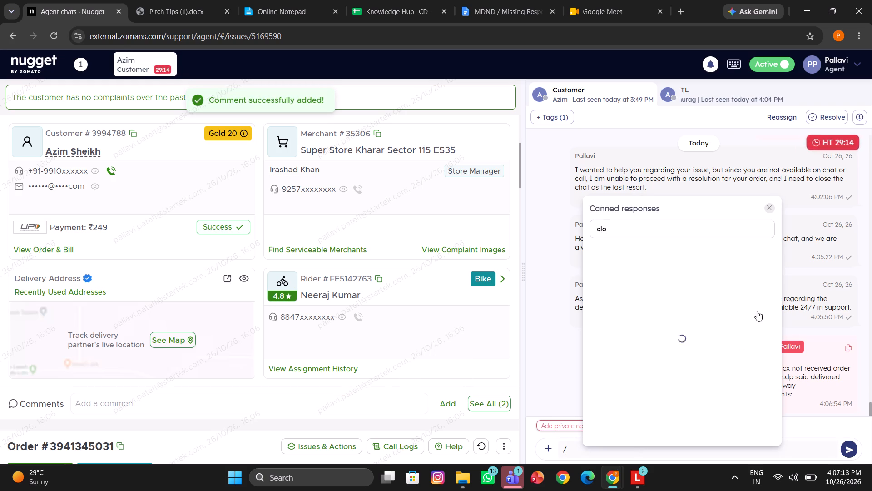
left_click(669, 260)
key("Return")
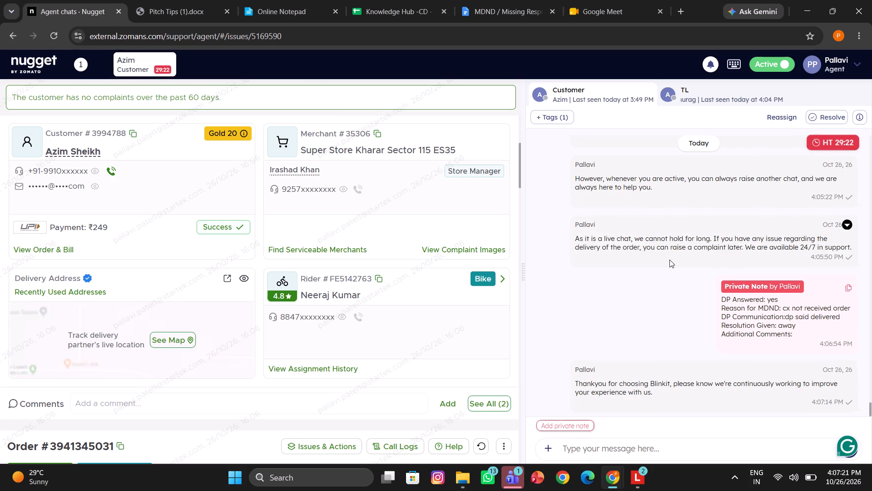
left_click(827, 120)
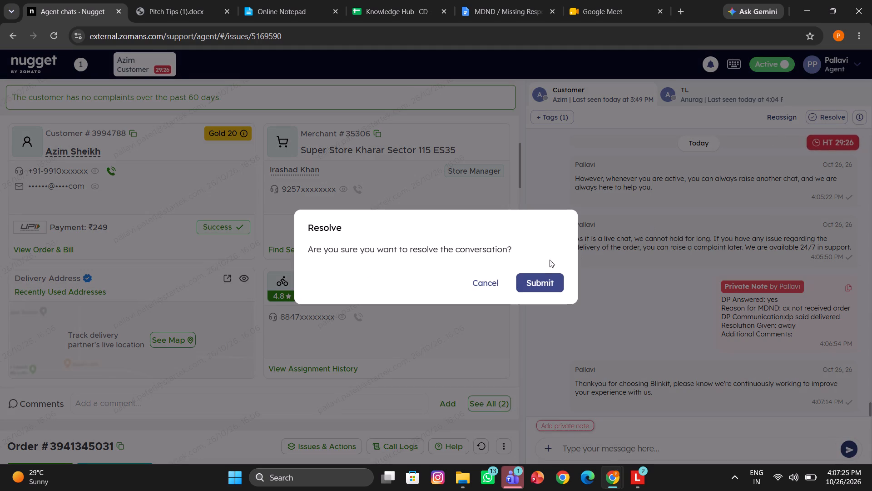
left_click(544, 276)
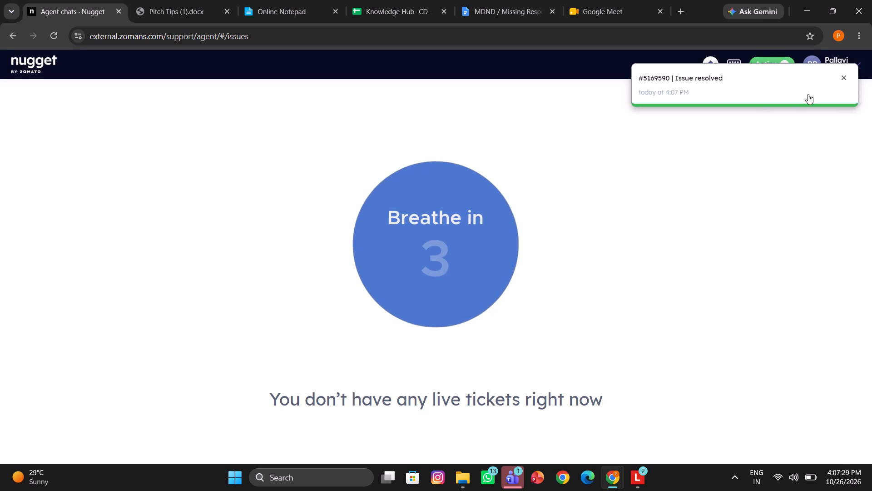
left_click(839, 81)
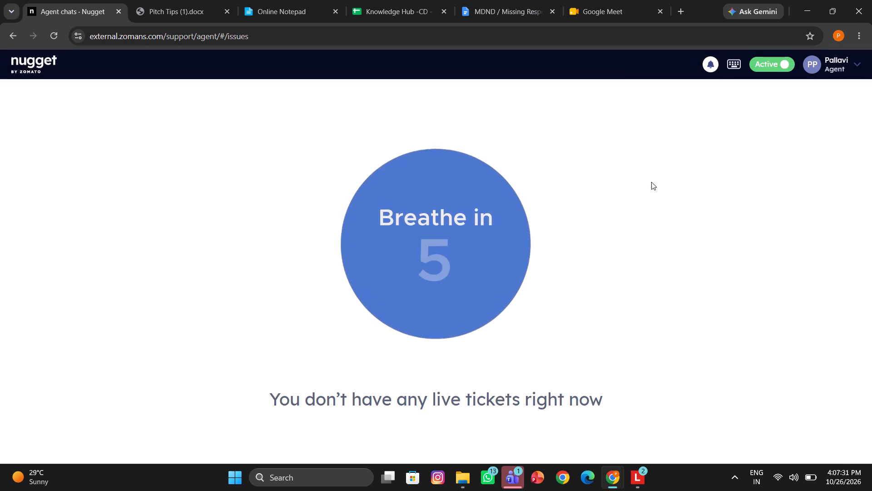
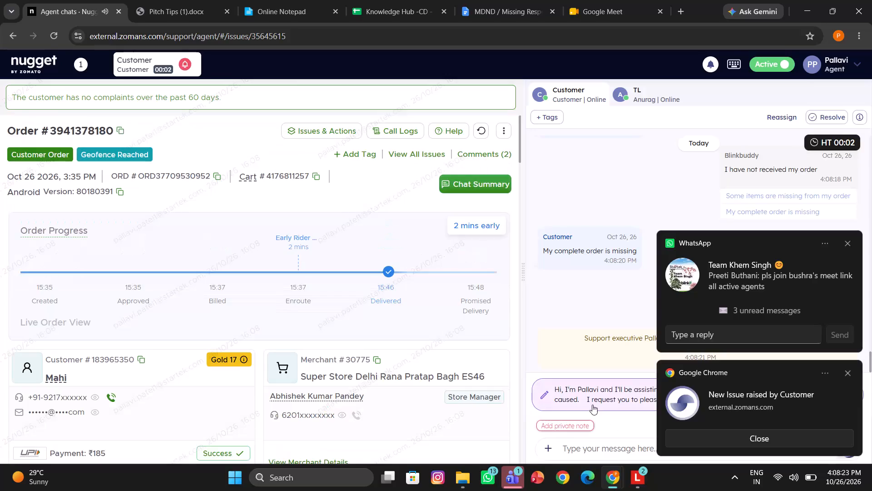
left_click(592, 405)
left_click(592, 405)
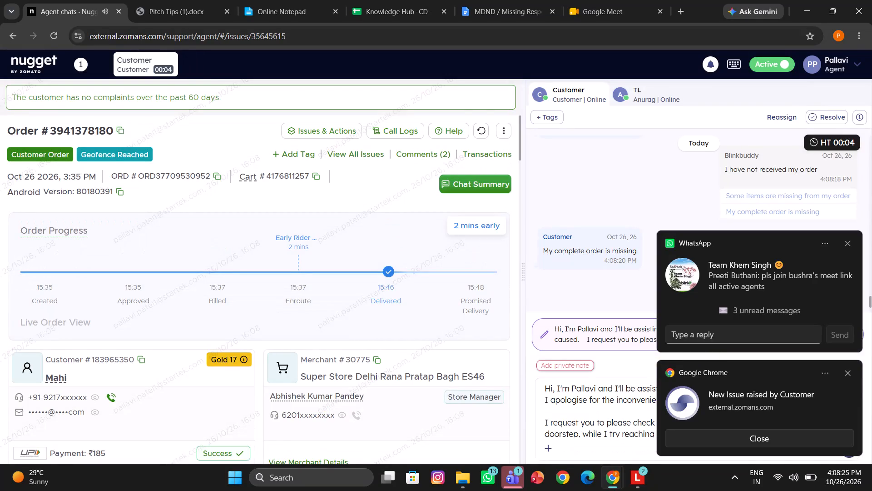
key("backslash")
key("Return")
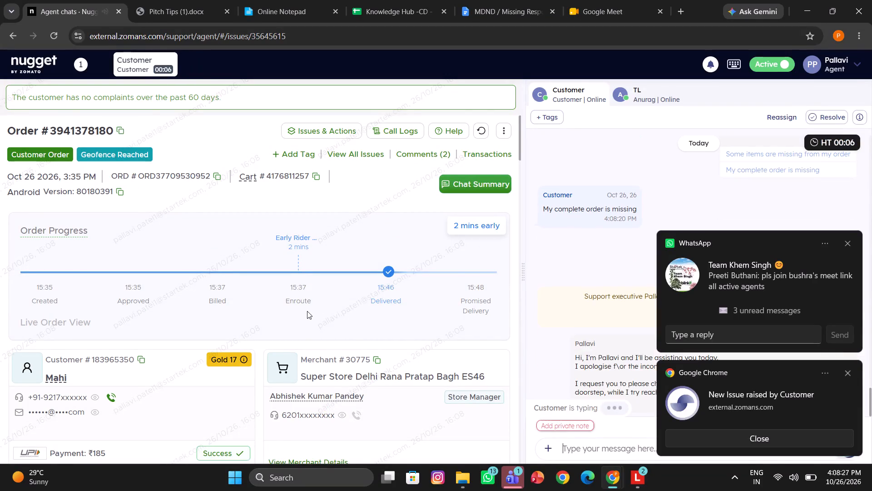
scroll(307, 311, "down", 3)
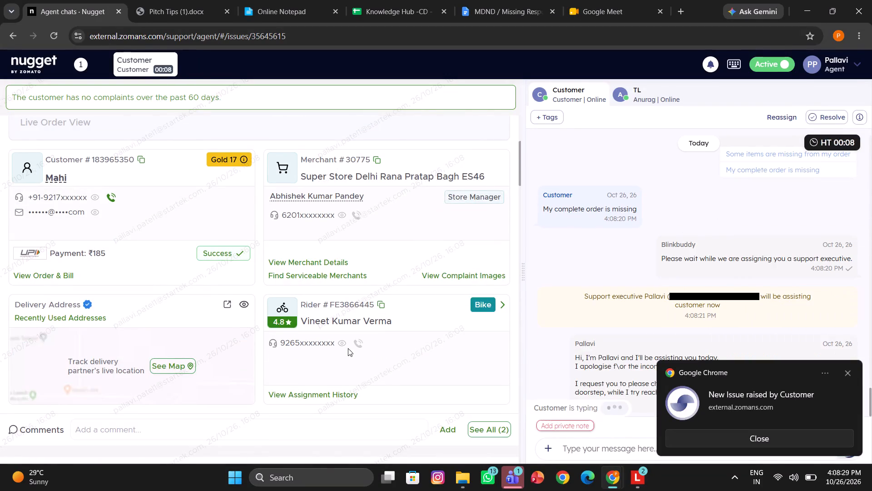
left_click(354, 343)
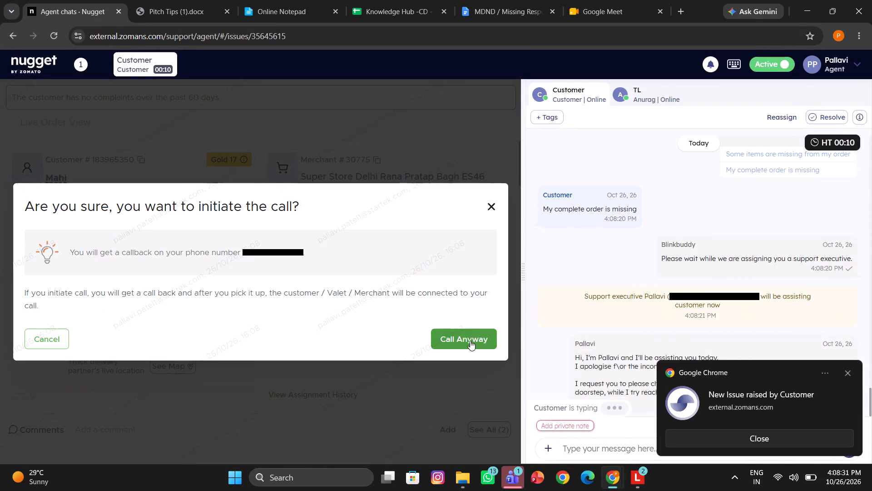
left_click(470, 341)
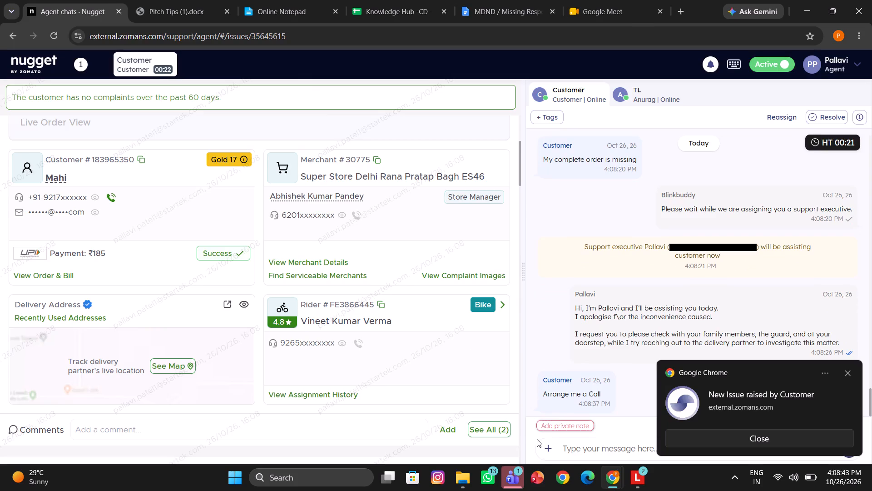
left_click(555, 426)
type("called dp")
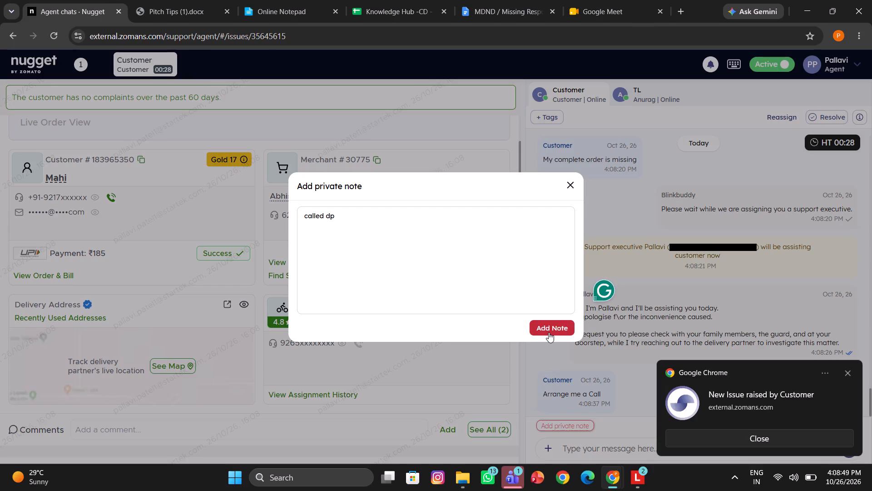
left_click(549, 332)
Review the customer's earlier chat session with the previous agent about the missing order.
scroll(586, 309, "up", 5)
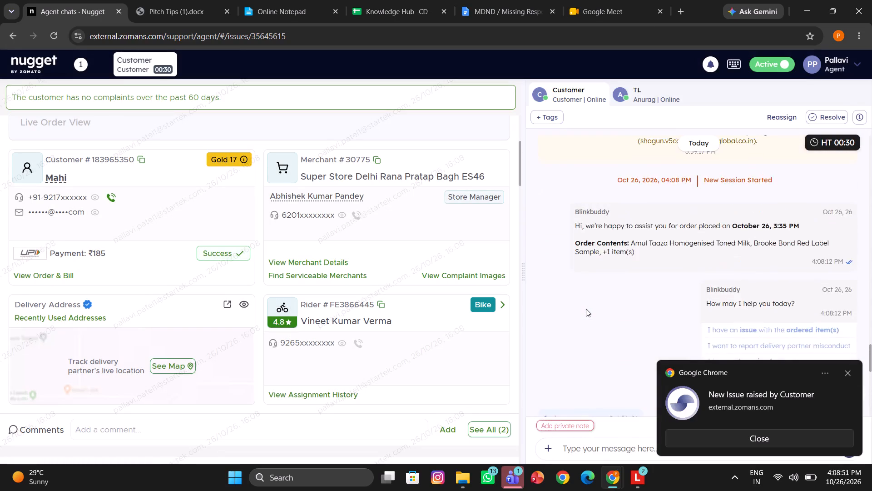
scroll(586, 309, "up", 10)
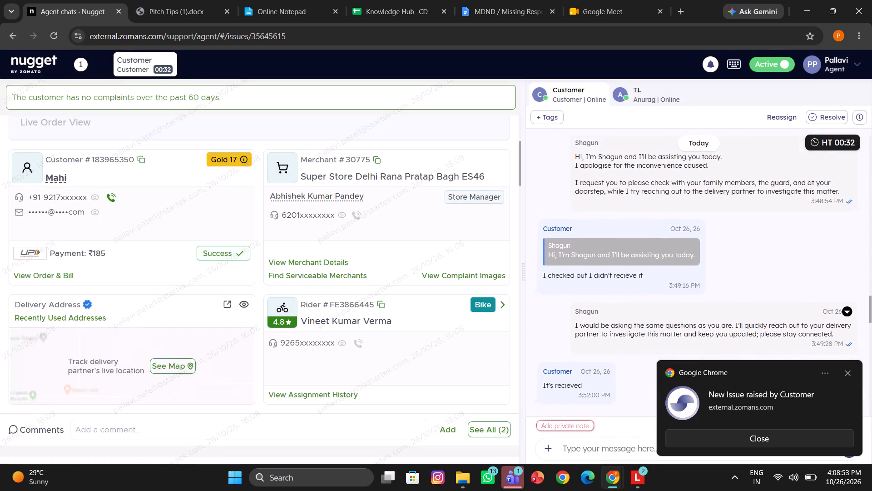
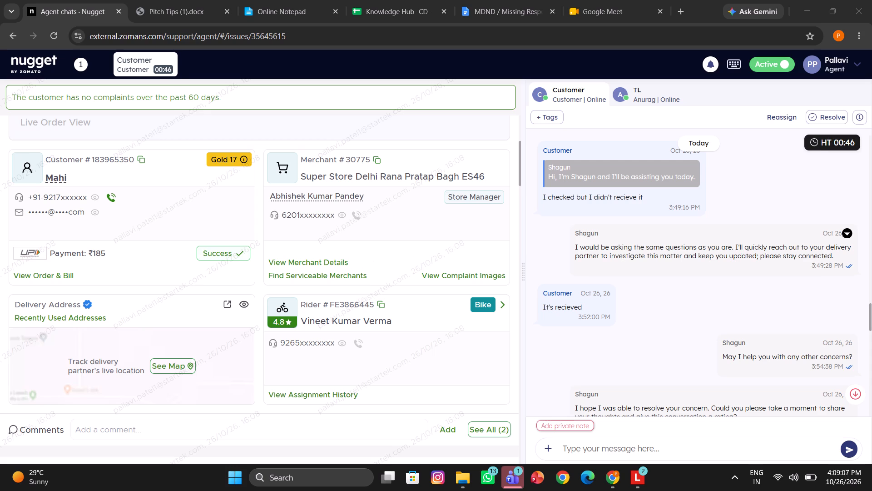
left_click(243, 308)
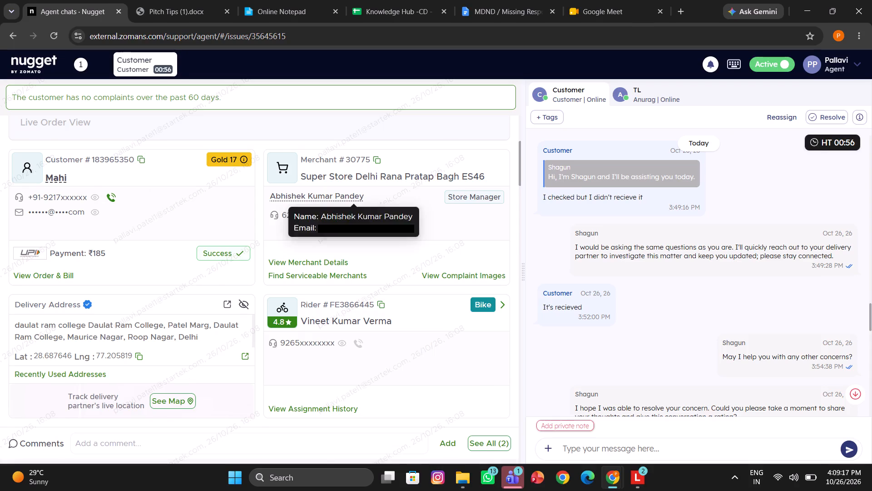
scroll(310, 195, "up", 5)
left_click(411, 128)
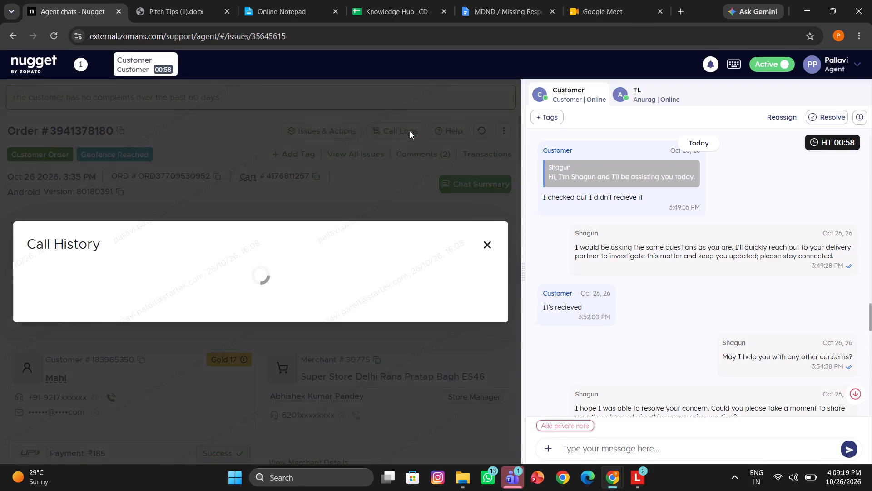
scroll(301, 279, "down", 6)
scroll(301, 279, "up", 1)
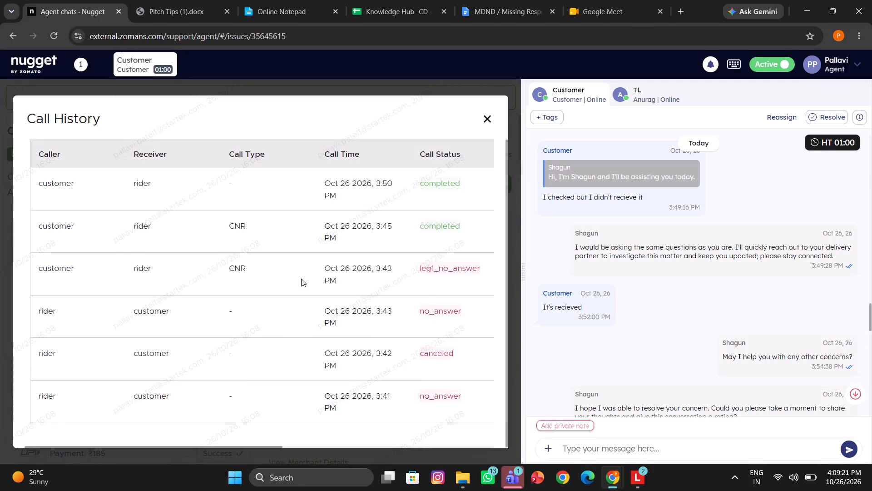
scroll(301, 279, "up", 1)
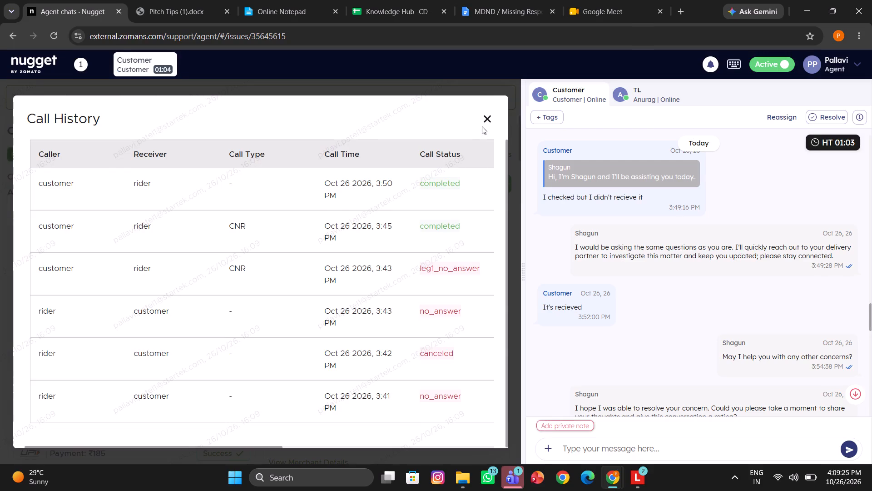
left_click(487, 117)
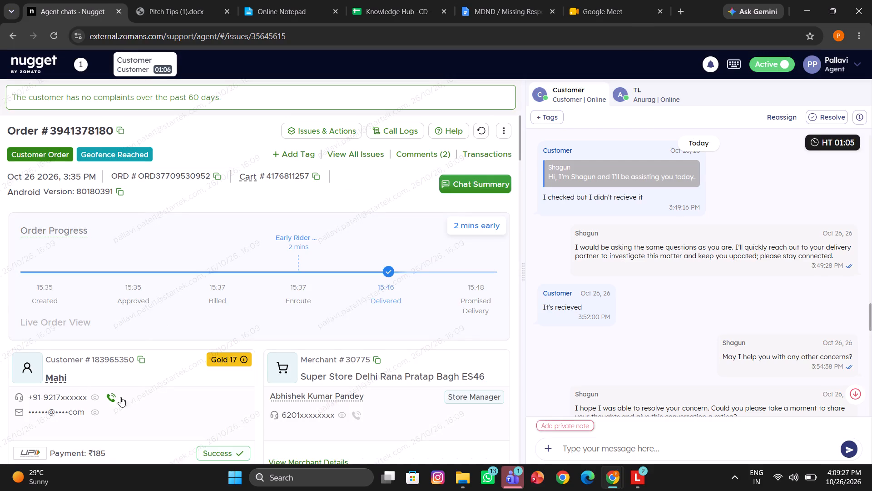
left_click(112, 396)
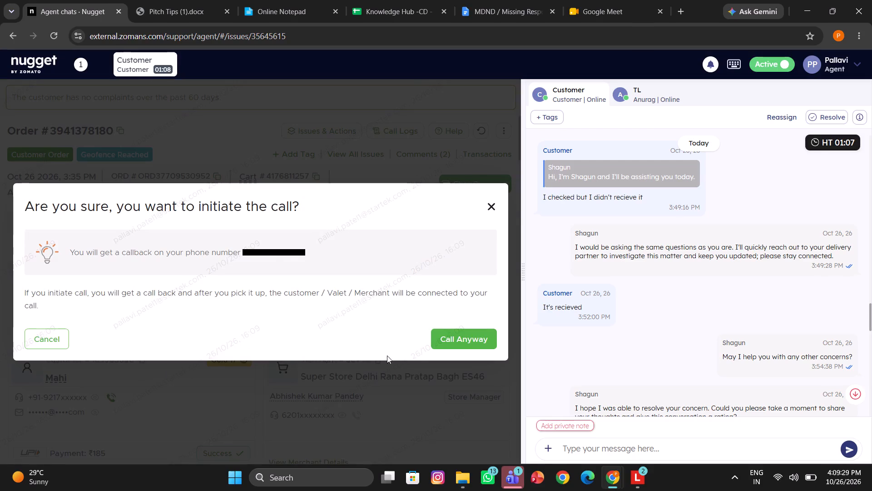
left_click(457, 336)
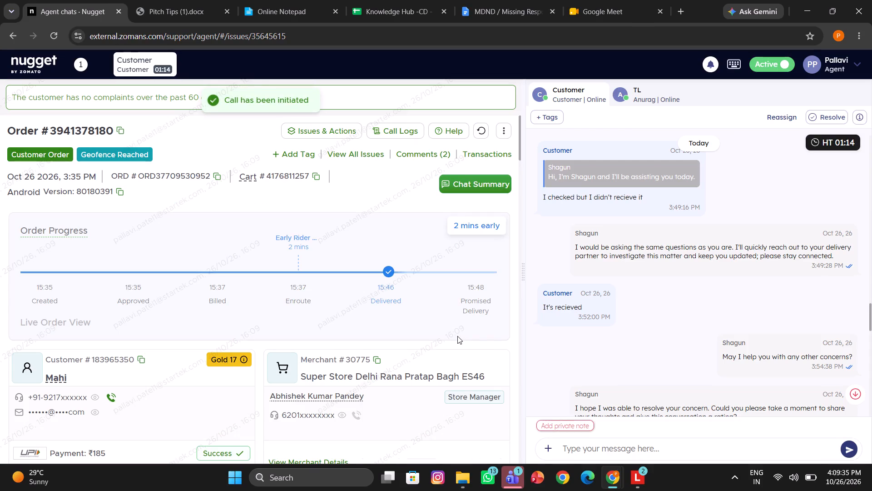
left_click(557, 424)
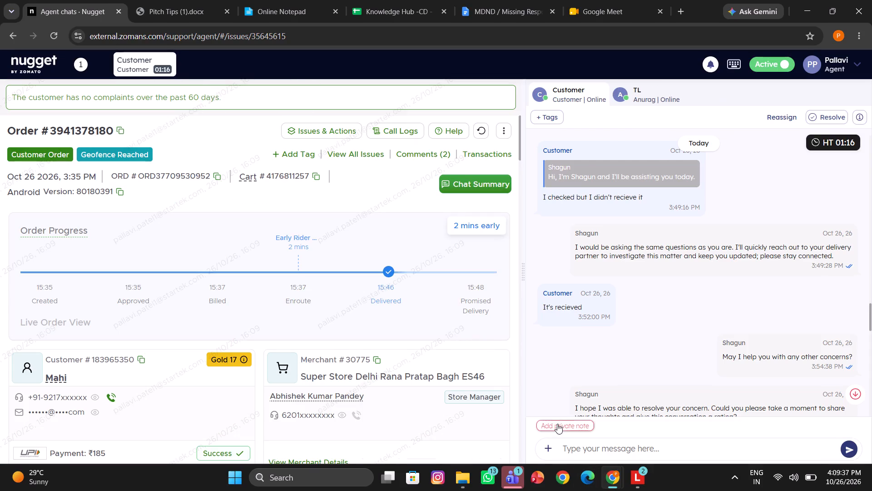
type("called cx")
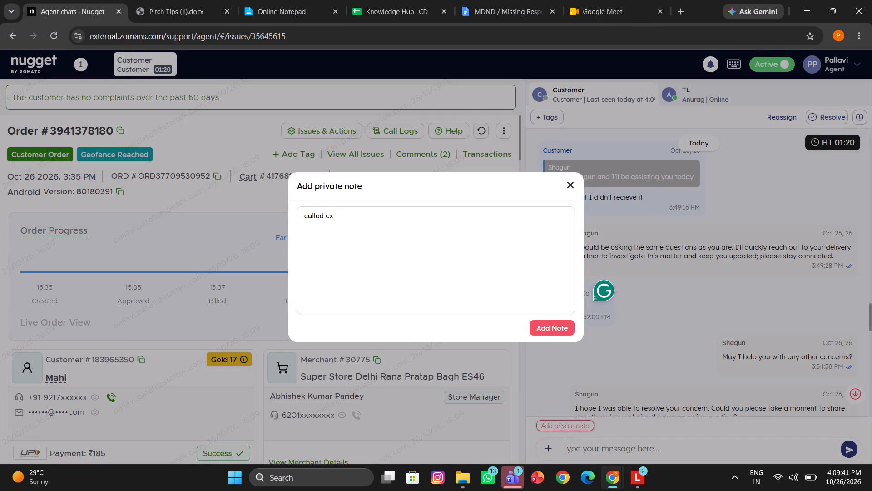
left_click(559, 330)
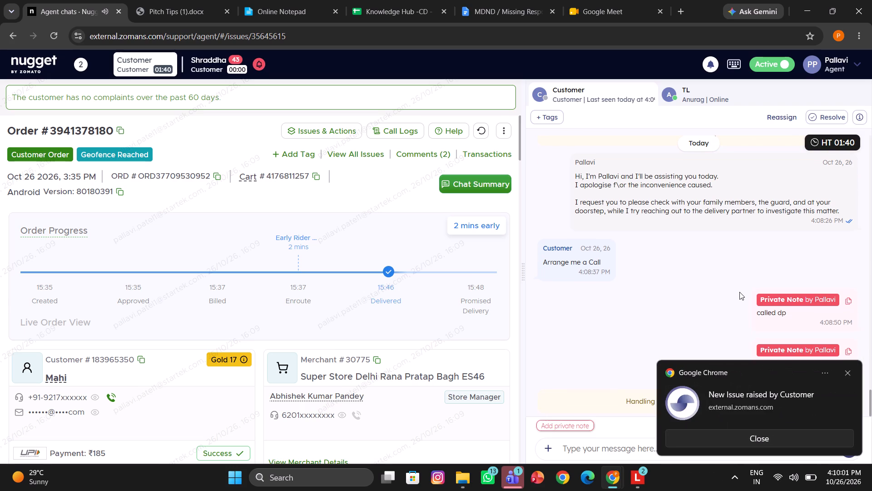
Open the newly assigned customer chat about an order that was not received.
left_click(228, 58)
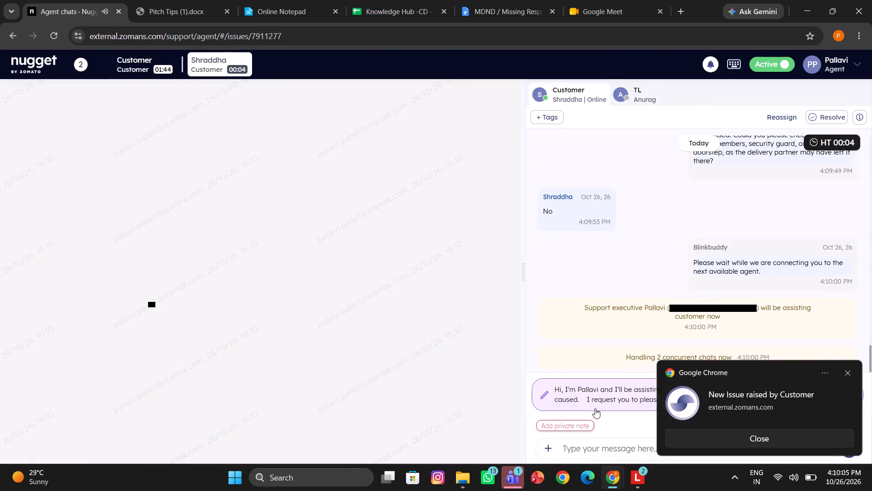
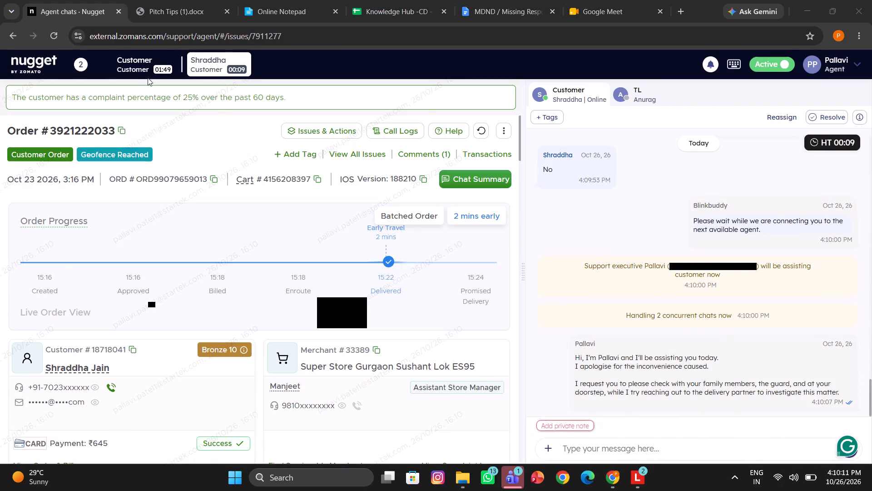
Copy the MDND line "As I can understand, you did not receive your order; however, it is marked as delivered." from the Pitch Tips document.
left_click(179, 0)
scroll(352, 283, "up", 6)
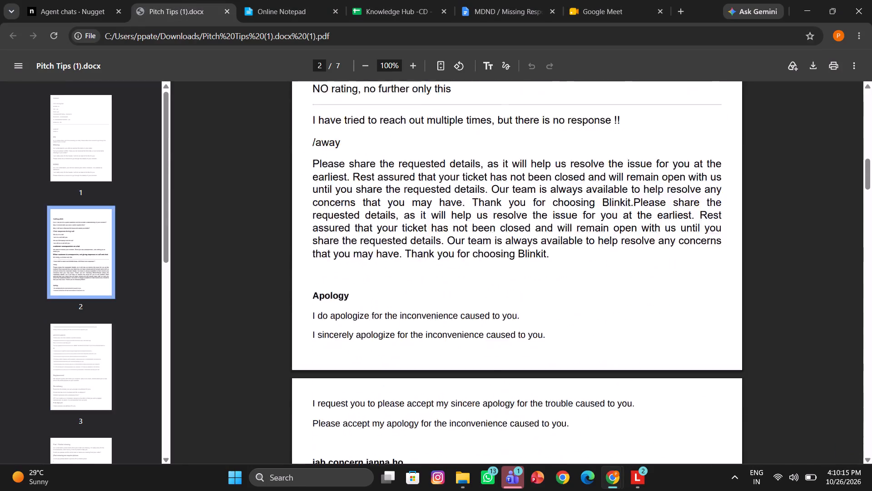
scroll(352, 283, "up", 8)
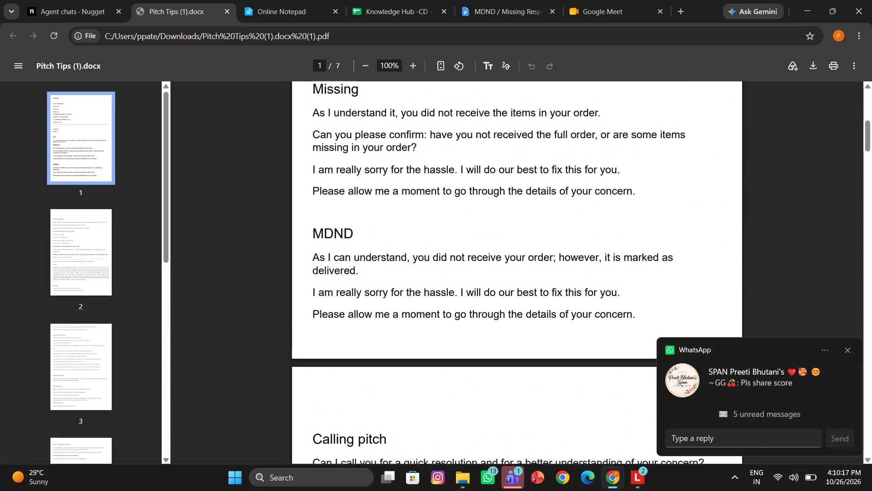
scroll(352, 283, "up", 1)
left_click_drag(309, 256, 382, 290)
left_click(366, 277)
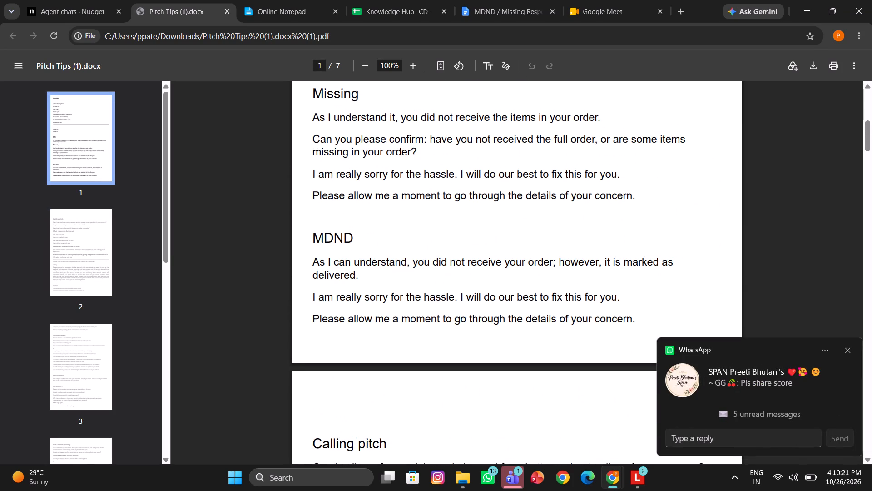
left_click_drag(312, 258, 370, 280)
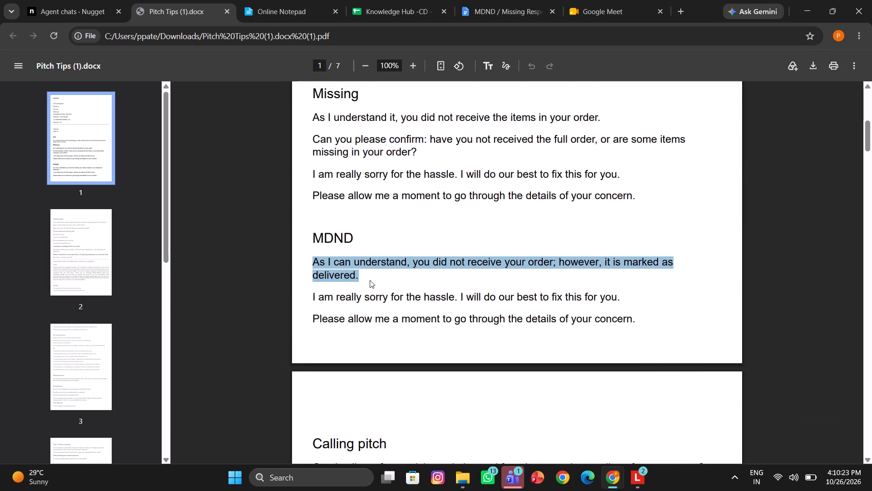
key("ctrl+c")
left_click(106, 1)
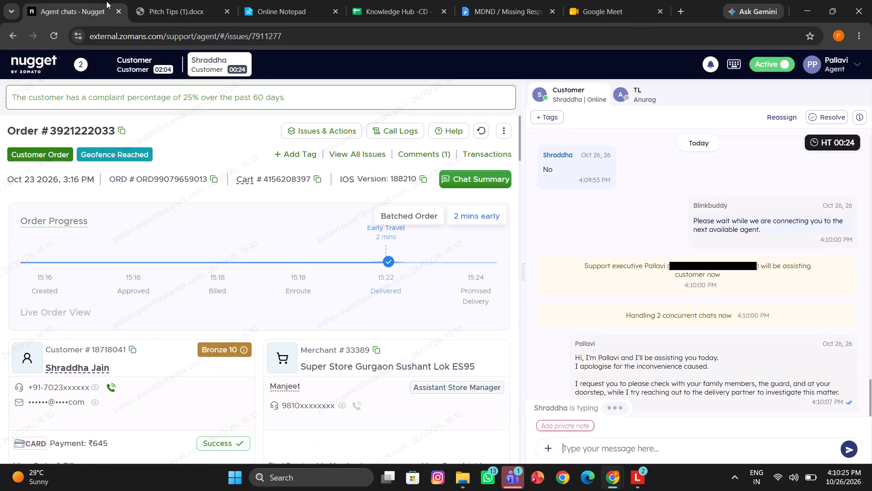
left_click(131, 60)
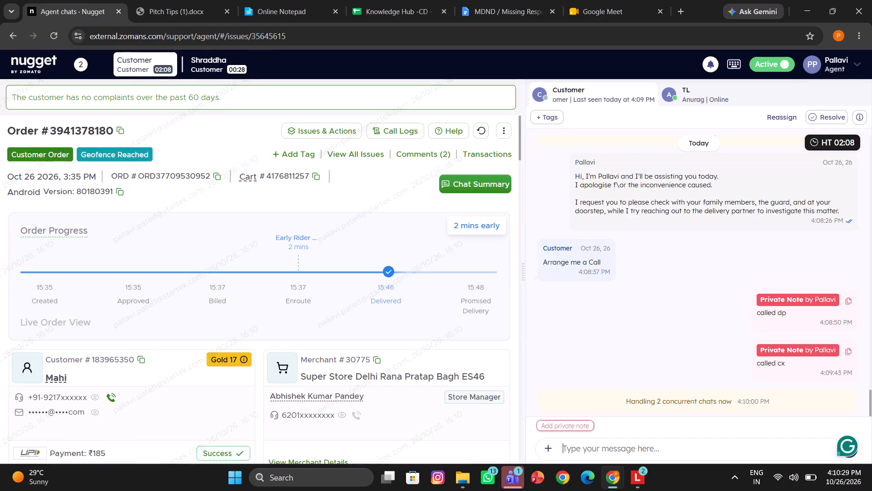
left_click(57, 377)
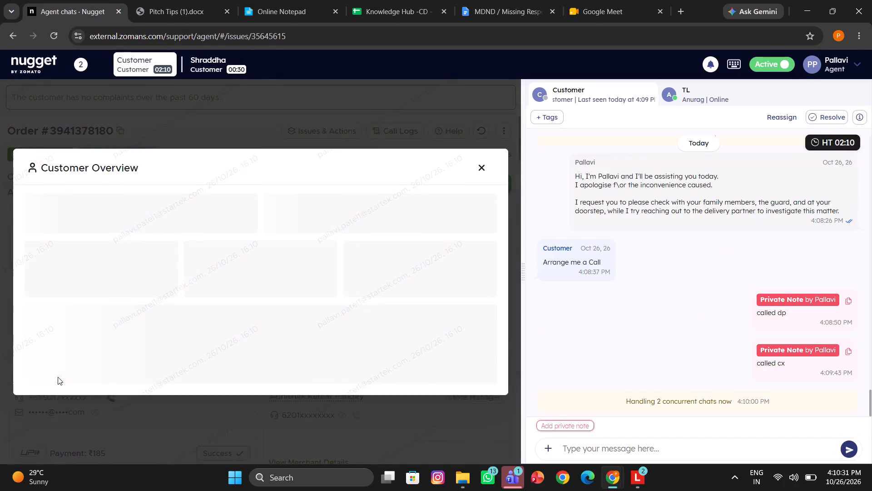
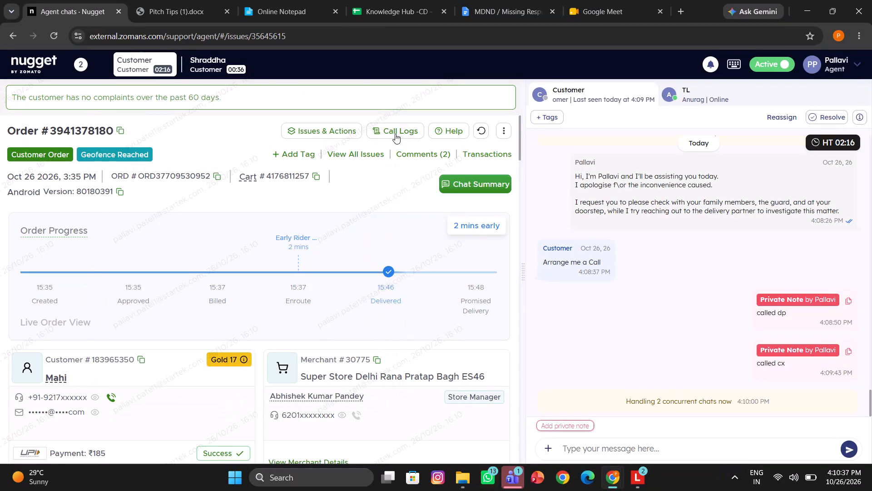
left_click(332, 130)
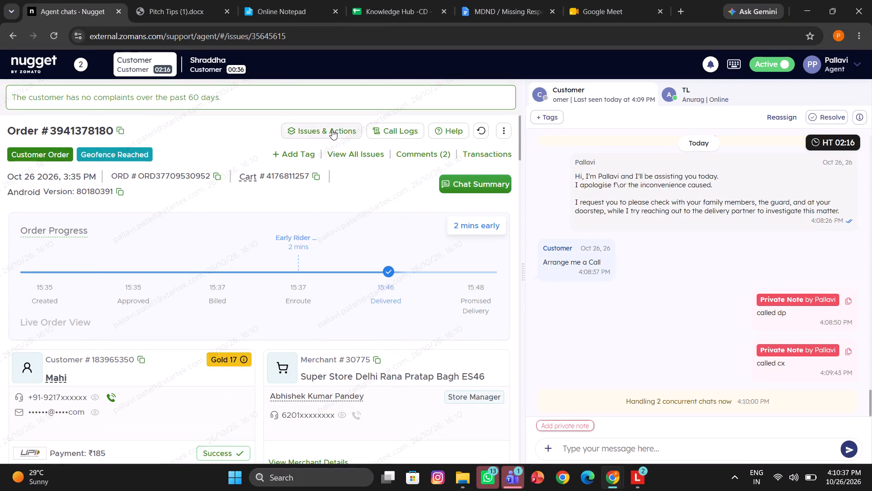
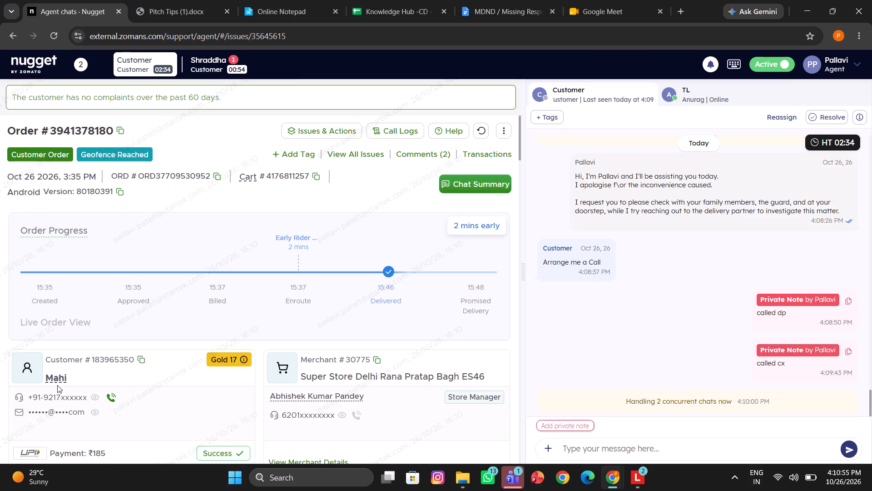
left_click(57, 385)
left_click(58, 381)
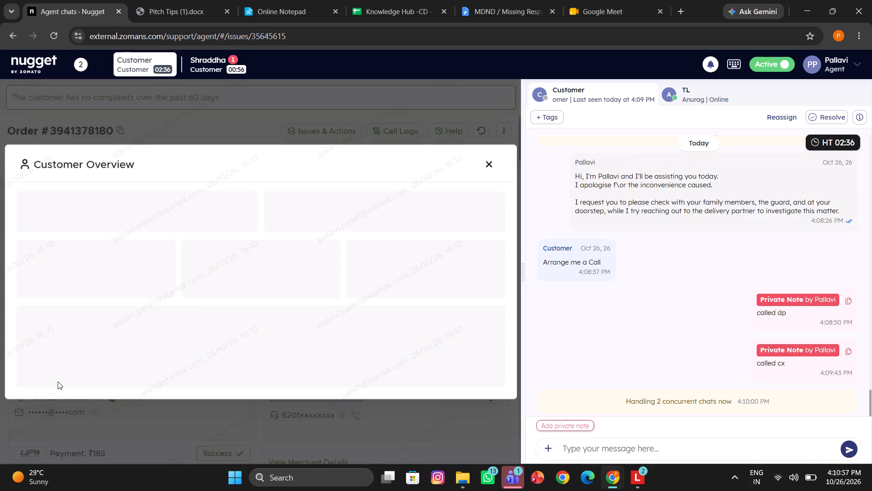
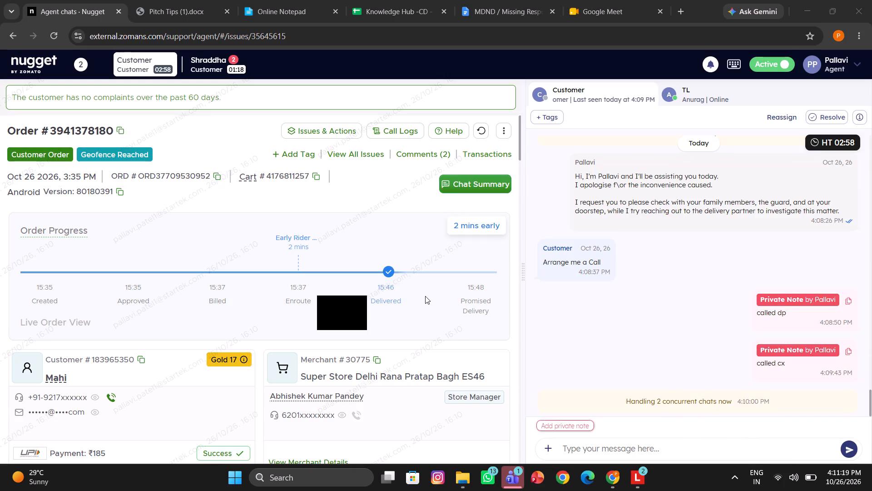
scroll(425, 296, "up", 1)
left_click(425, 295)
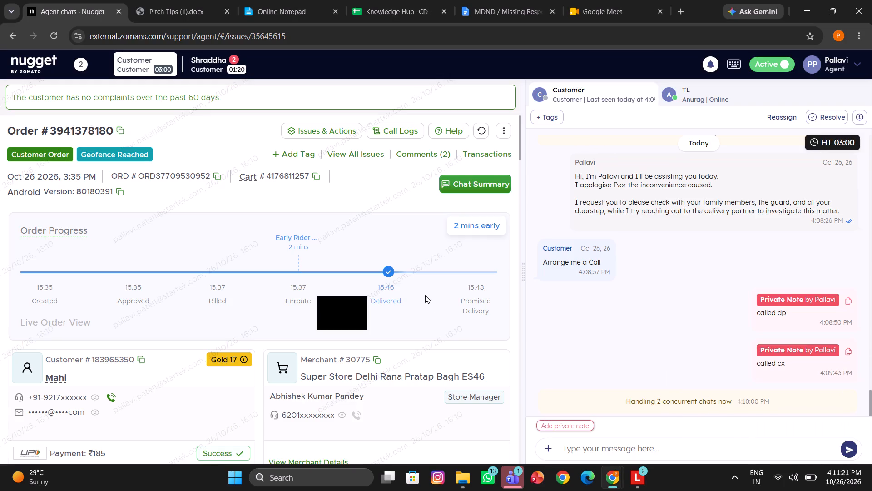
left_click(206, 59)
scroll(604, 291, "down", 2)
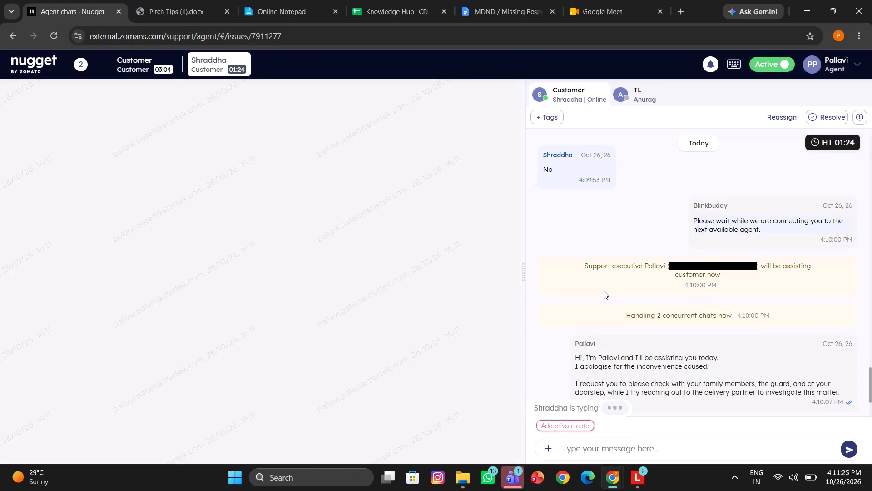
scroll(604, 291, "down", 7)
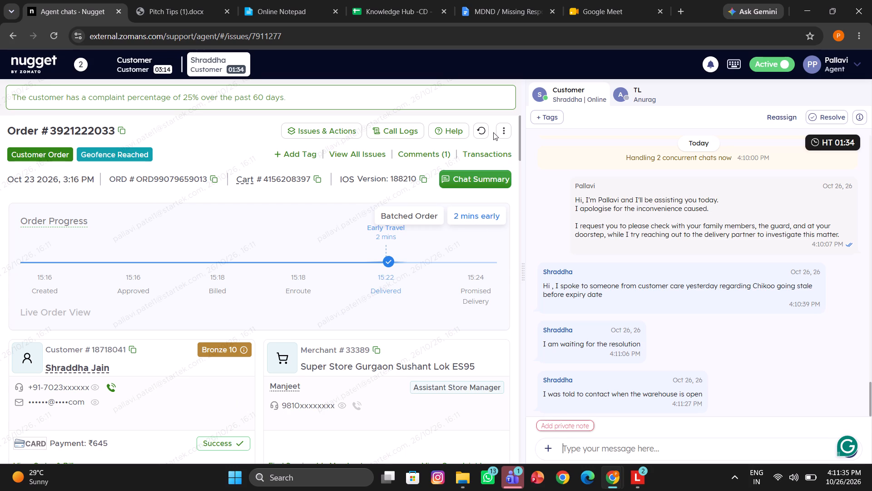
scroll(503, 191, "up", 4)
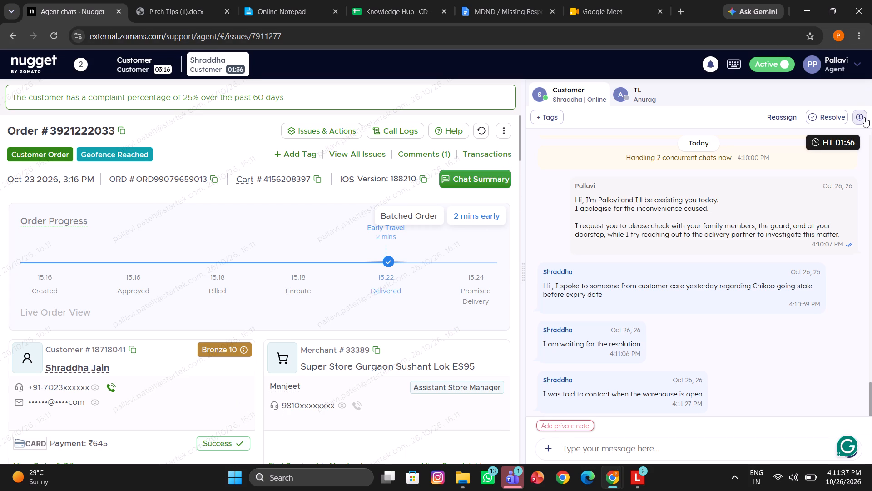
left_click(864, 117)
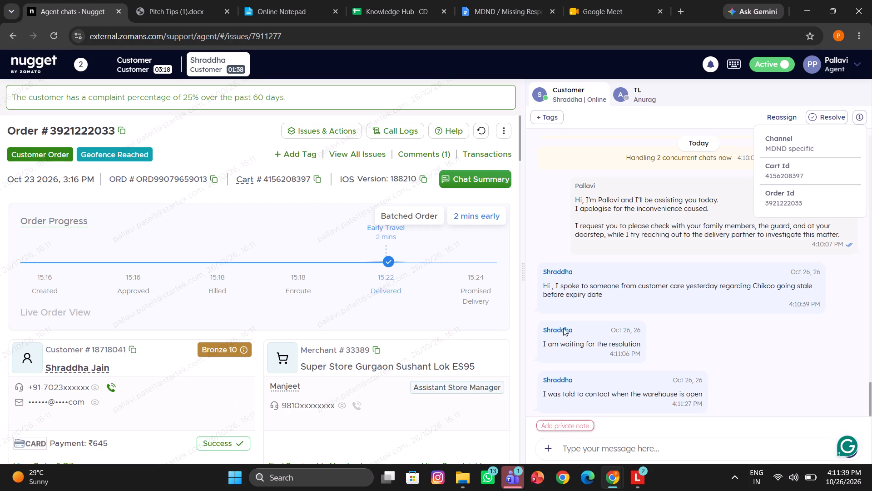
left_click(614, 349)
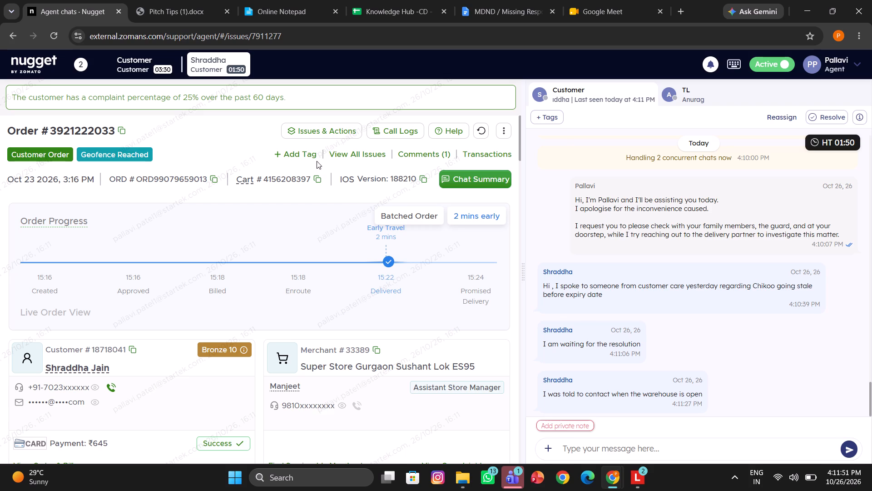
scroll(670, 428, "down", 1)
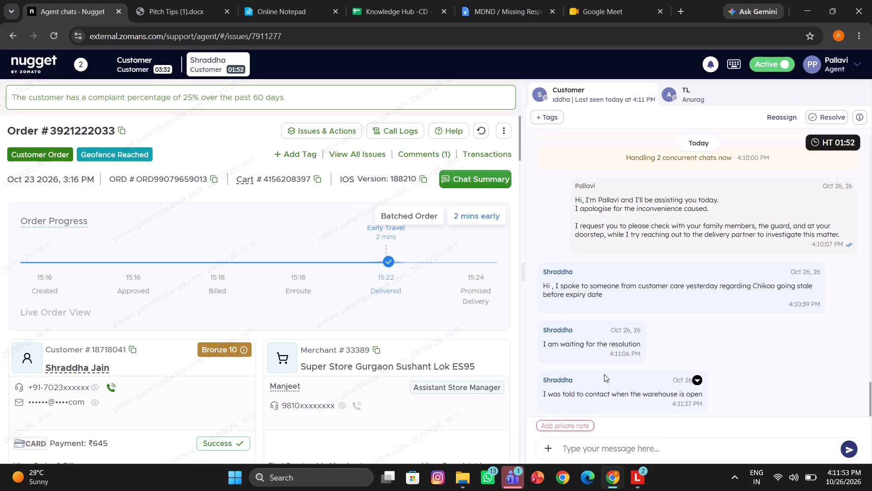
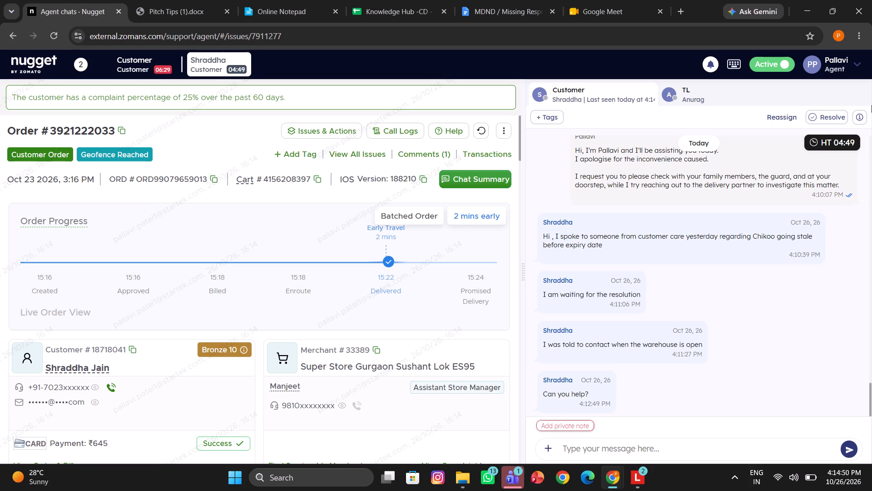
left_click(857, 114)
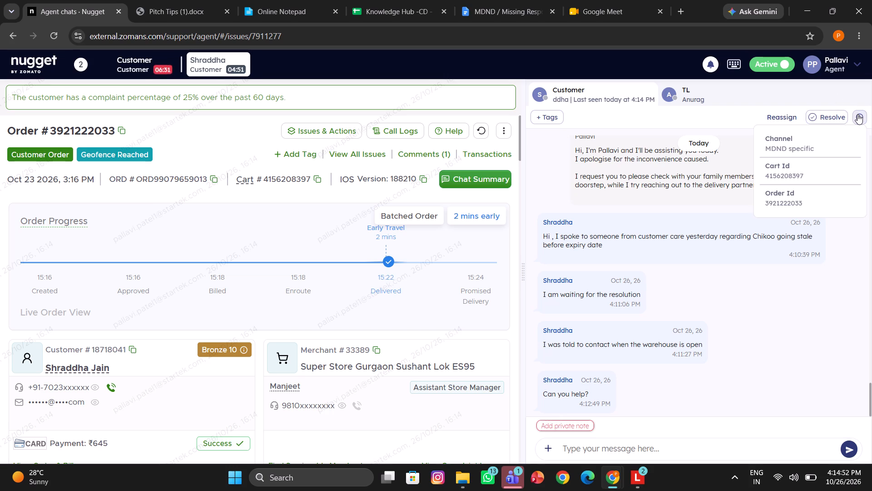
left_click(613, 211)
scroll(613, 211, "down", 1)
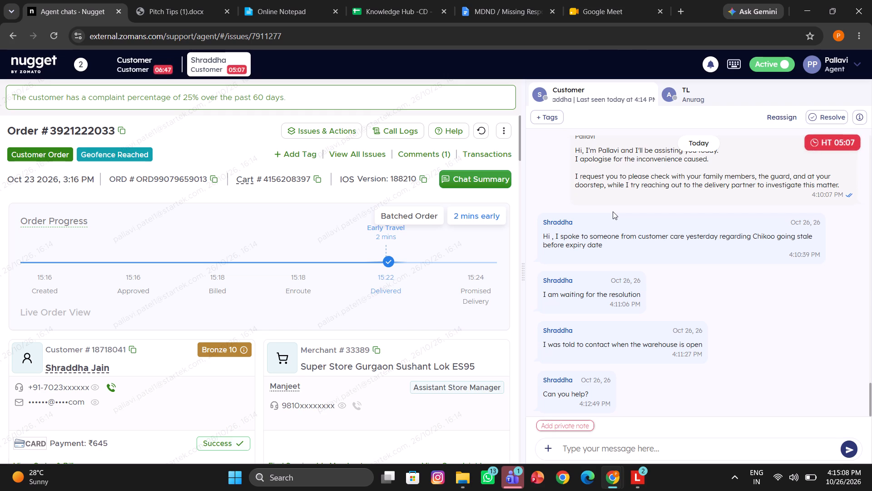
scroll(613, 211, "down", 1)
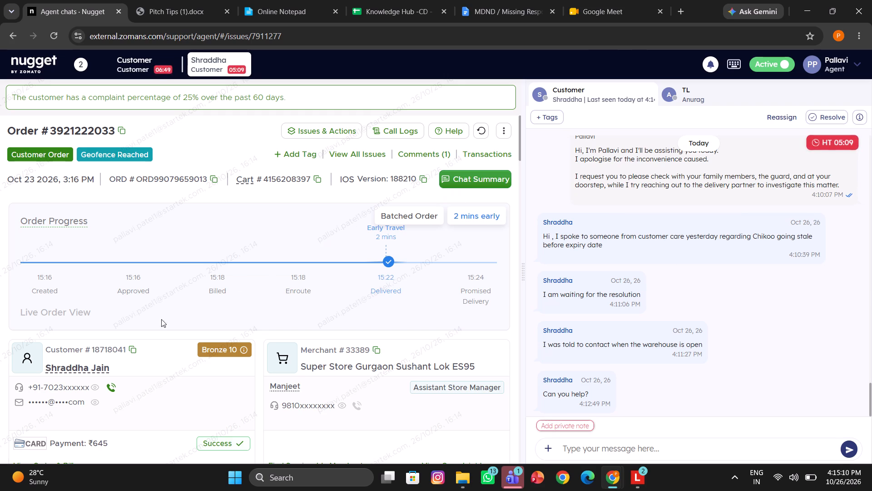
scroll(113, 333, "down", 1)
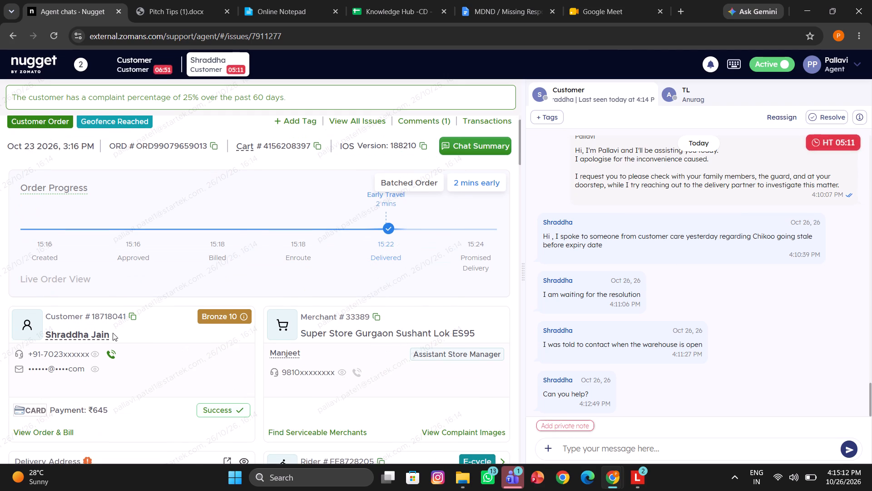
scroll(113, 333, "down", 1)
left_click(38, 419)
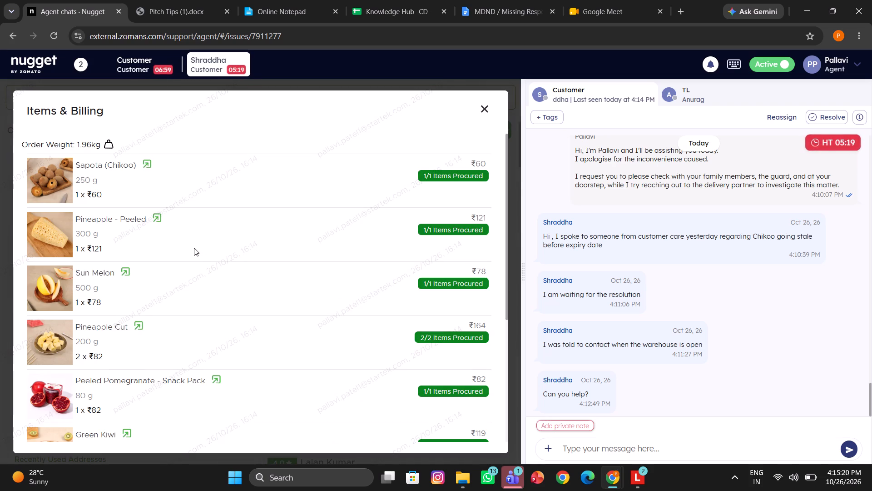
Reopen the order's items and bill and open the product page for Sapota (Chikoo).
left_click(480, 106)
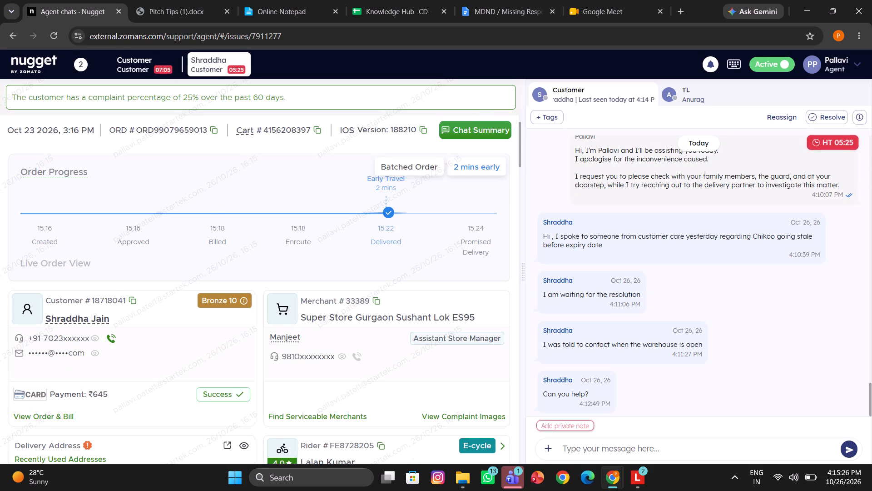
left_click(50, 412)
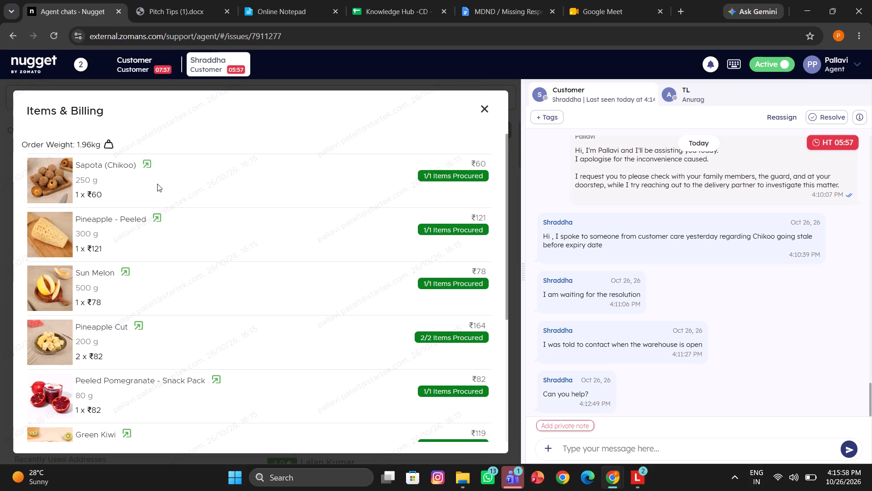
left_click(146, 165)
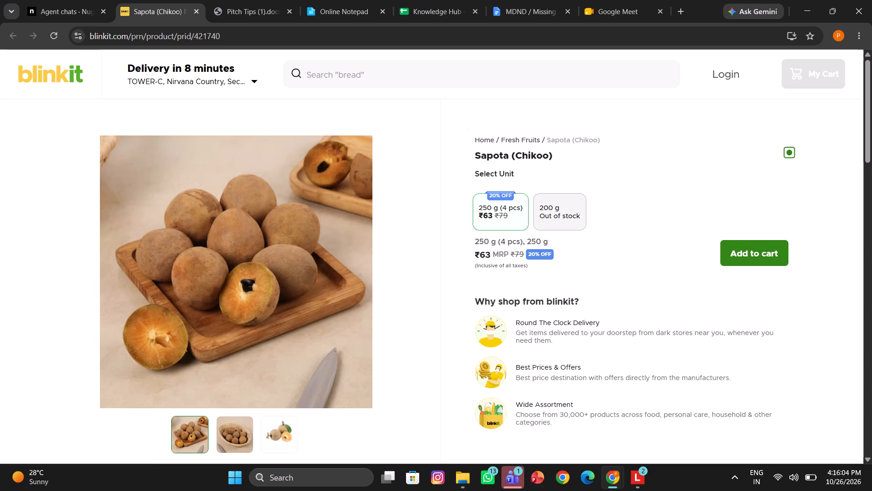
Copy the category name Fresh Fruits from the product page and switch to the Knowledge Hub -CD spreadsheet to look it up.
left_click_drag(540, 139, 499, 139)
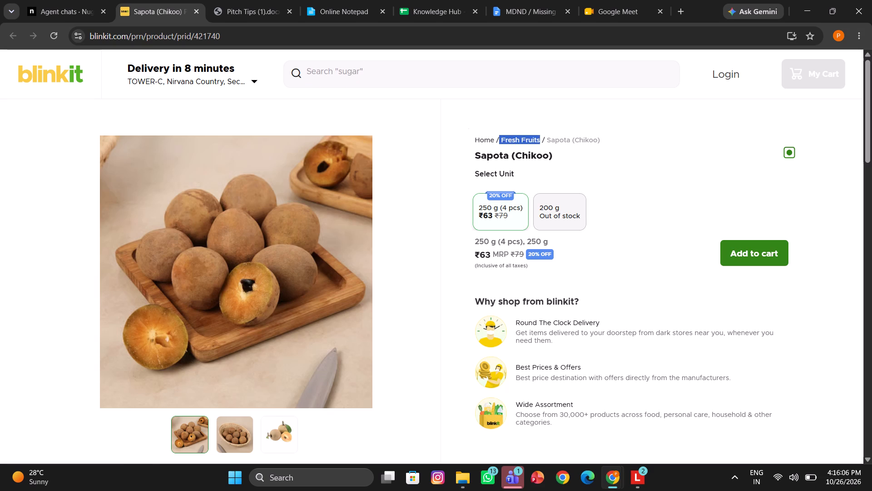
key("ctrl+c")
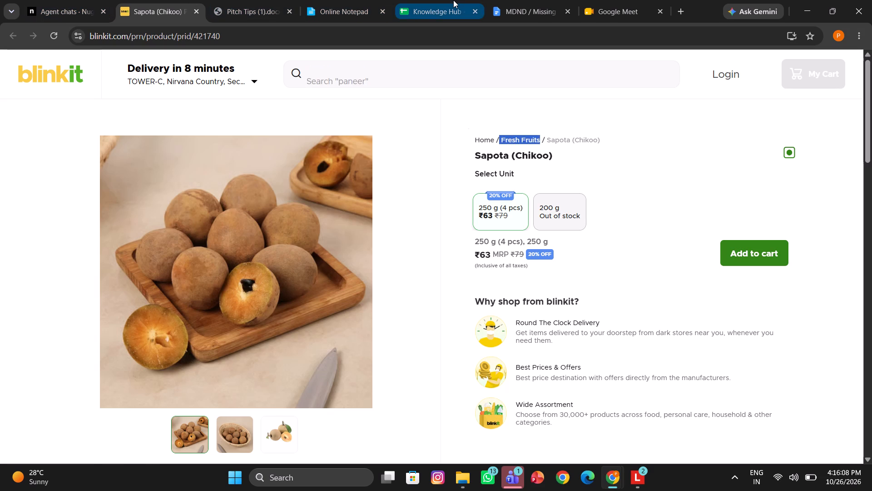
left_click(453, 0)
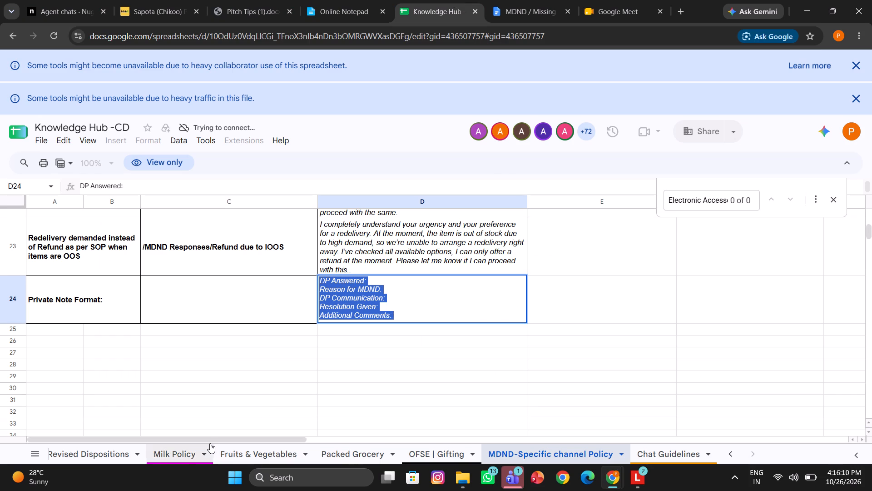
Search the Others channel mapping sheet of the Knowledge Hub spreadsheet for Fresh Fruits.
scroll(209, 443, "right", 20)
scroll(209, 443, "right", 4)
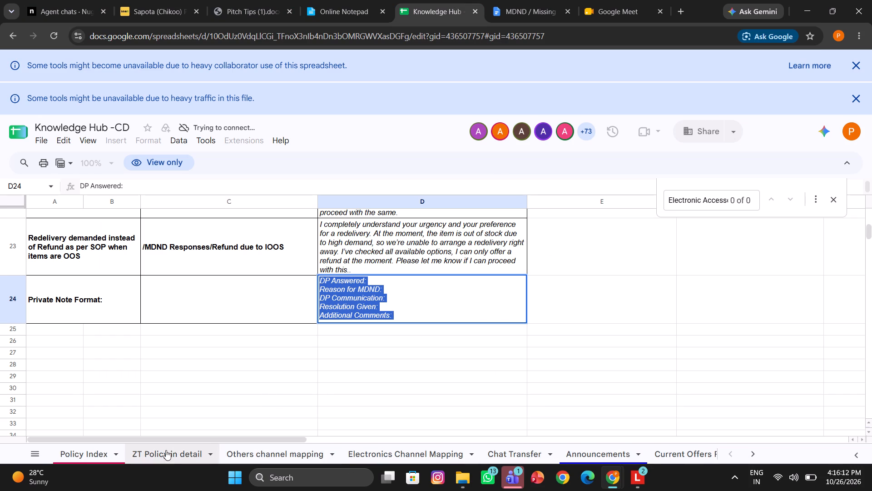
left_click(284, 461)
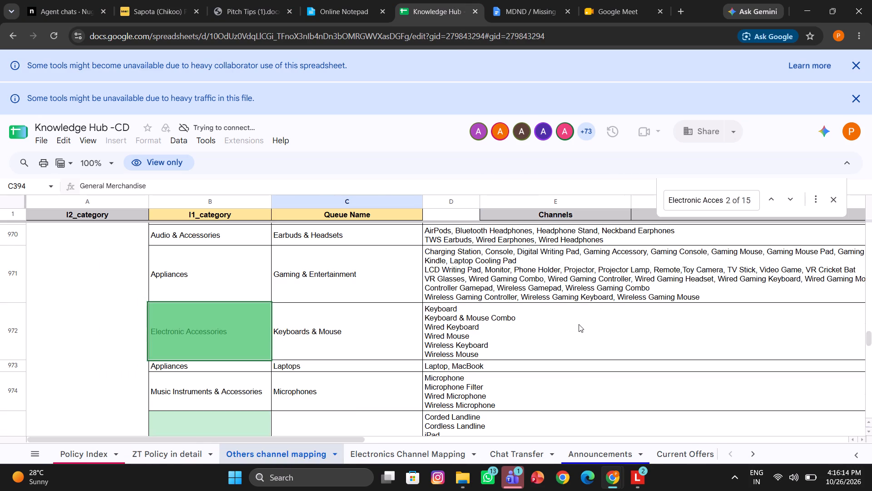
key("ctrl+f")
key("BackSpace")
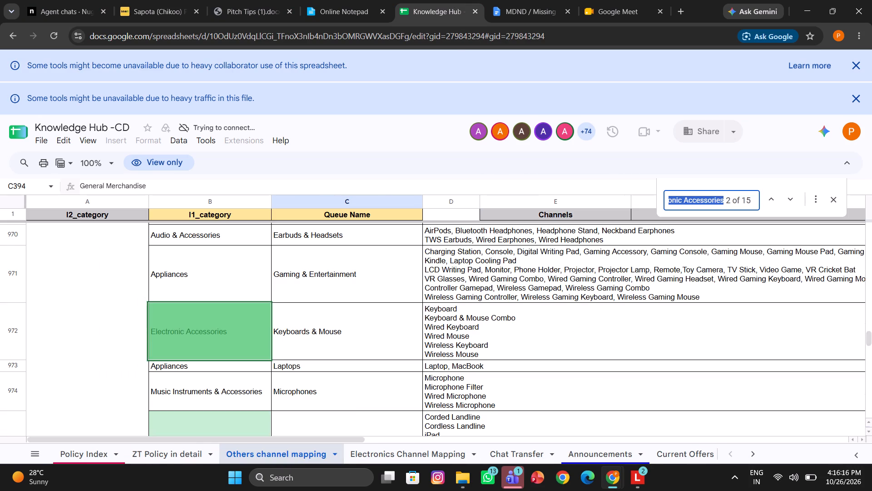
key("ctrl+v")
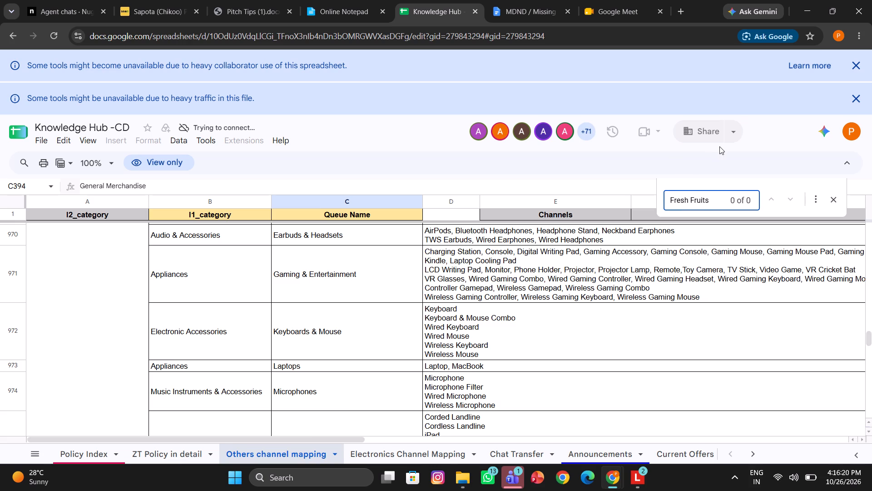
left_click(669, 200)
key("Right")
key("BackSpace")
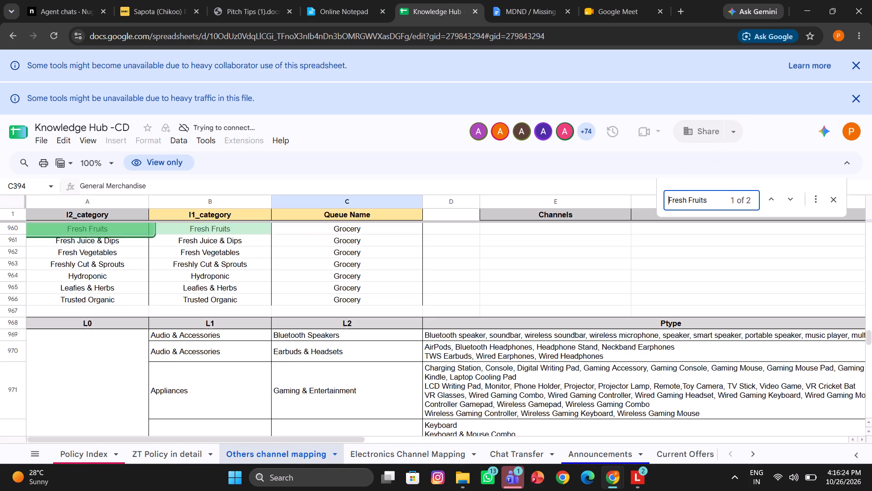
Copy the queue name Grocery from the Fresh Fruits row of the channel mapping.
scroll(214, 236, "up", 1)
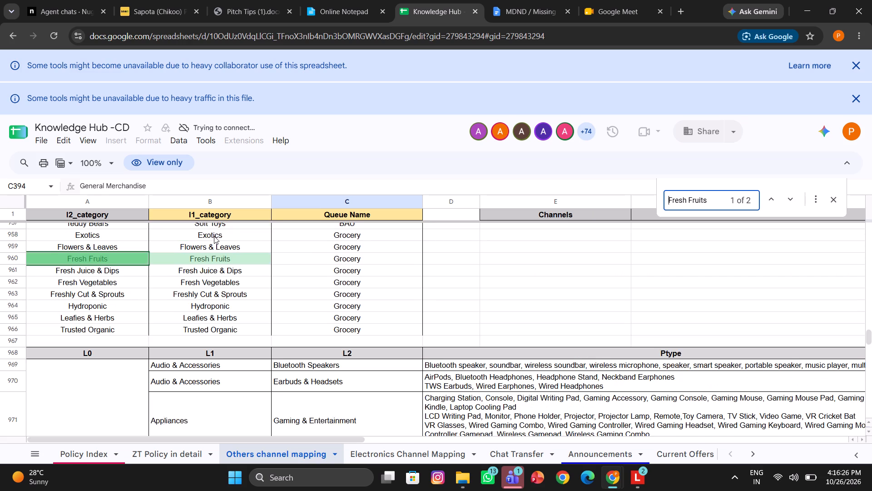
scroll(214, 236, "up", 1)
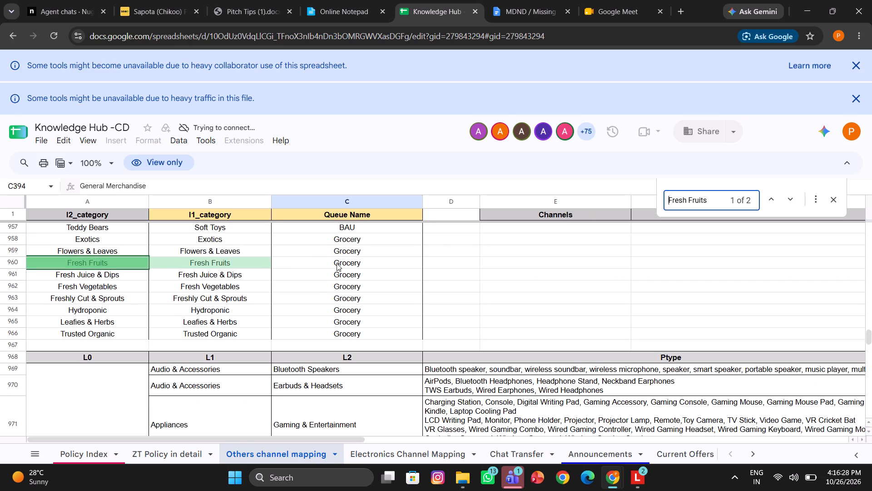
triple_click(337, 263)
double_click(337, 263)
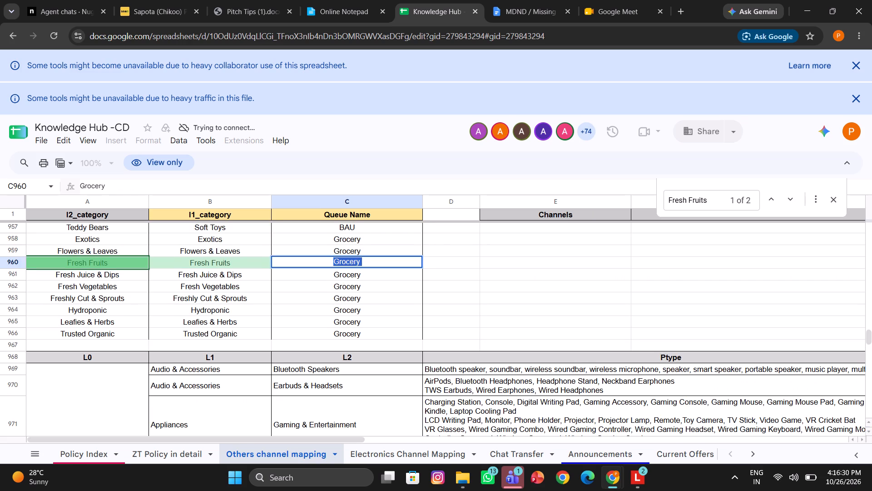
key("ctrl+c")
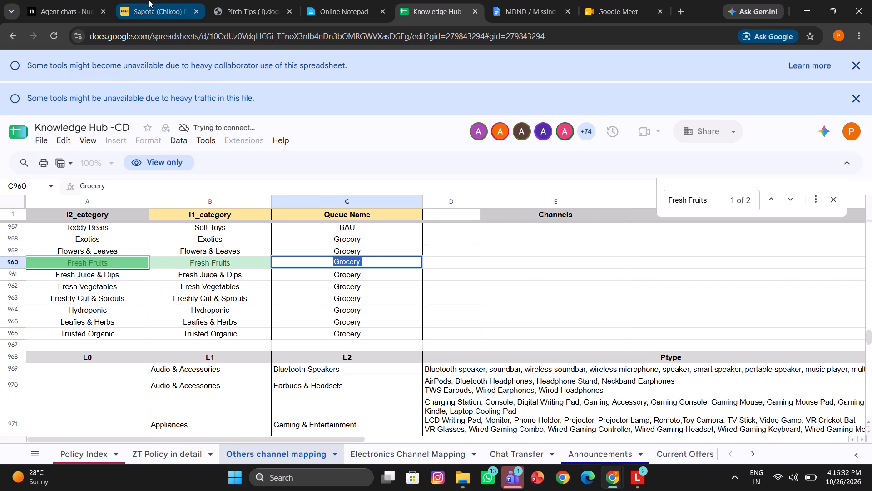
left_click(79, 0)
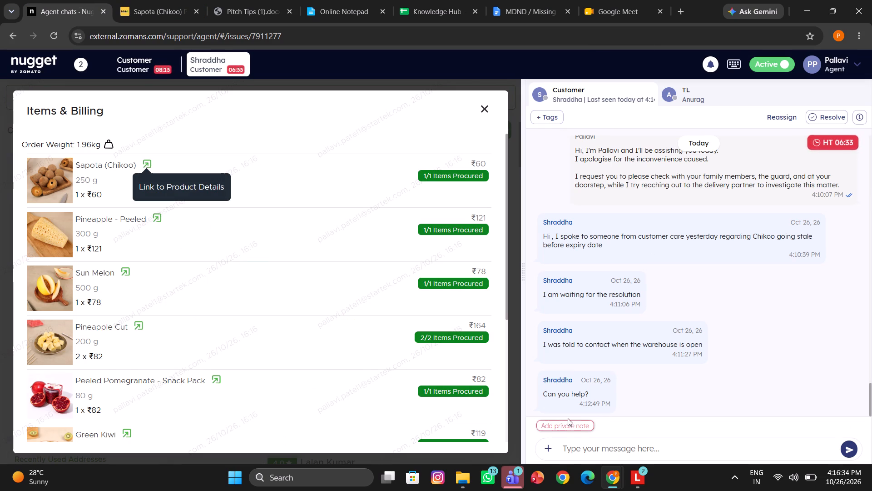
left_click(567, 423)
type("transfer to")
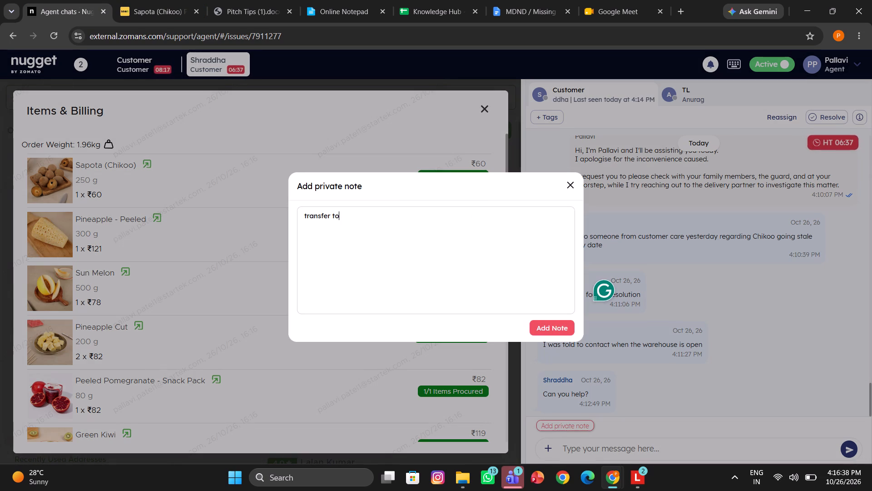
key("space")
key("ctrl+v")
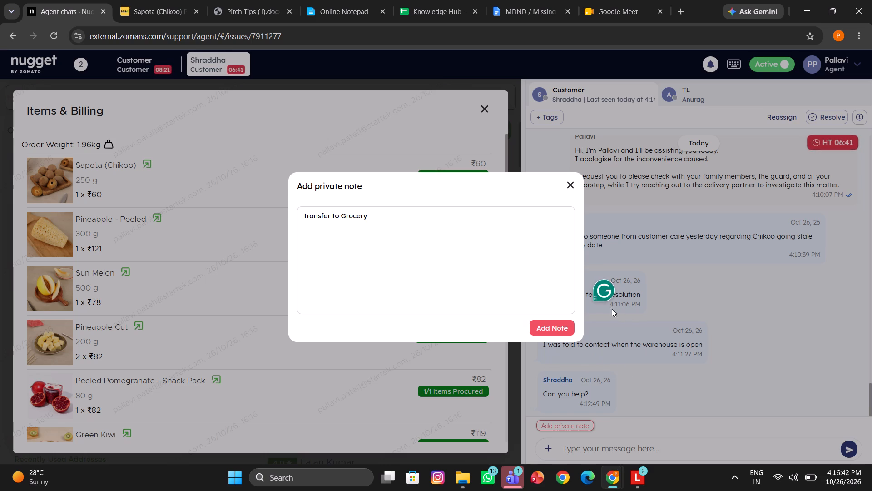
left_click(542, 326)
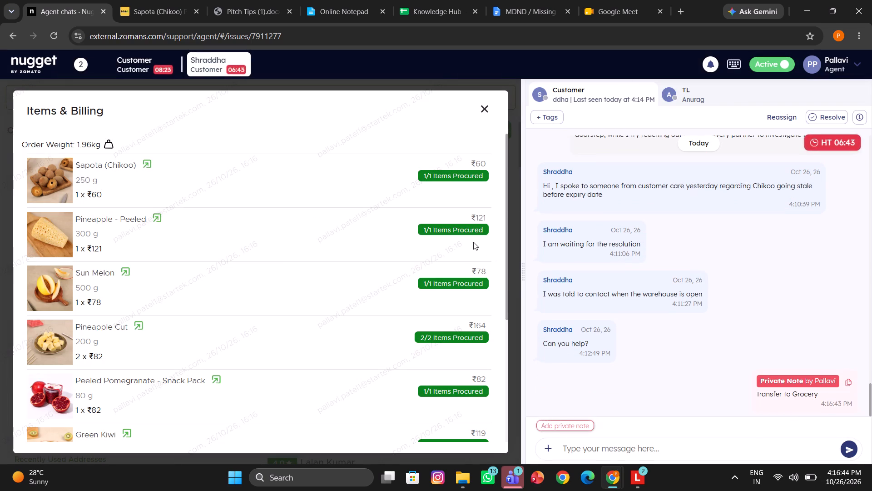
left_click(488, 115)
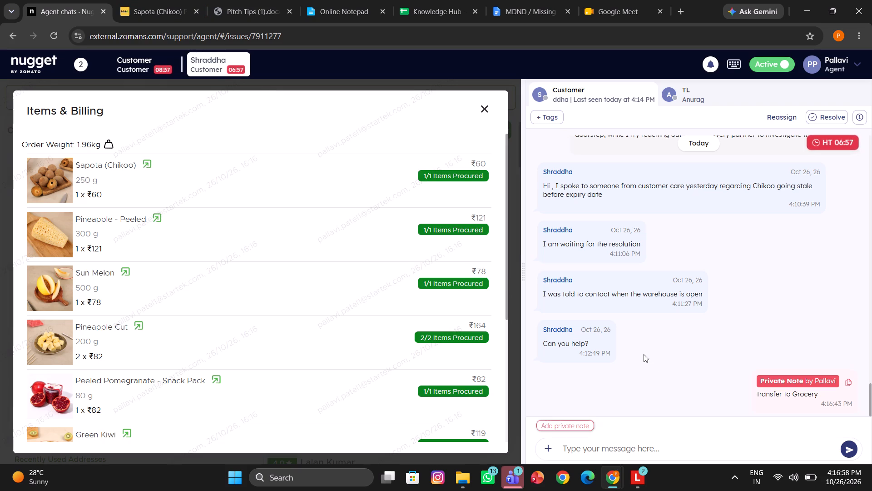
Send the customer the Chat transfer canned response saying the chat is being transferred to the relevant department.
left_click(577, 449)
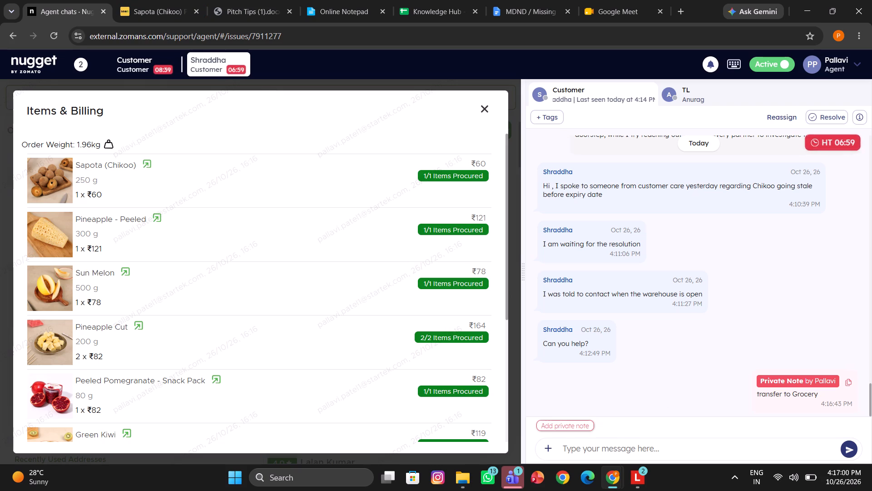
key("period")
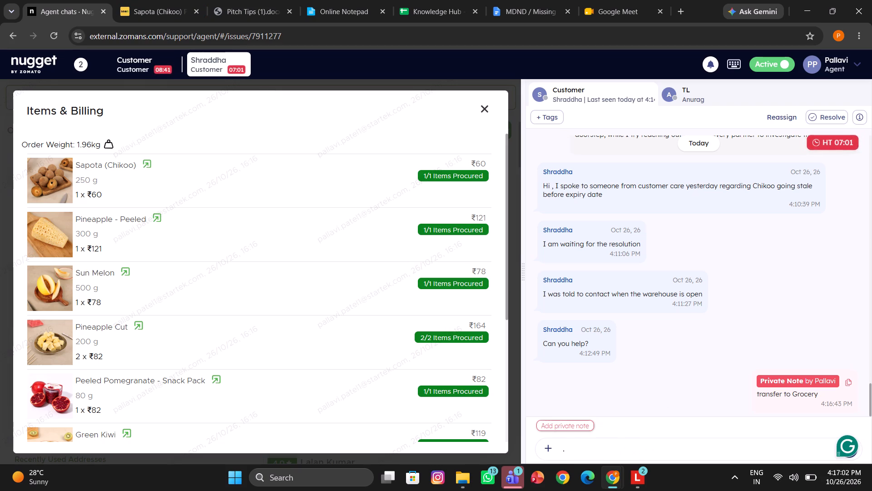
key("BackSpace")
type("/tr")
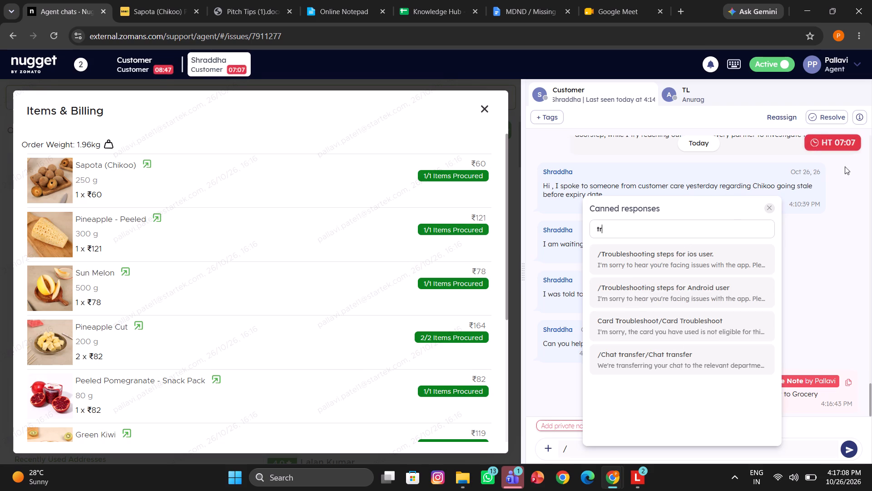
left_click(614, 366)
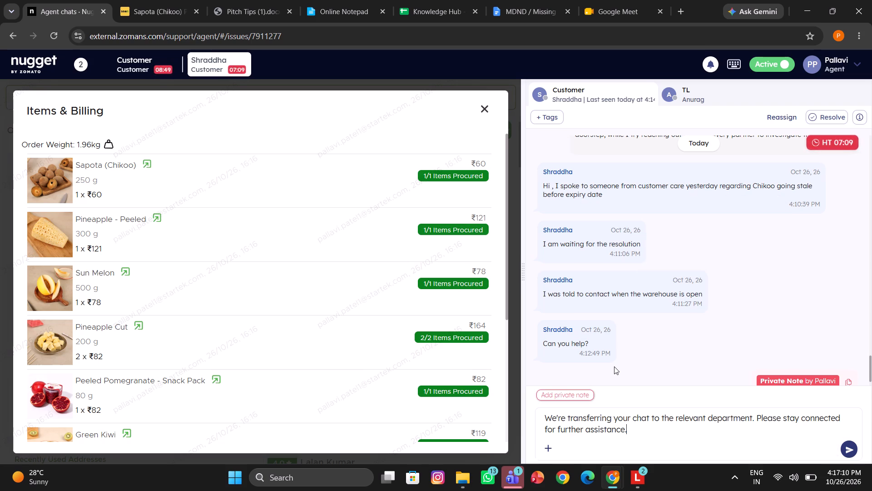
key("Return")
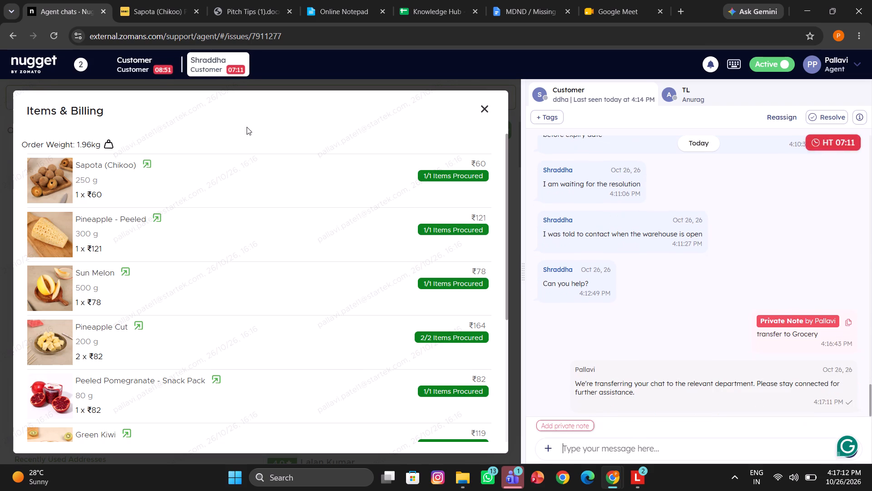
left_click(317, 41)
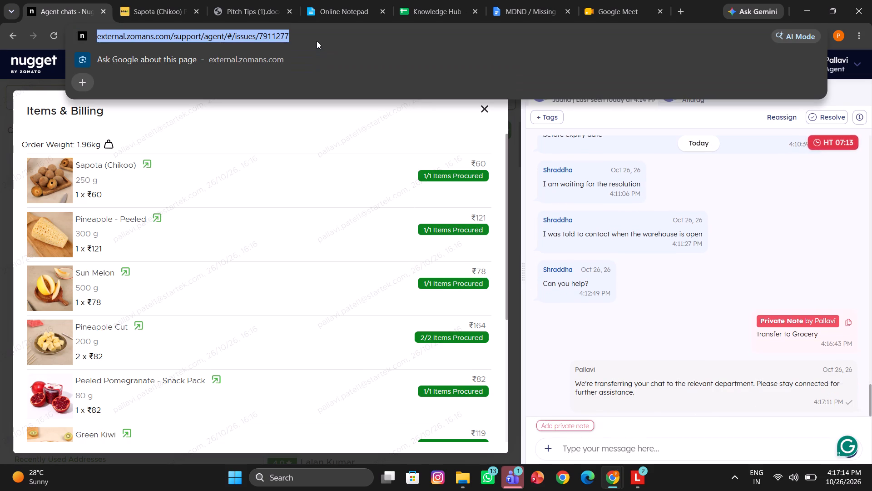
key("ctrl+c")
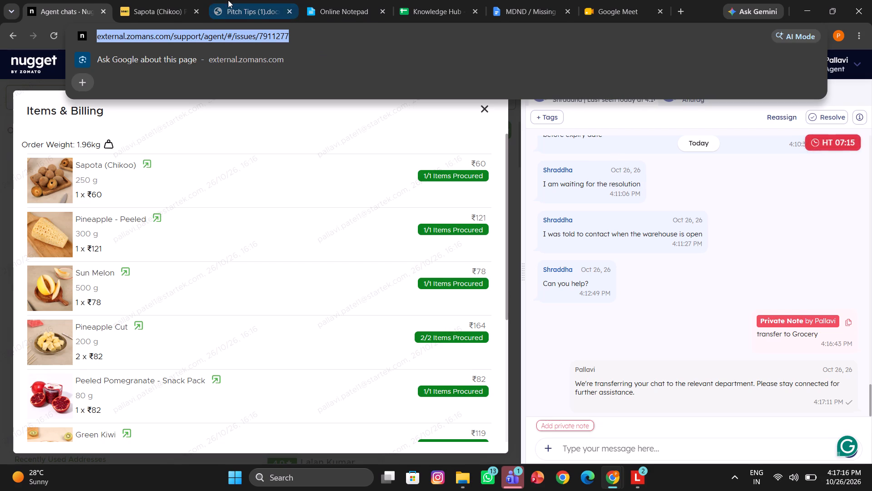
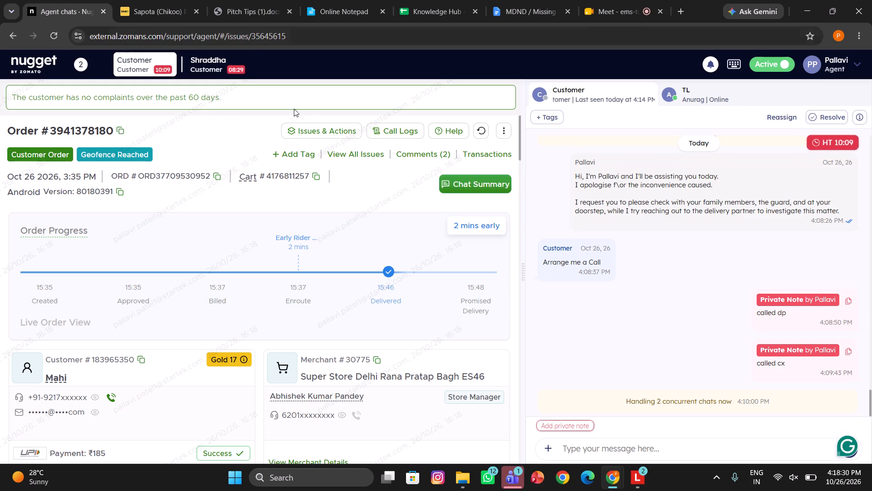
left_click(319, 126)
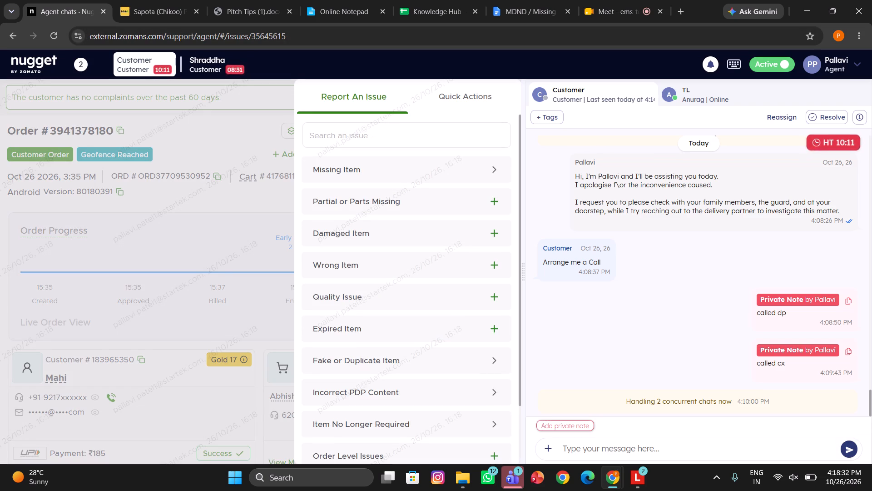
left_click(373, 140)
type("order")
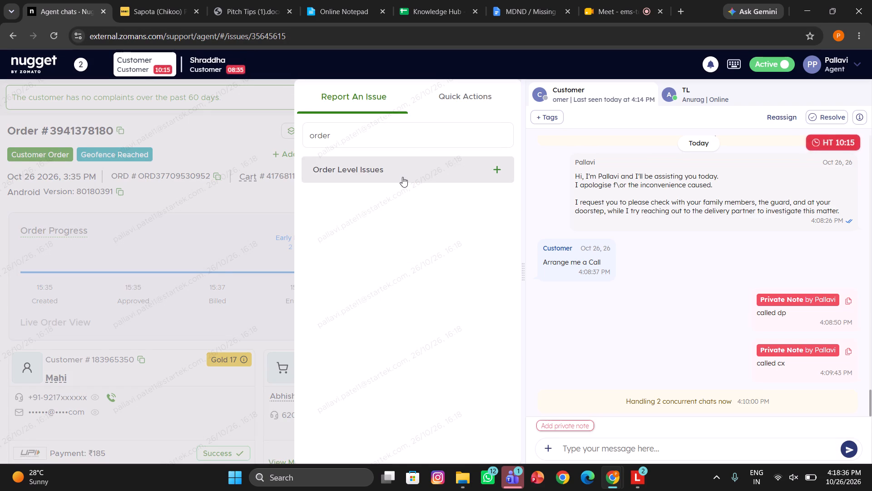
left_click(402, 177)
left_click(446, 195)
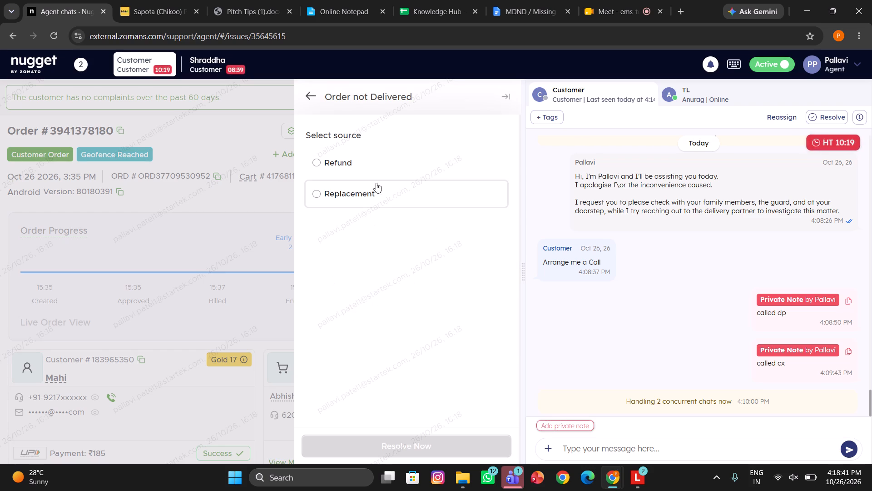
left_click(357, 168)
left_click(434, 273)
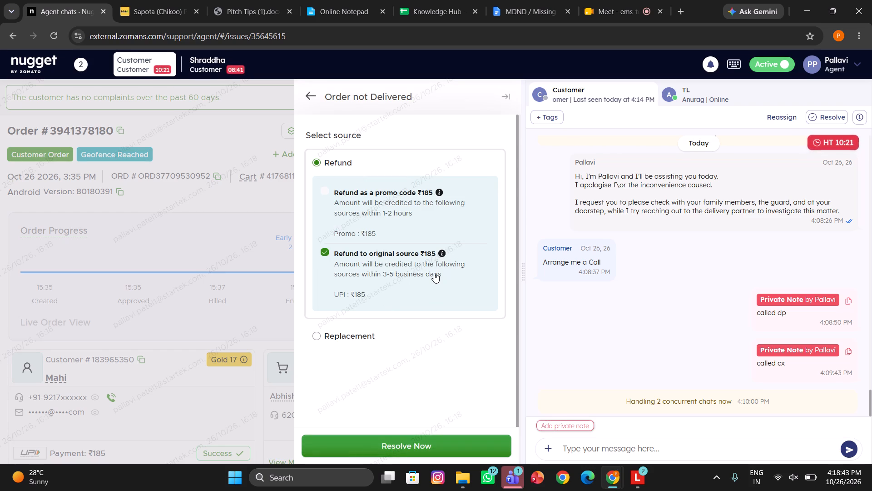
left_click(377, 437)
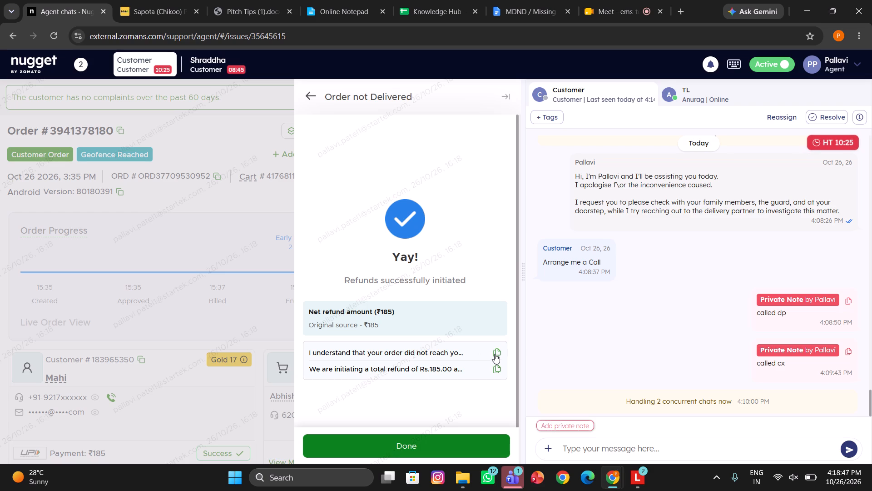
Send the customer the suggested reply beginning "I understand that your order did not reach you" from the refund confirmation.
left_click(495, 353)
left_click_drag(590, 461, 592, 459)
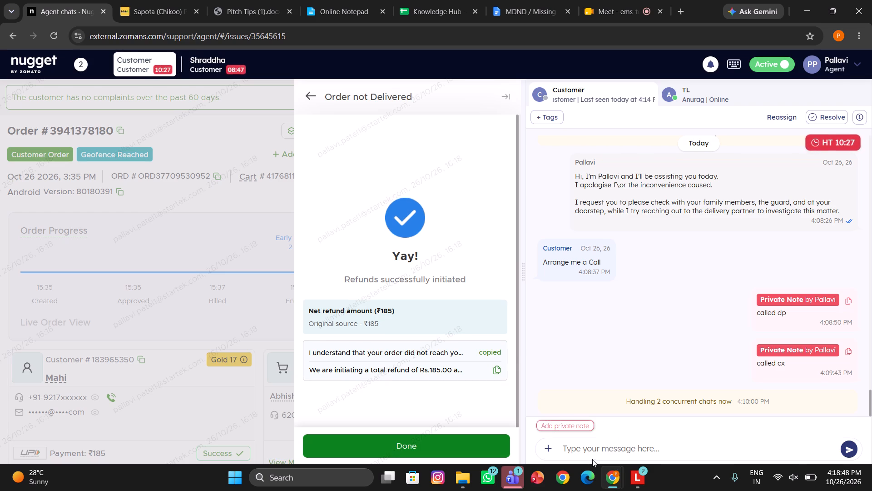
left_click_drag(592, 459, 595, 456)
left_click(595, 456)
key("ctrl+v")
key("Return")
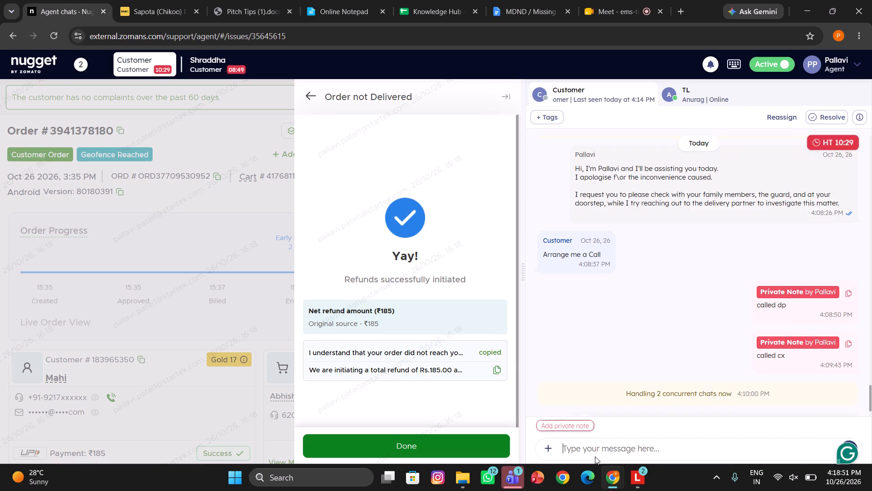
Send the customer the suggested message about the total refund of Rs.185.00 to UPI within 3-5 business days, and finish the refund flow.
left_click(495, 372)
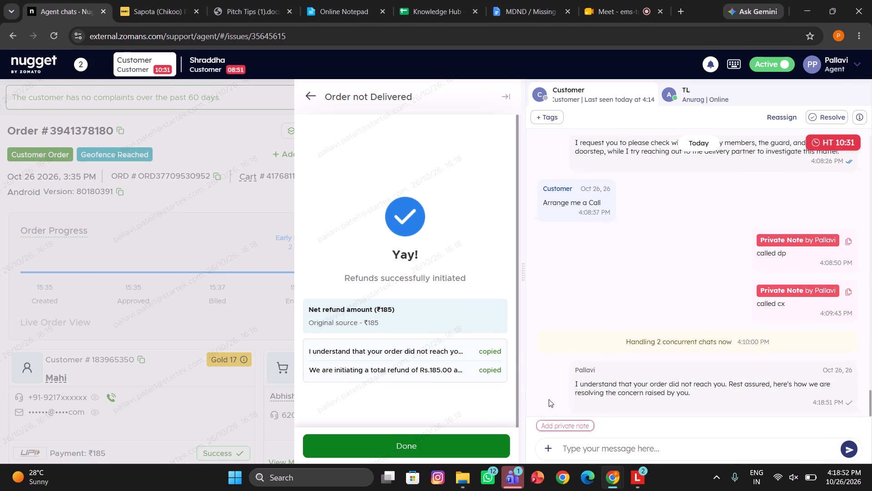
left_click(598, 454)
key("ctrl+v")
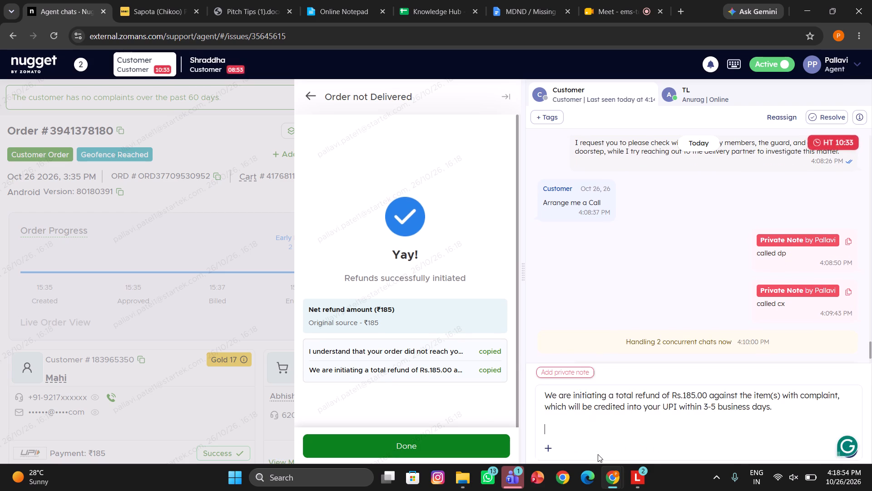
key("Return")
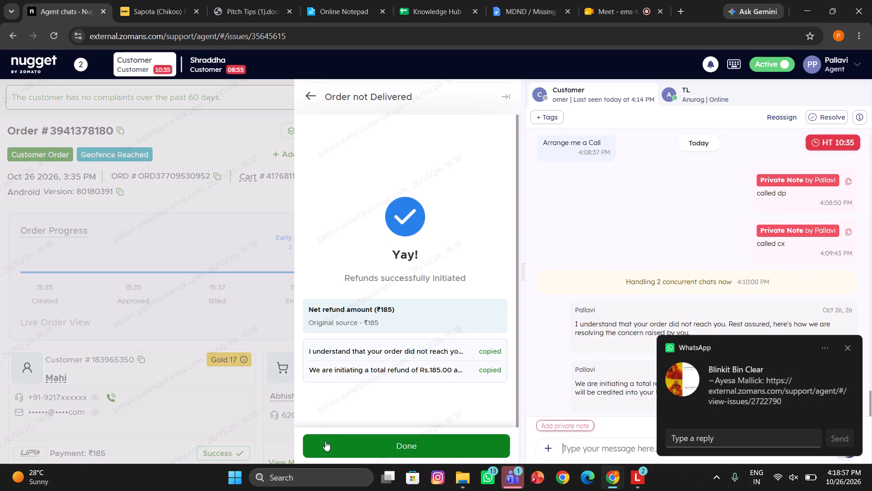
left_click(325, 441)
Send the customer the Rate us/Rating canned response asking for a rating of the conversation.
left_click(582, 448)
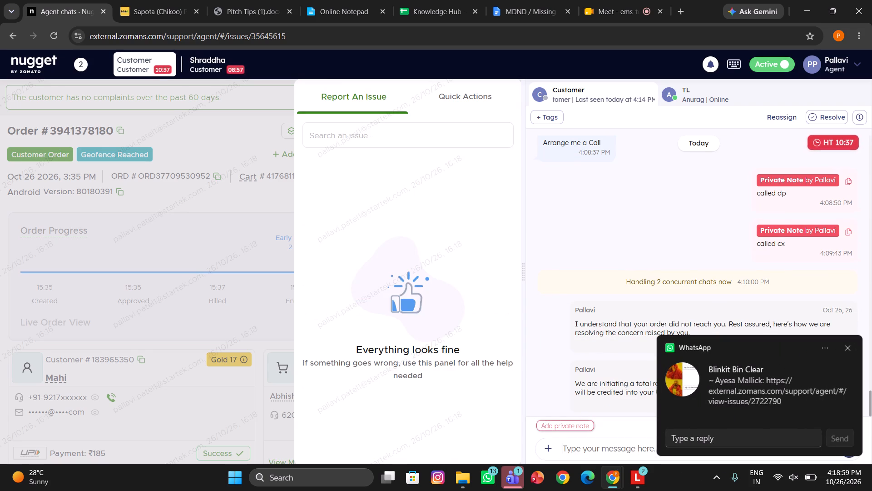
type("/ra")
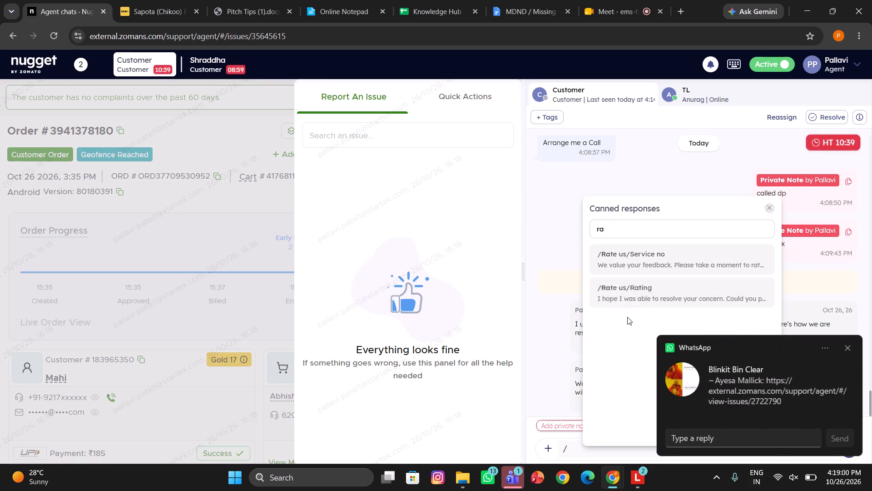
left_click(618, 288)
key("Return")
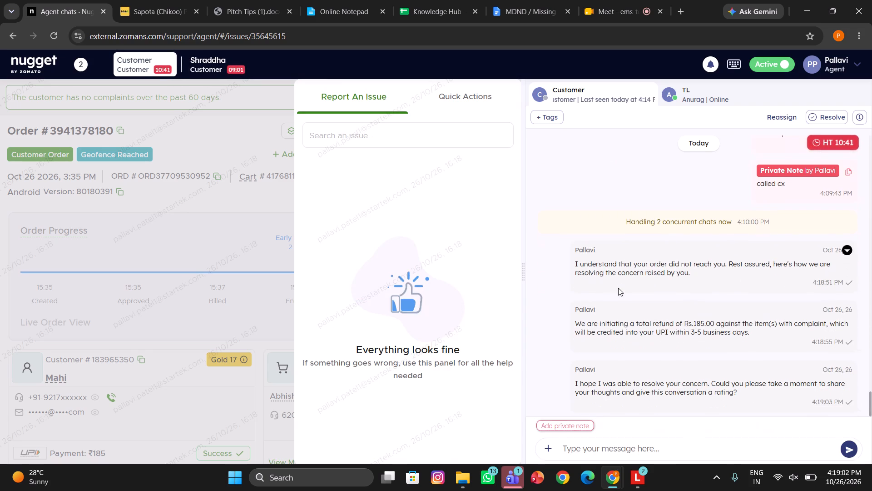
Look for the Fruits & Vegetables sheet in the Knowledge Hub spreadsheet.
left_click(444, 0)
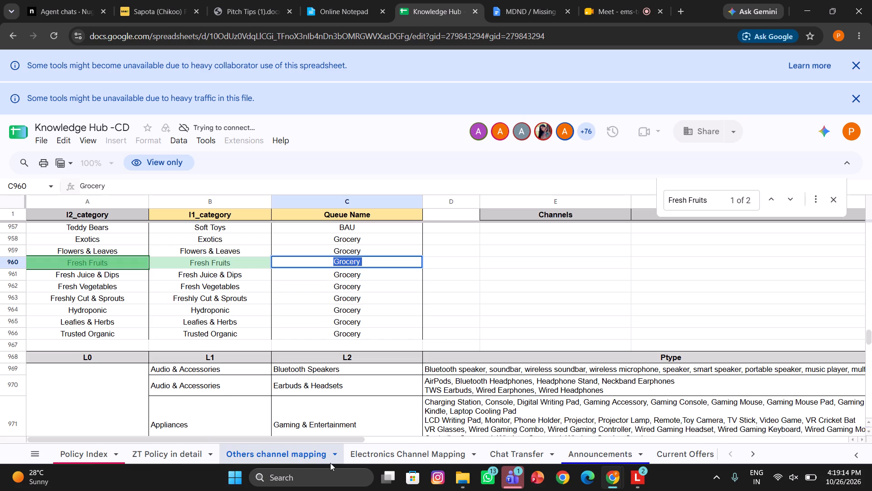
scroll(337, 460, "left", 7)
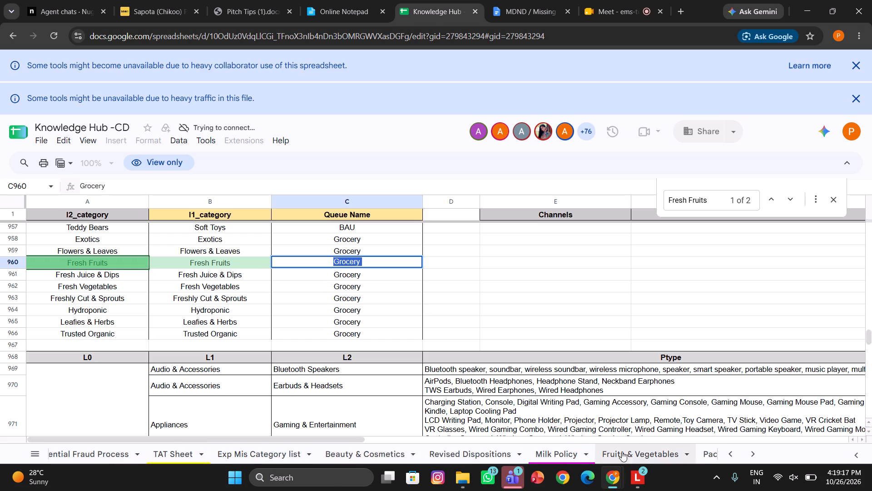
Copy the Private Note Format text from the MDND-Specific channel Policy sheet of the Knowledge Hub.
scroll(637, 451, "left", 10)
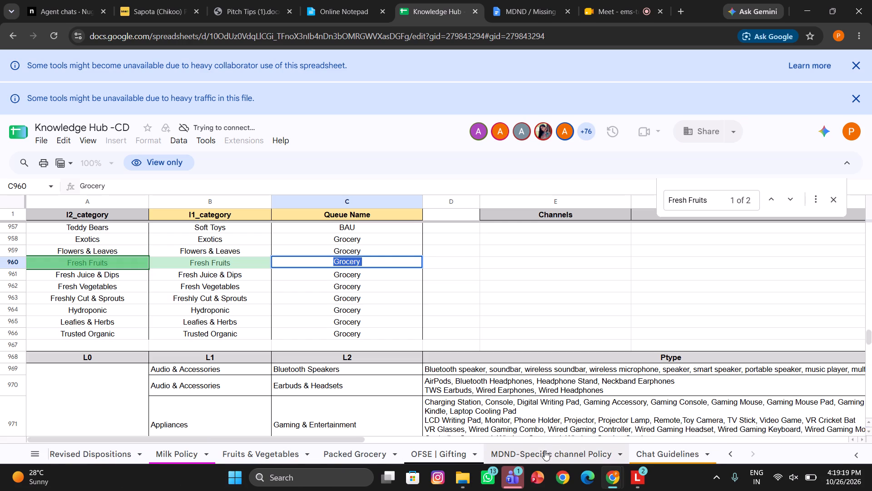
left_click(545, 451)
triple_click(395, 316)
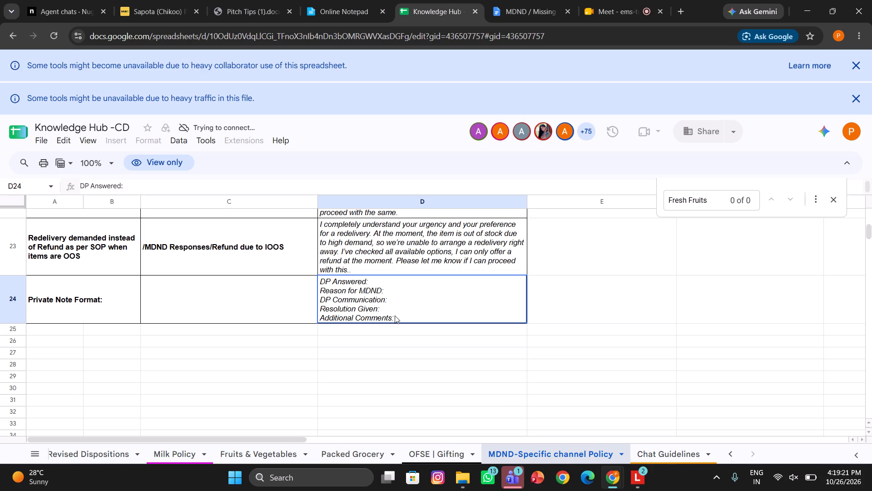
left_click_drag(395, 316, 317, 281)
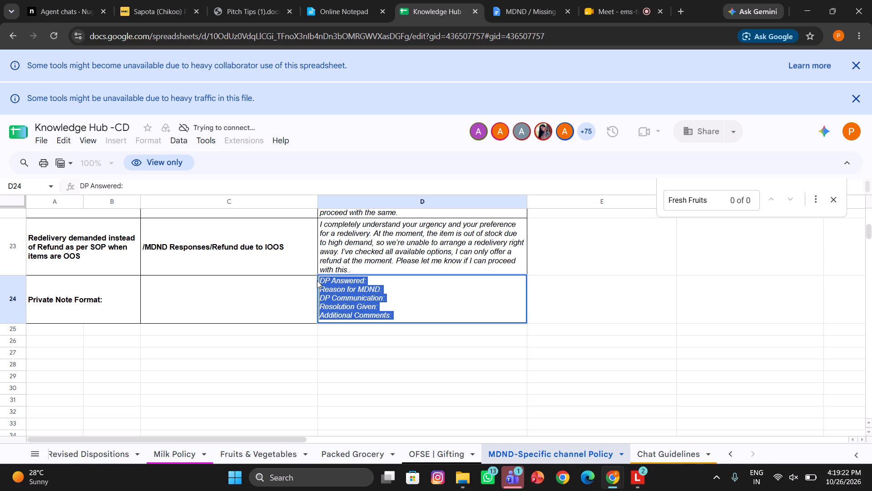
key("ctrl+c")
In the agent chat for the undelivered order, start a private note and paste the copied Private Note Format into it.
left_click(76, 0)
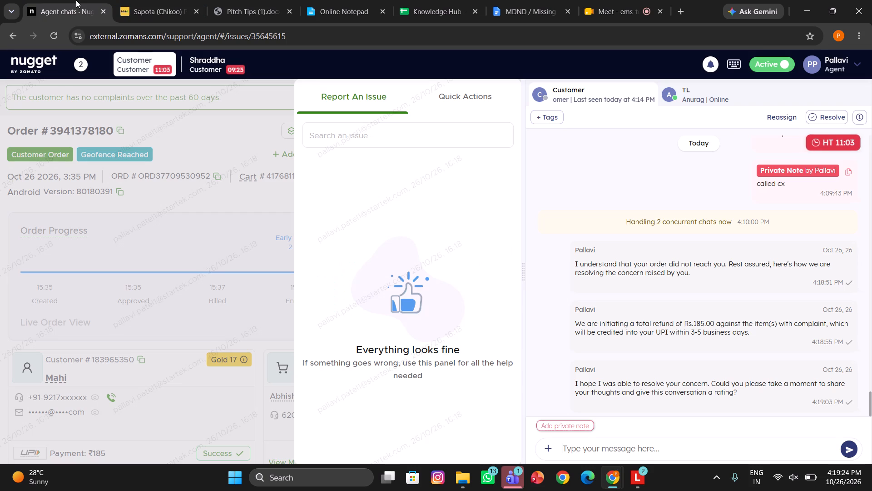
left_click(575, 429)
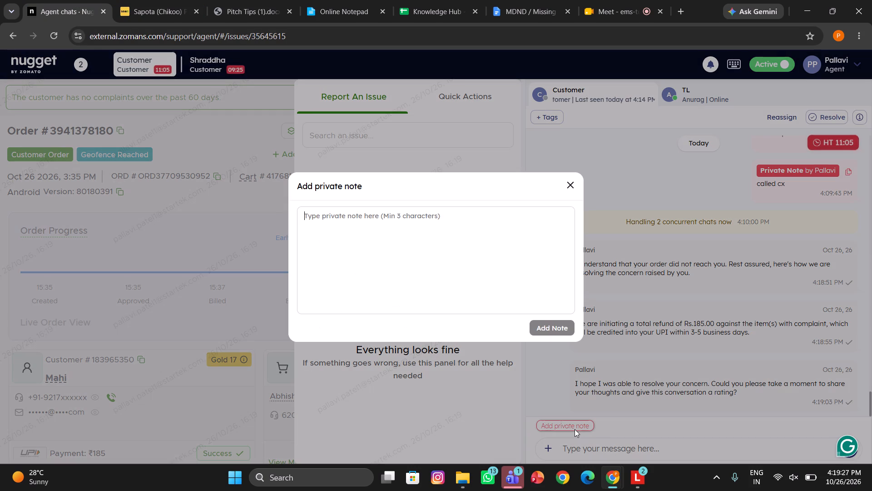
key("ctrl+v")
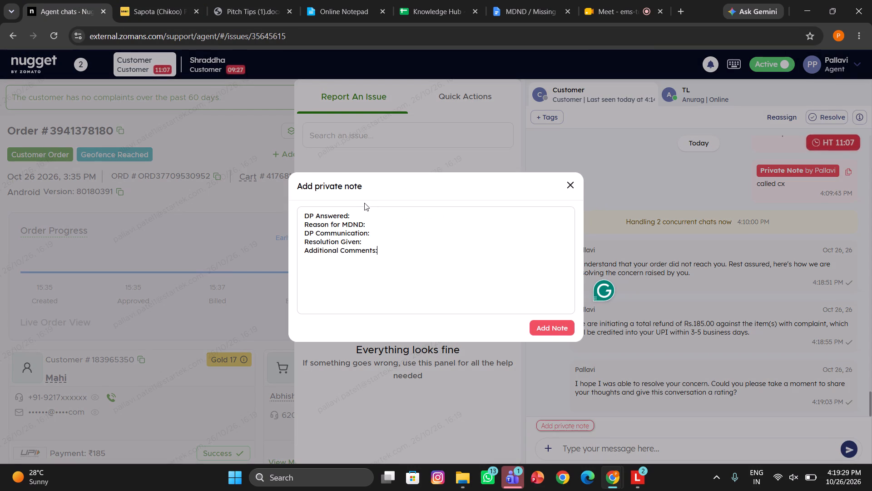
Fill in the note's DP Answered line with "yes" and Reason for MDND with "cx not received order".
left_click(364, 215)
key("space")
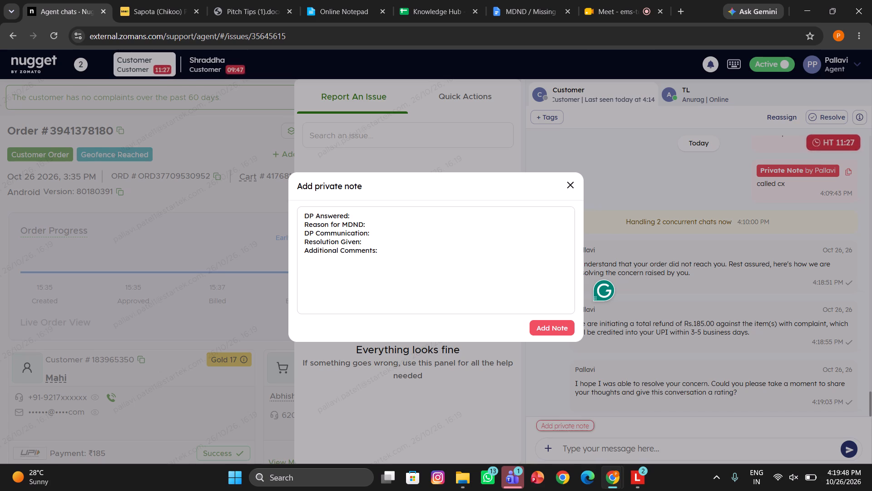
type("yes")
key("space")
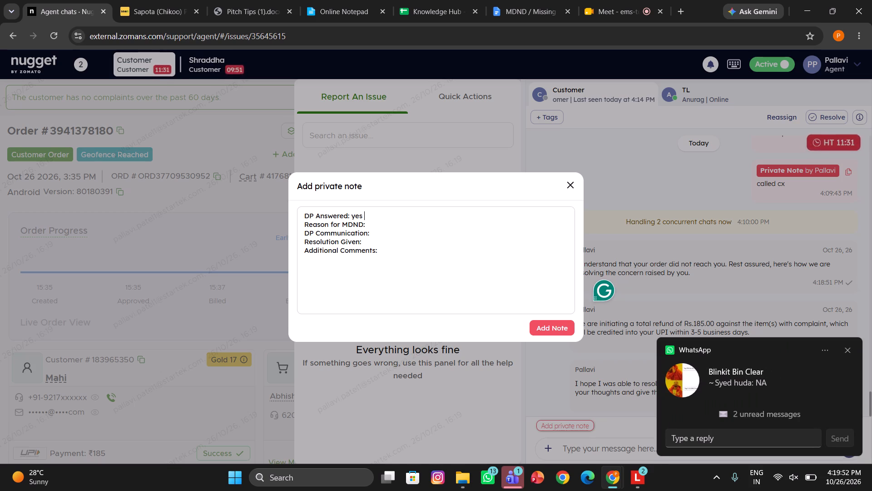
left_click(378, 225)
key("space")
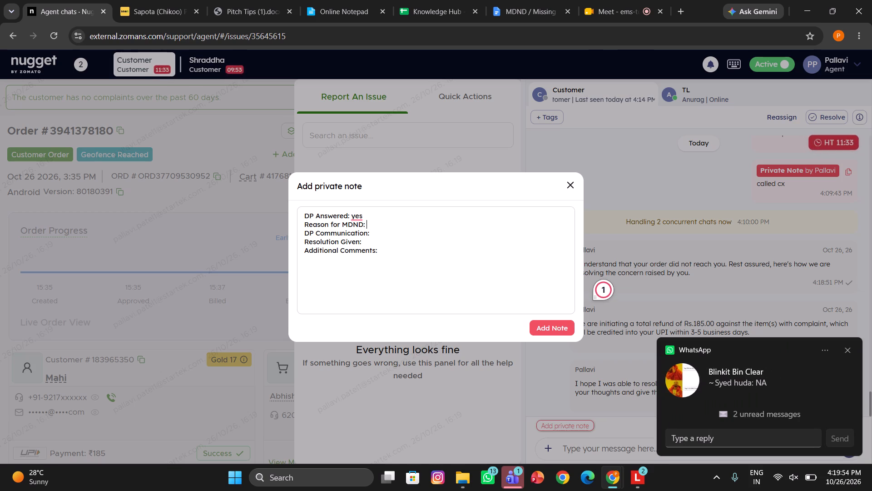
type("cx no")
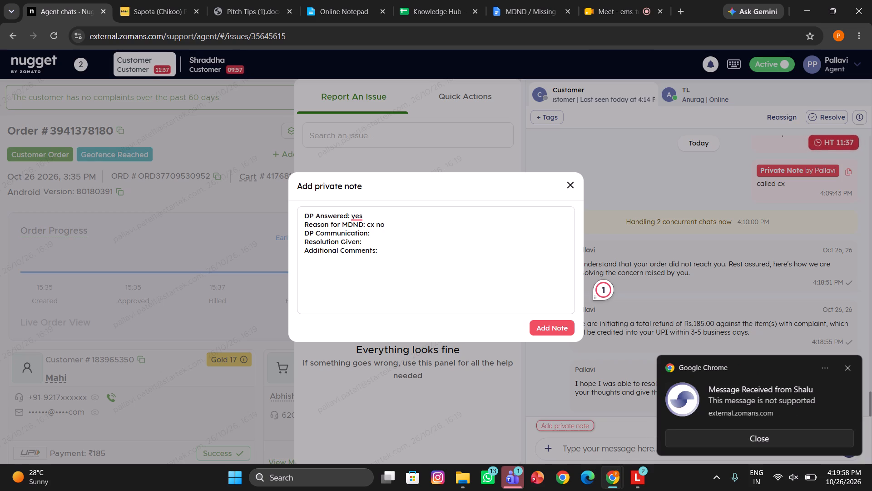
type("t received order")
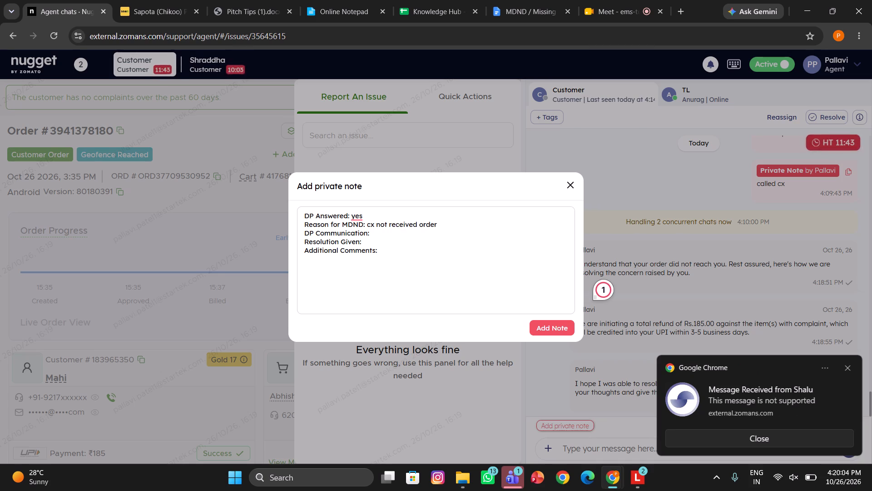
Enter "dp said delivered" for DP Communication and "refund" for Resolution Given, and add the private note to the chat.
left_click(372, 230)
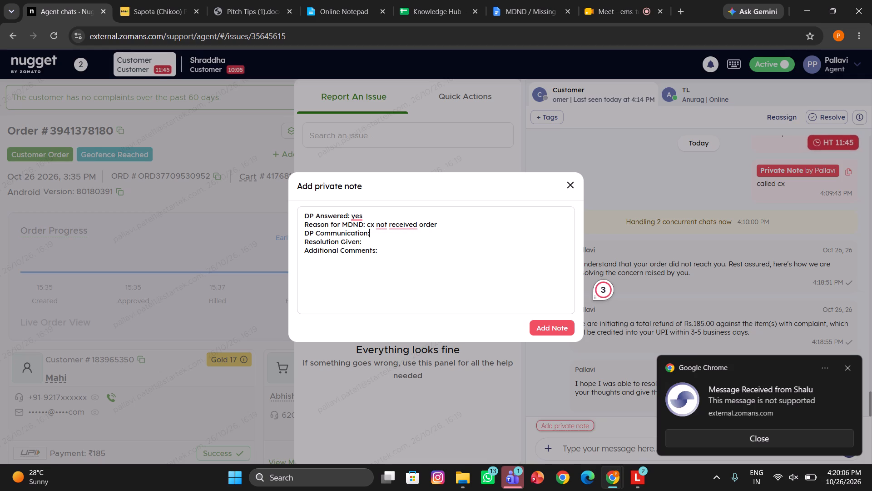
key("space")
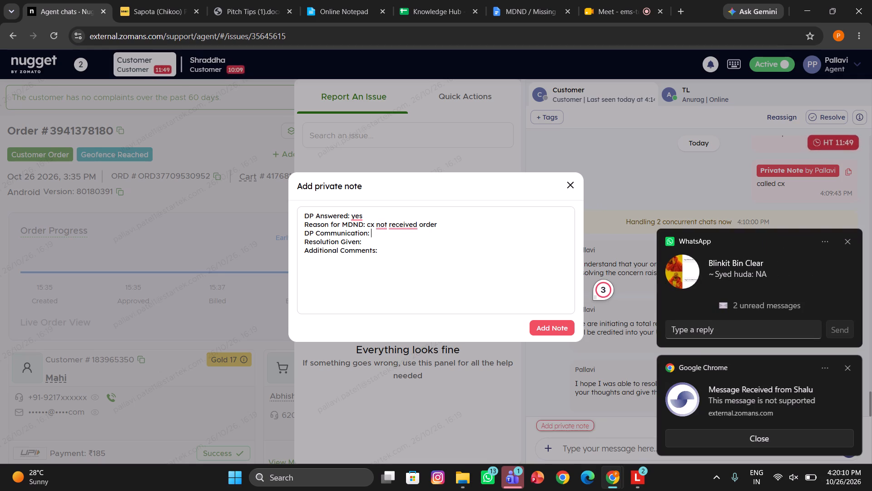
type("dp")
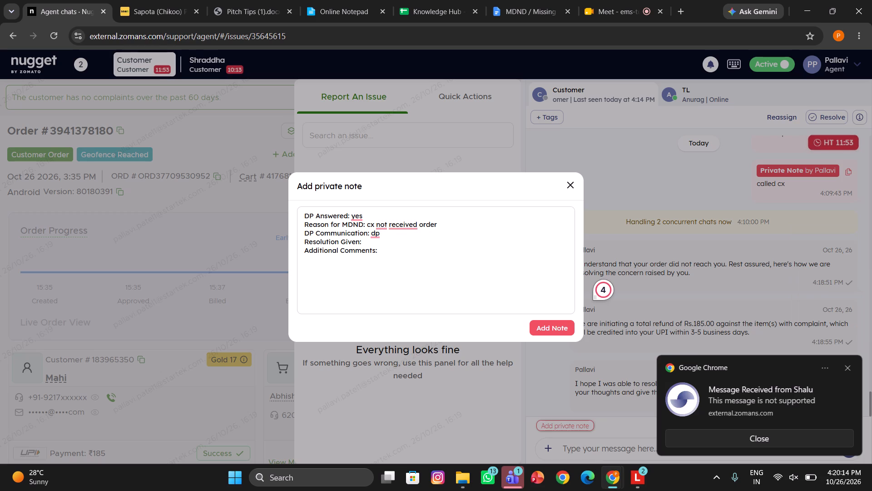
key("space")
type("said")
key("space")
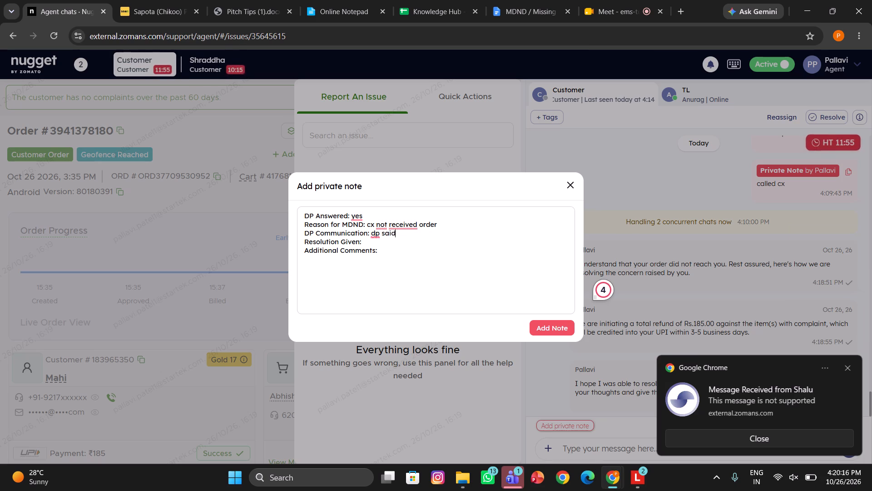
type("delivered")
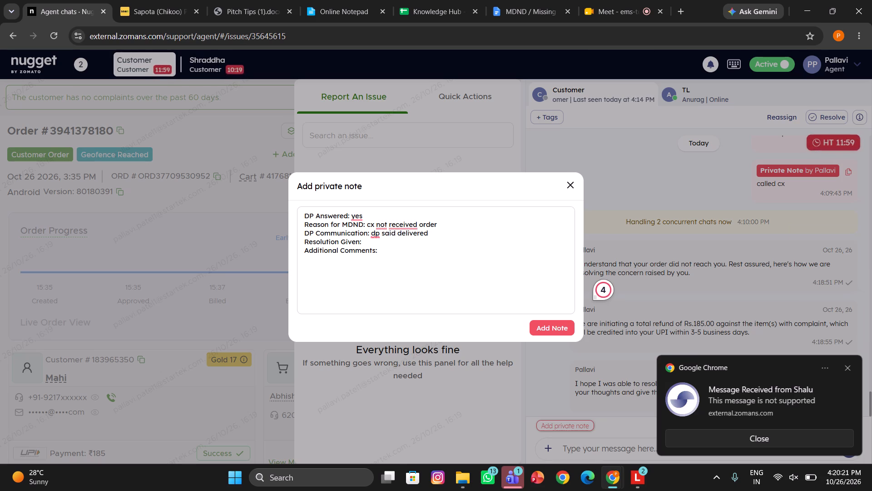
left_click(369, 246)
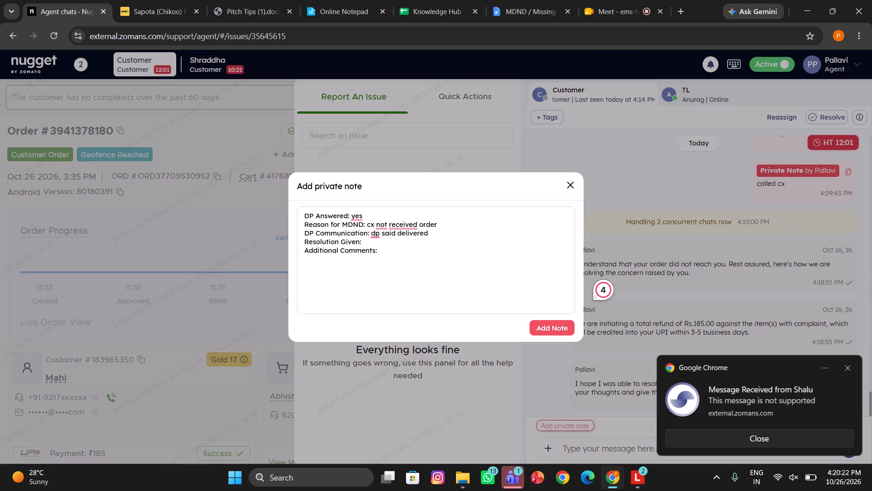
left_click(368, 240)
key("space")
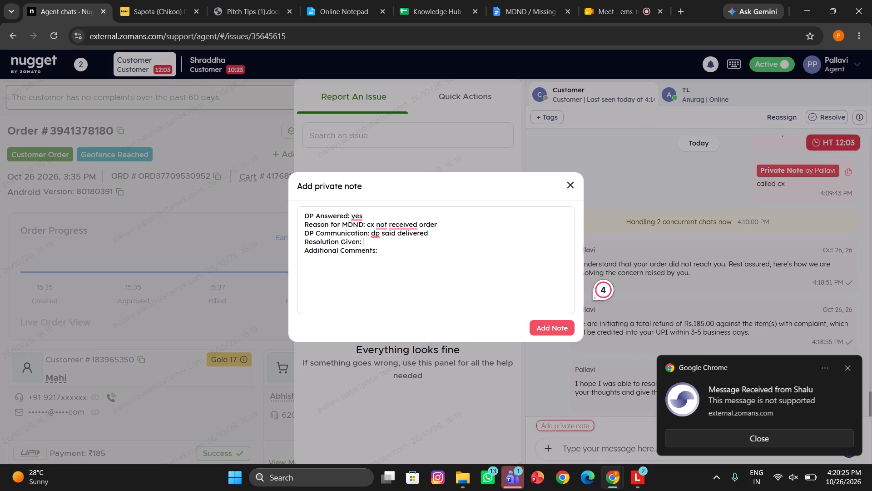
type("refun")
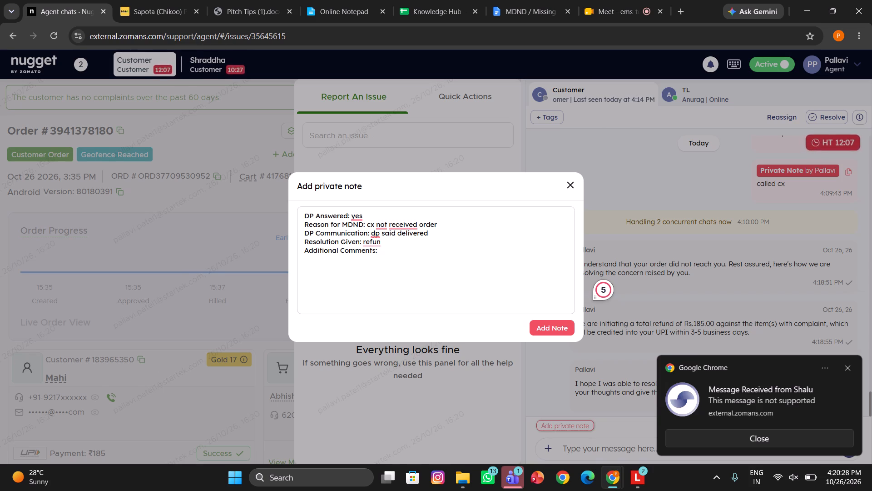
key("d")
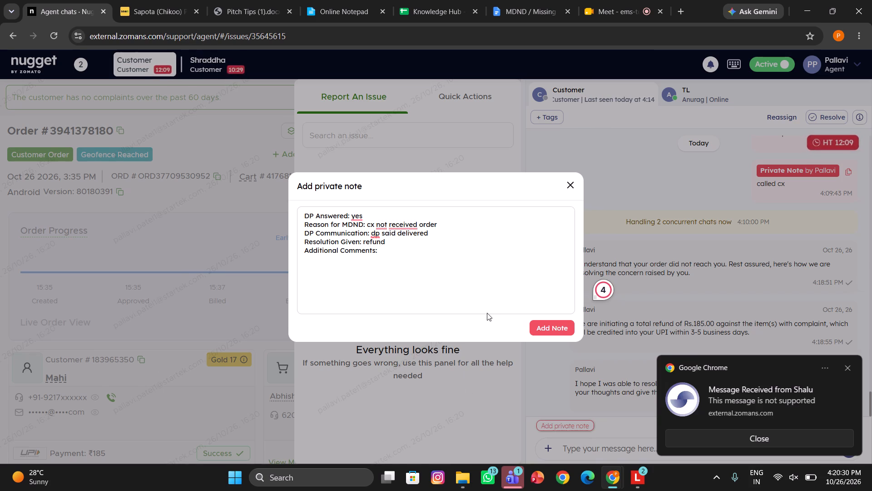
left_click(567, 333)
left_click(567, 333)
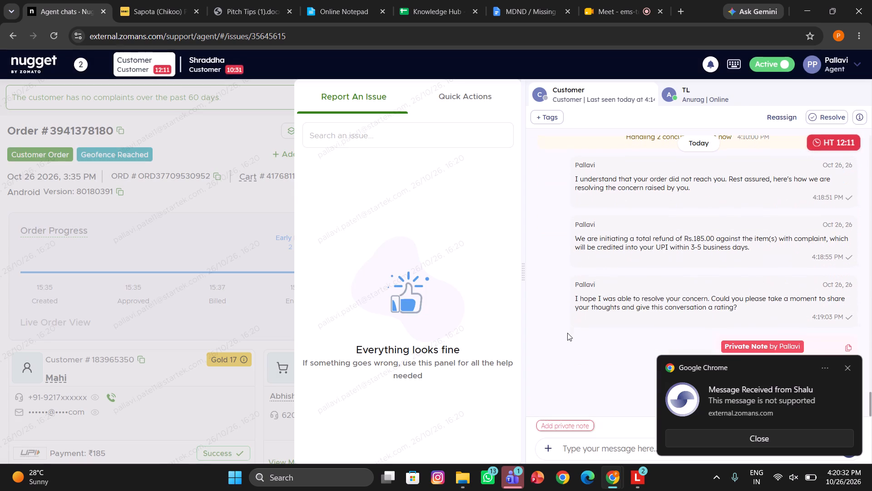
Send the customer the Closing canned response and close the issue reporting pane.
left_click(584, 449)
type("/clo")
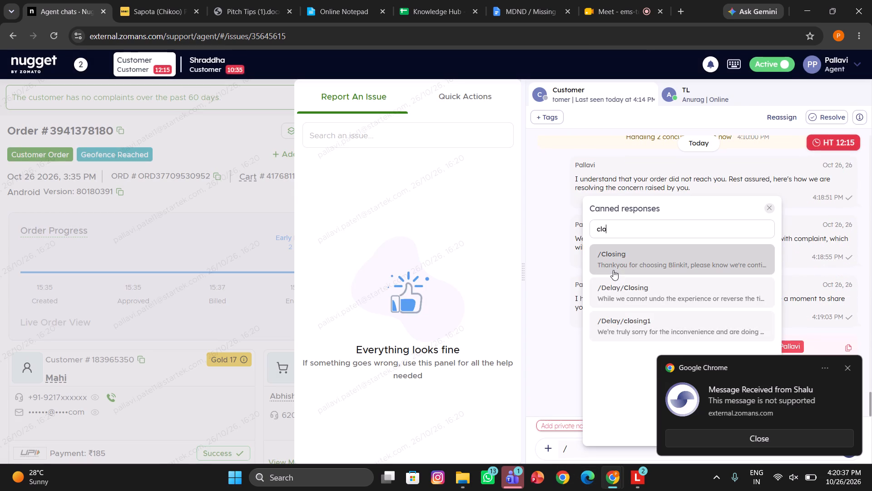
left_click(613, 266)
key("Return")
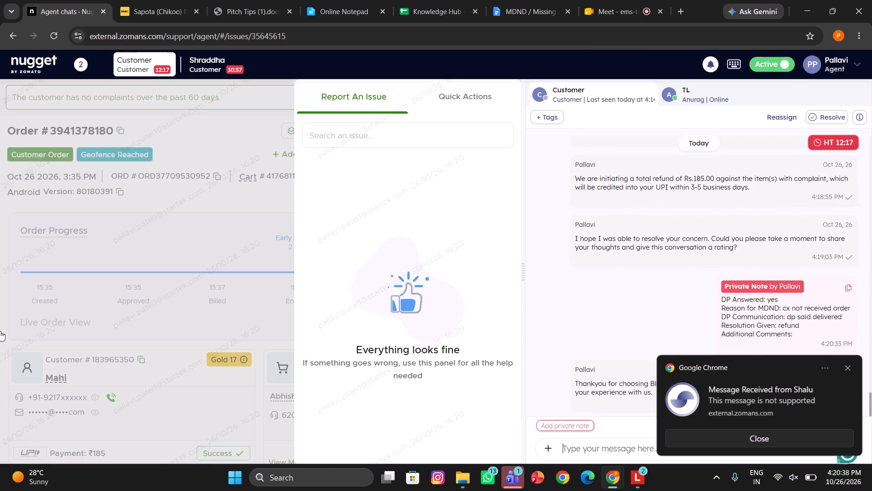
left_click(0, 331)
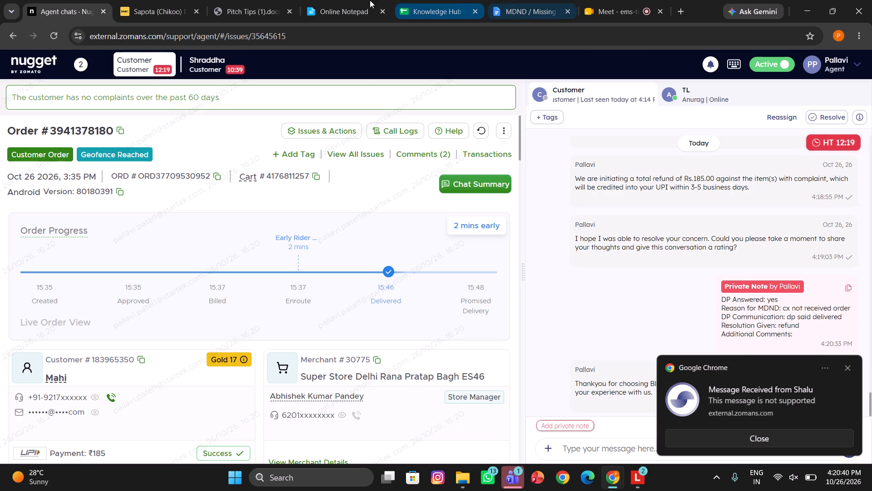
Copy the first VOC Mdnd comment block from Online Notepad.
left_click(333, 7)
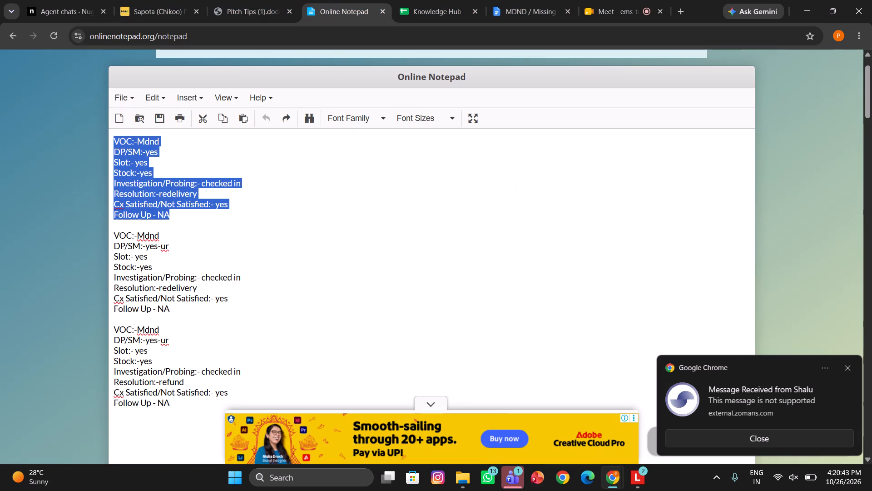
key("ctrl+c")
left_click(81, 0)
scroll(327, 338, "down", 4)
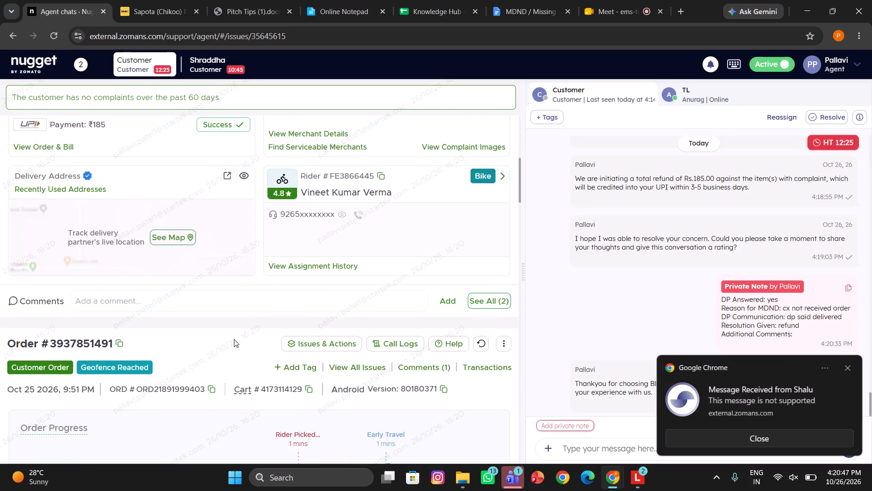
left_click(169, 306)
key("ctrl+v")
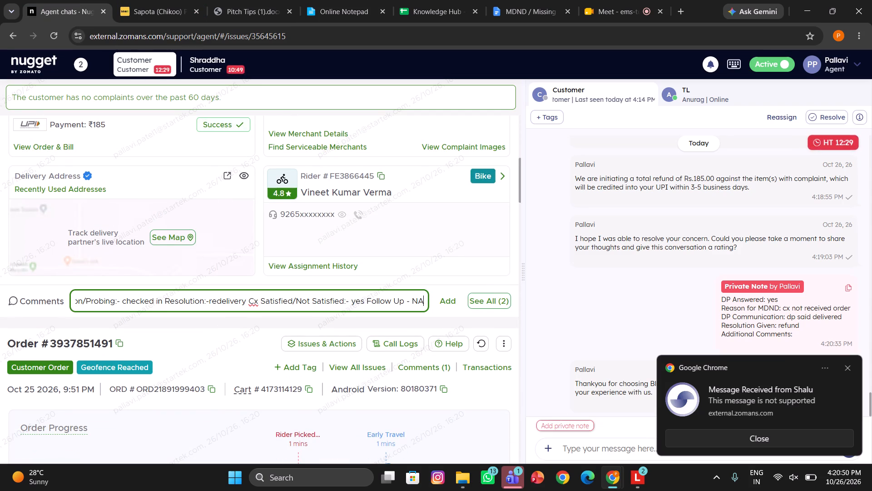
left_click_drag(244, 302, 227, 300)
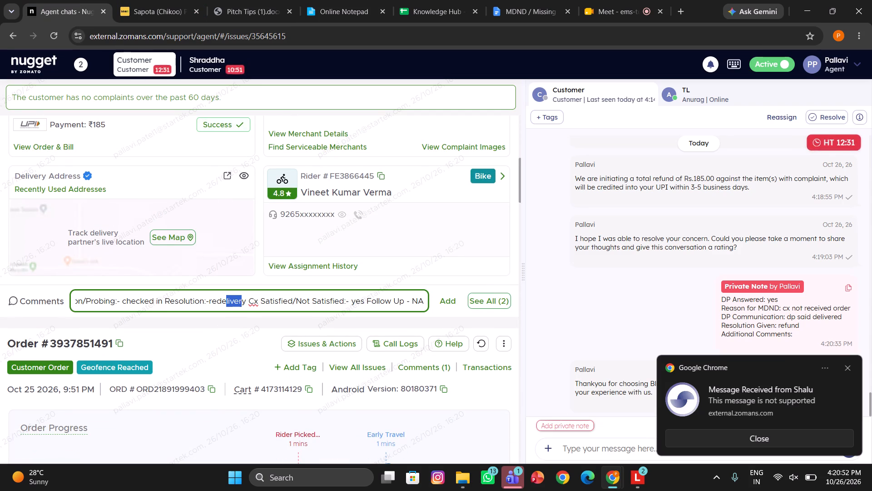
left_click_drag(245, 300, 208, 294)
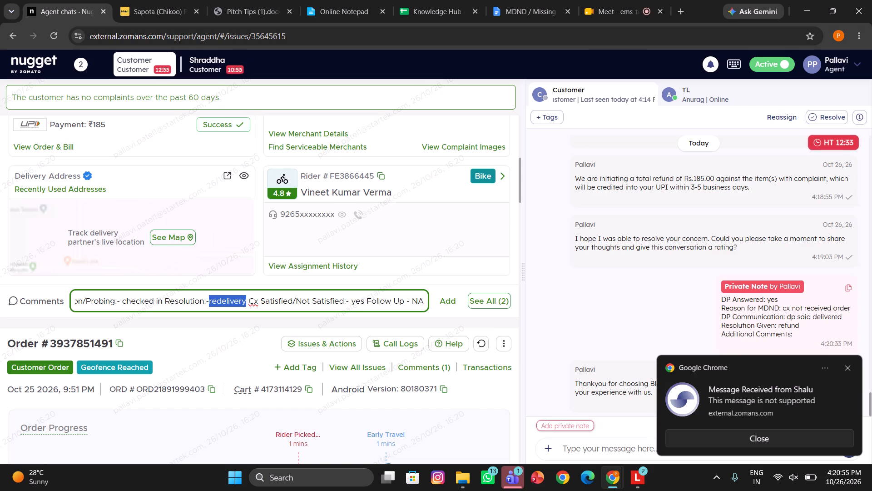
left_click_drag(208, 294, 217, 303)
key("BackSpace")
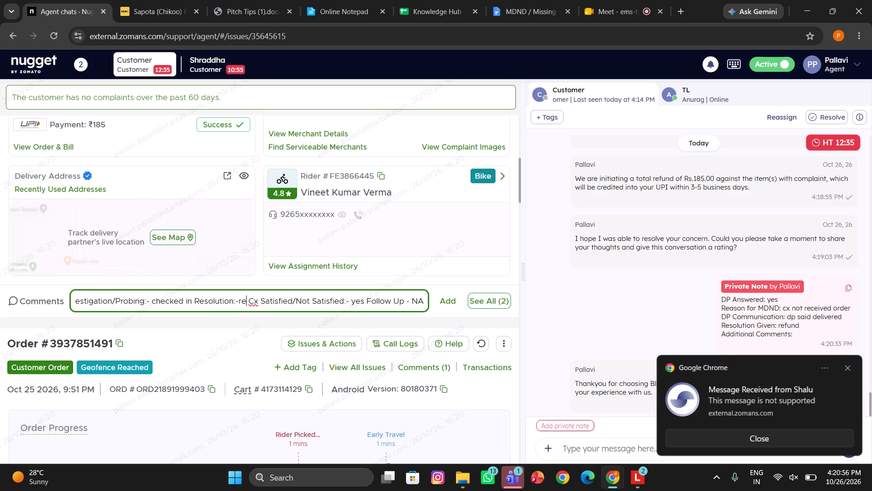
type("fub")
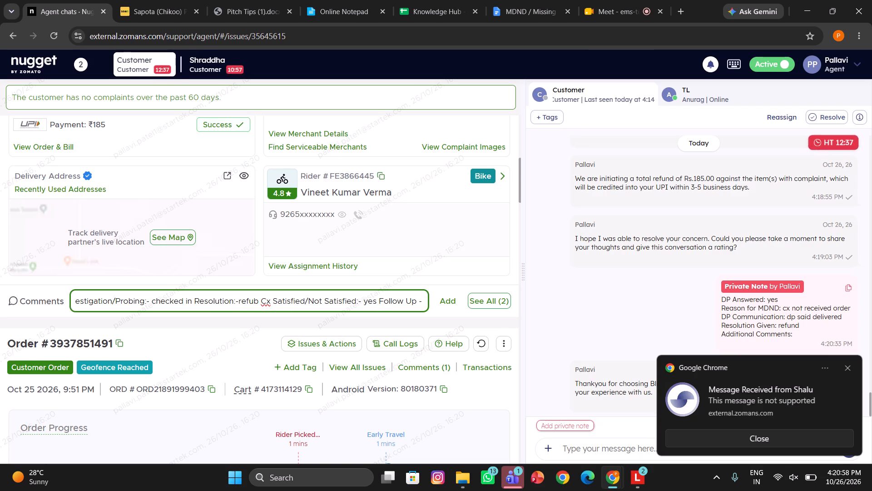
key("BackSpace")
type("nd")
key("Return")
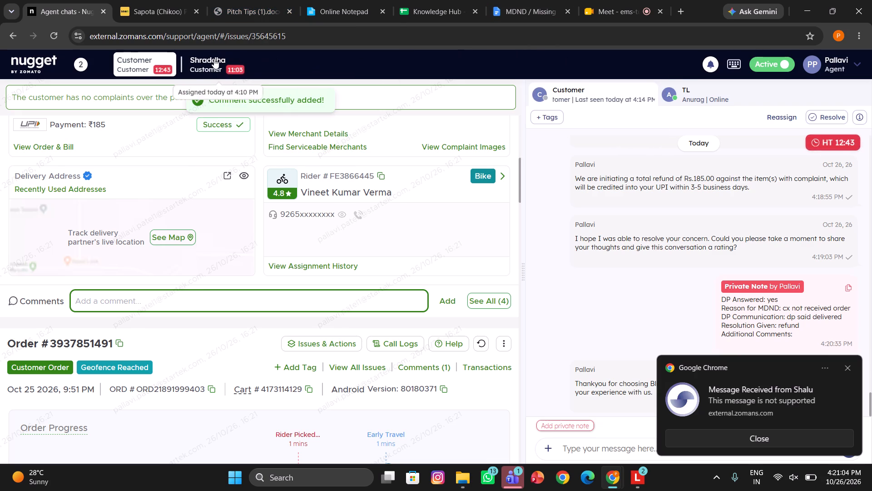
left_click(213, 59)
scroll(688, 298, "down", 6)
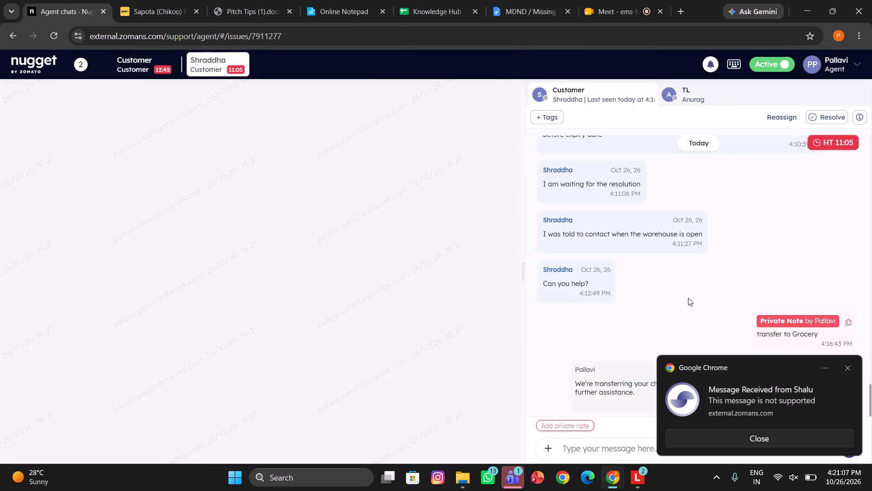
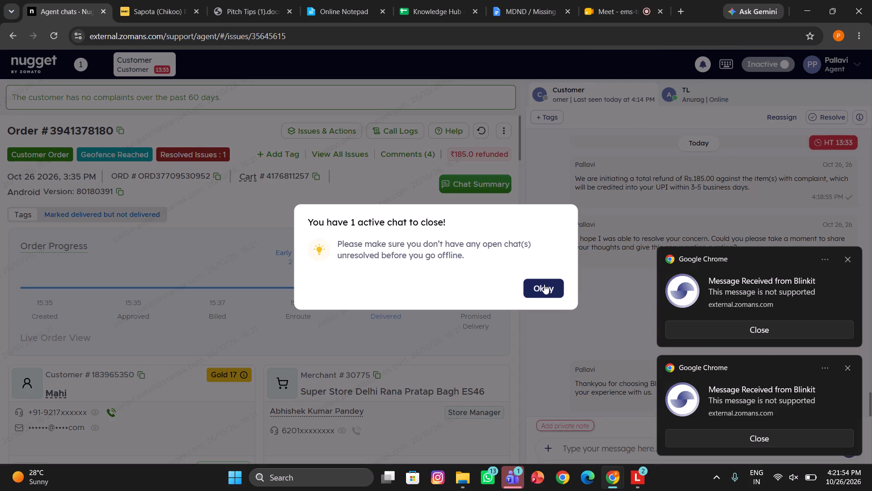
Acknowledge the reminder about closing the active chat before going offline.
left_click(544, 284)
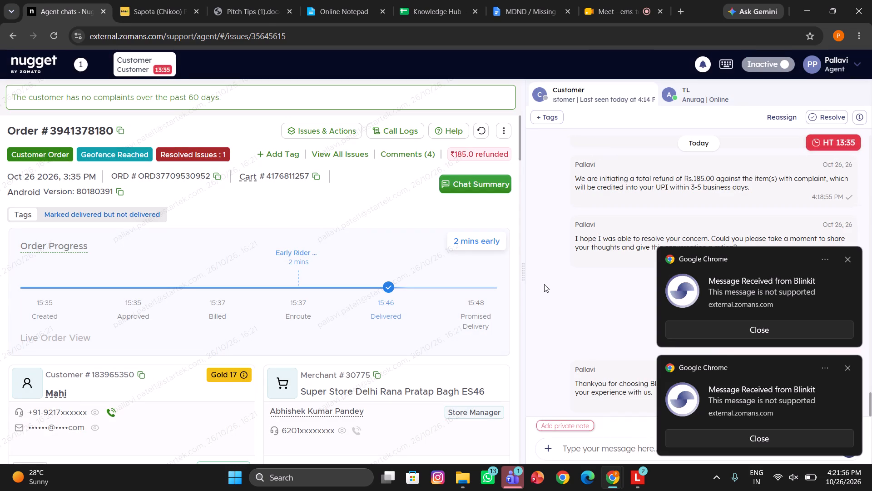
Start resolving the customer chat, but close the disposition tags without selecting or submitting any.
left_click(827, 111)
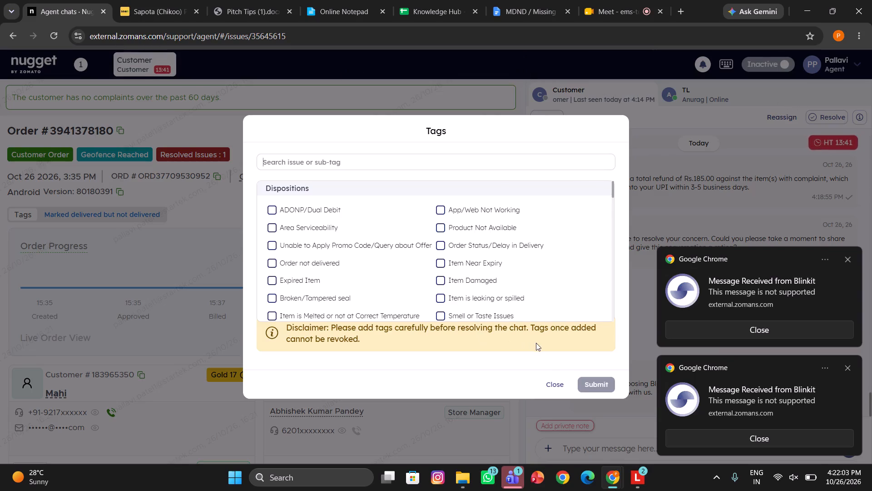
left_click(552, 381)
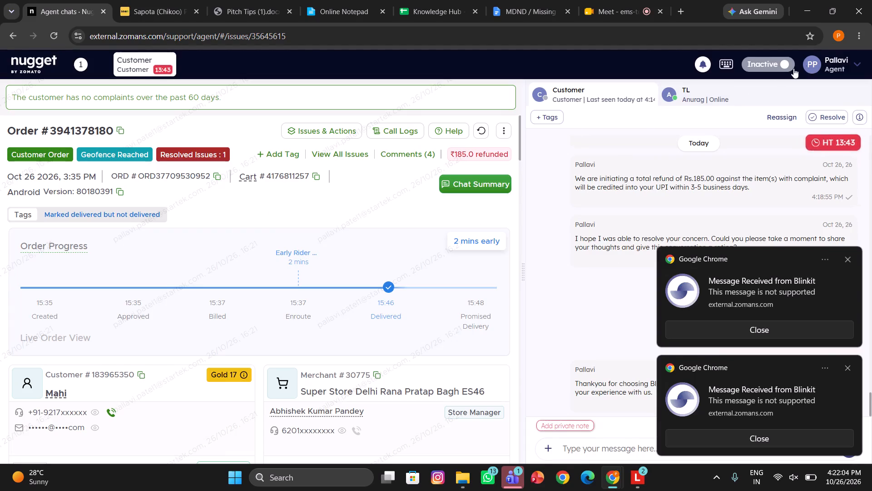
Switch the agent status from inactive to online and confirm receiving customer support chats.
left_click(814, 57)
left_click(778, 59)
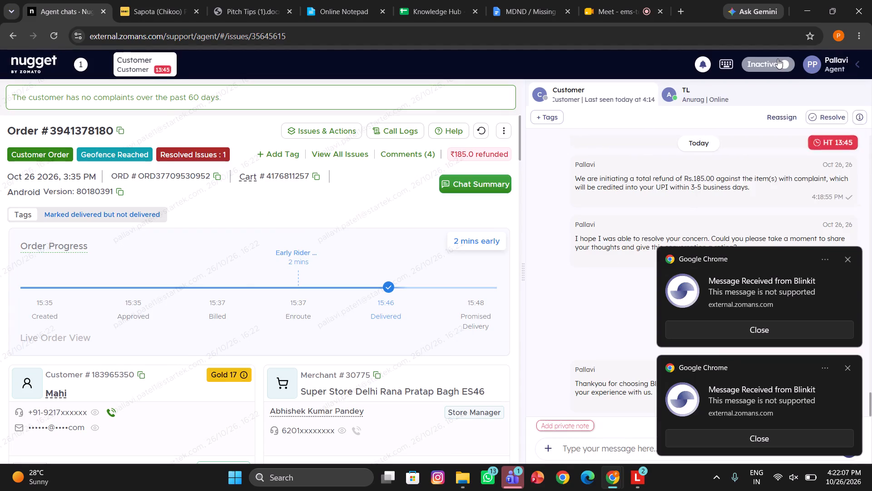
left_click(545, 278)
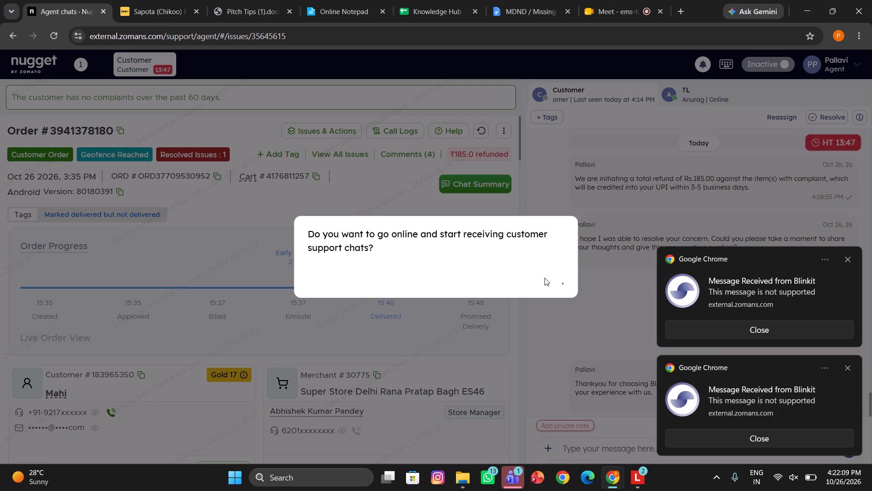
Mark the agent status as inactive for a meal break and acknowledge the active-chat reminder.
left_click(754, 66)
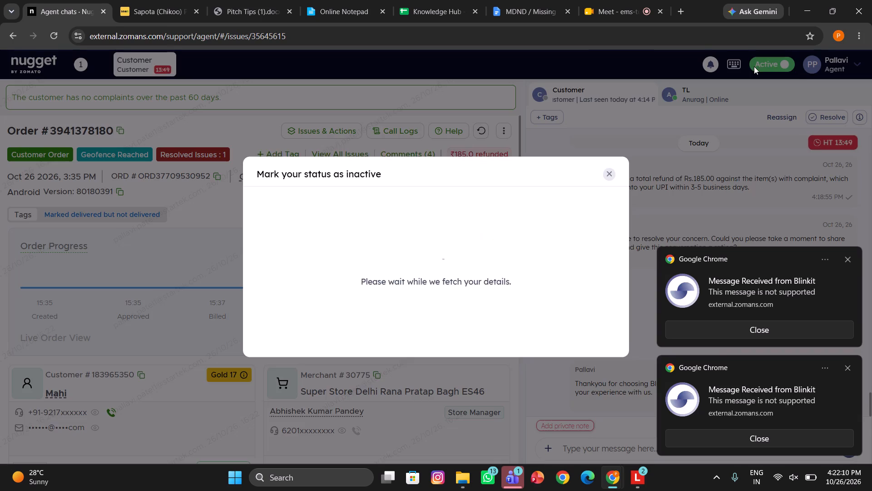
left_click(292, 227)
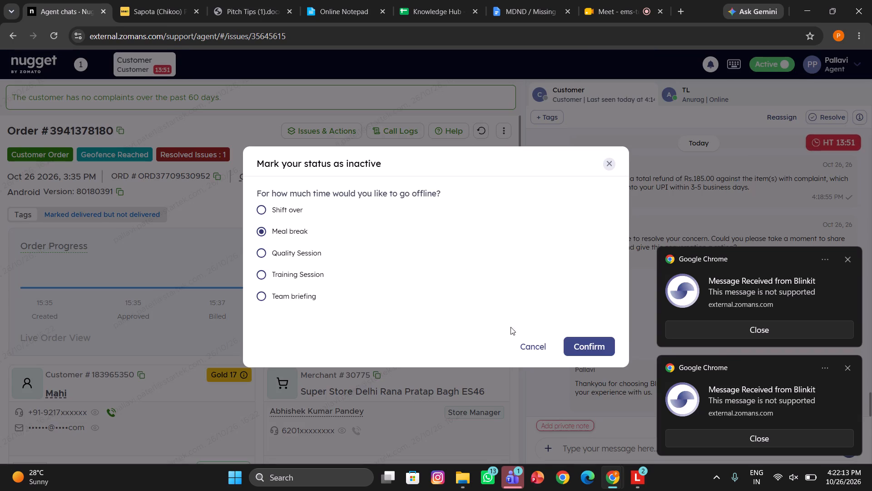
left_click(576, 343)
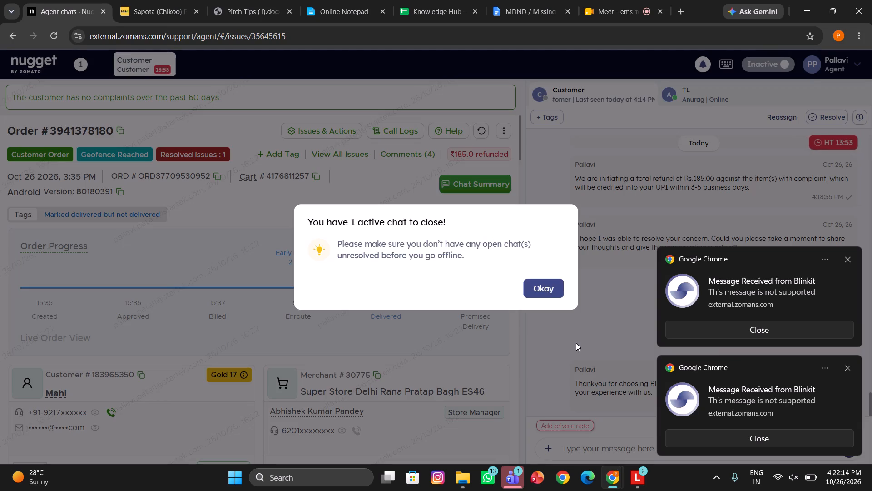
left_click(545, 293)
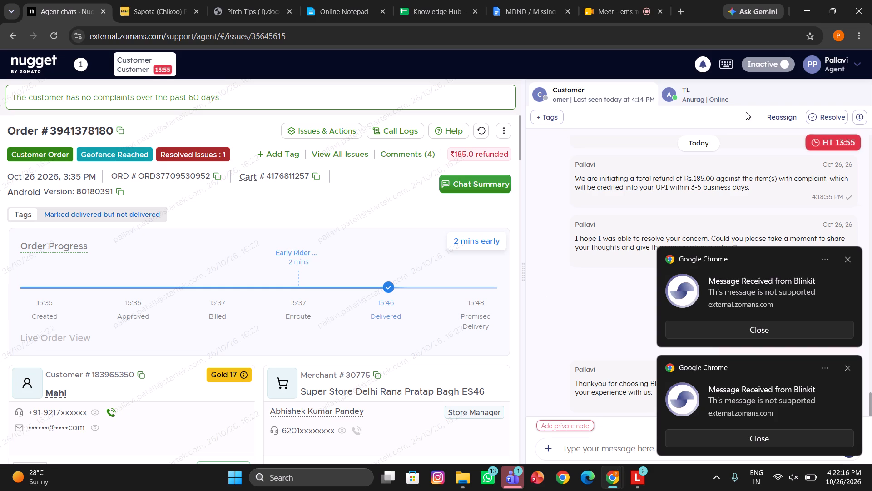
Resolve the customer chat for the refunded order, submitting the disposition tag MDND – Resolved.
left_click(824, 113)
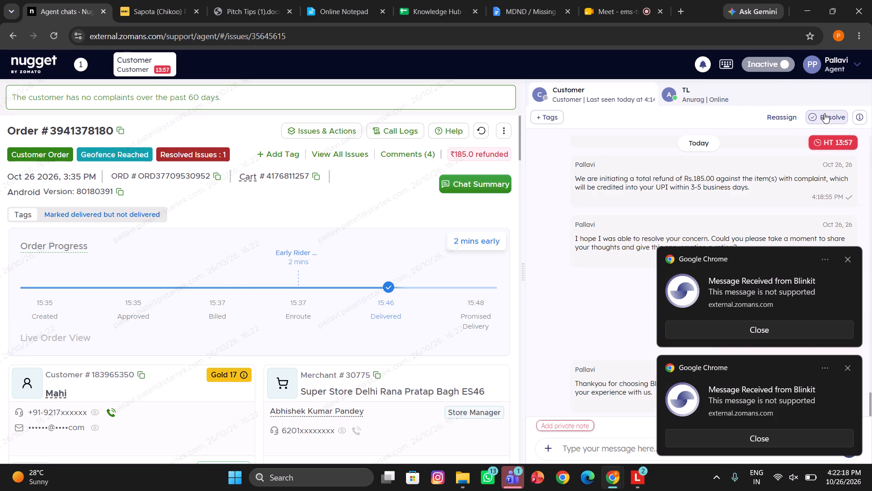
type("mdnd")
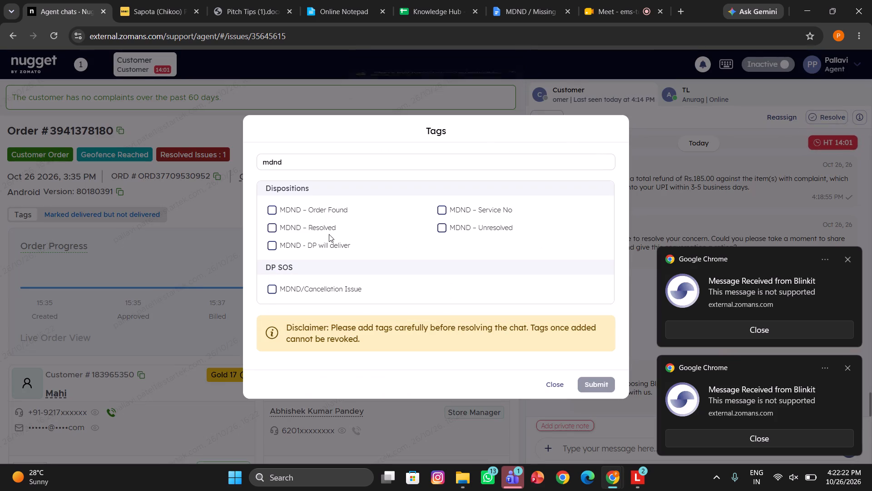
left_click(329, 227)
left_click(593, 386)
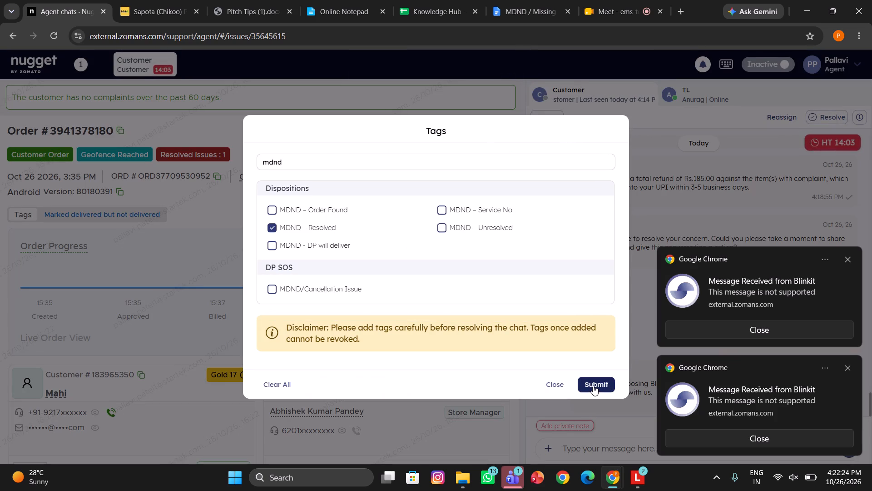
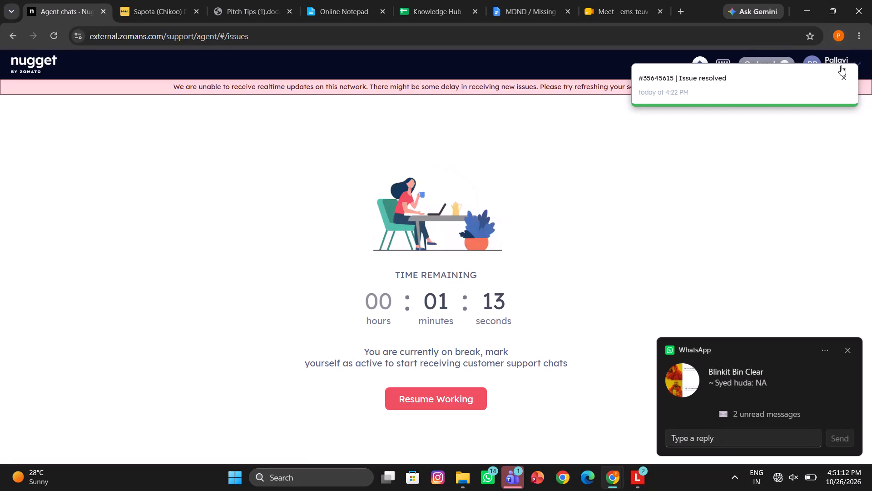
Dismiss the issue-resolved notification, mark the agent's shift over while on break, and submit the logout confirmation.
left_click(840, 77)
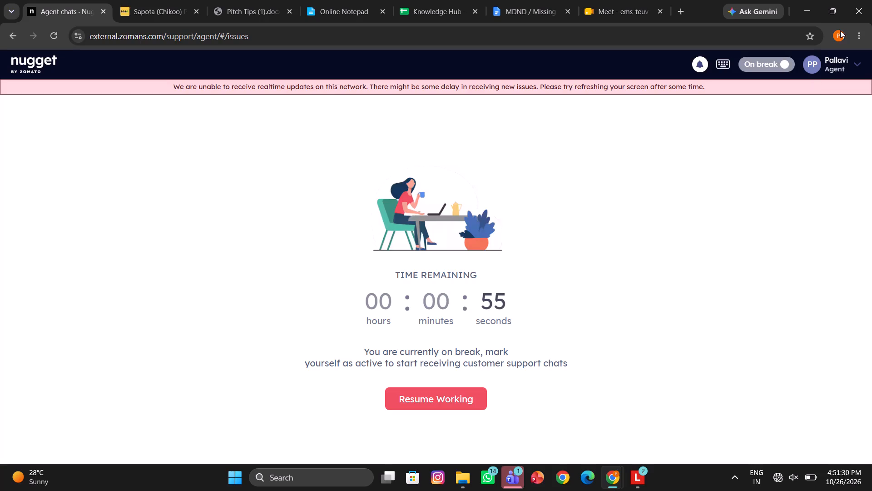
left_click(817, 63)
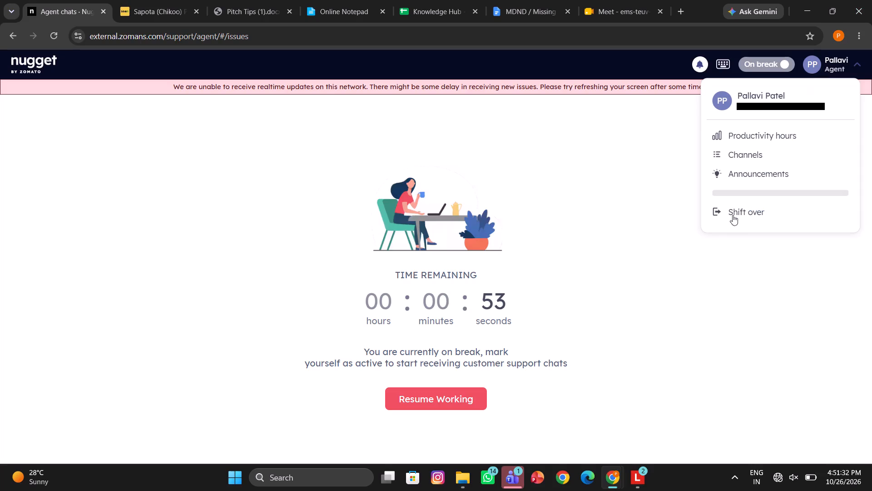
left_click(739, 211)
left_click(542, 285)
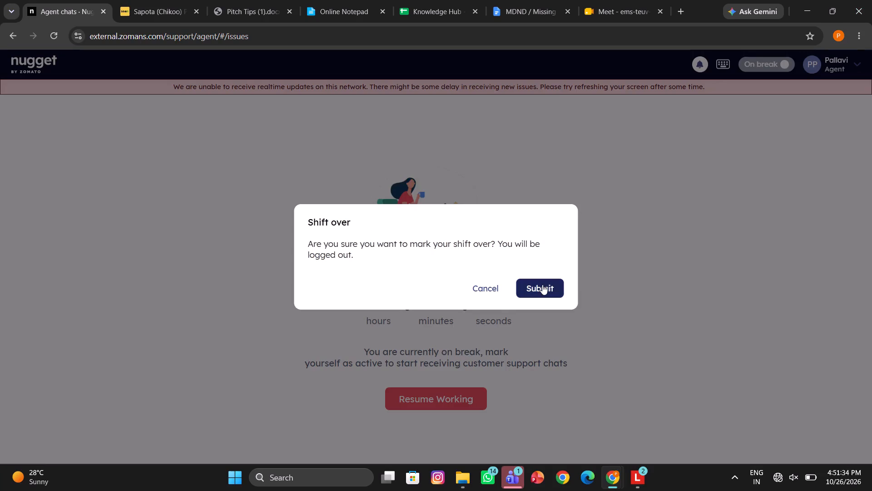
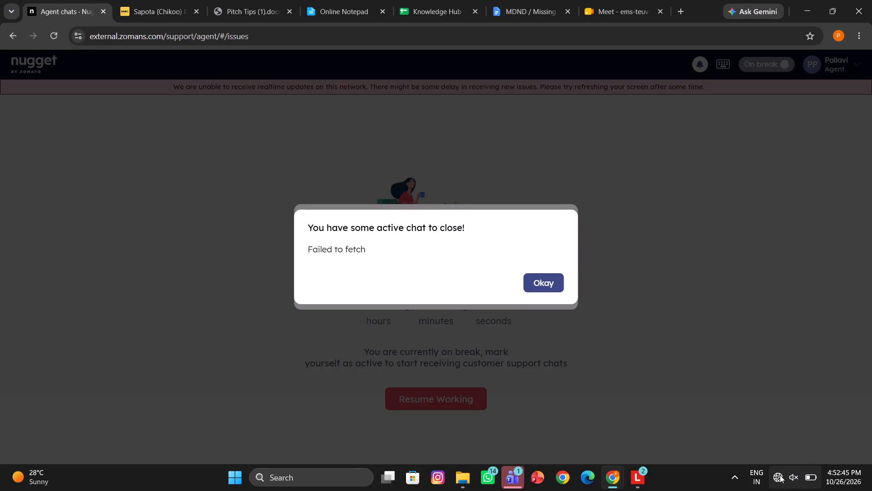
Check the available Wi-Fi networks, closing the network list without choosing one.
left_click(780, 475)
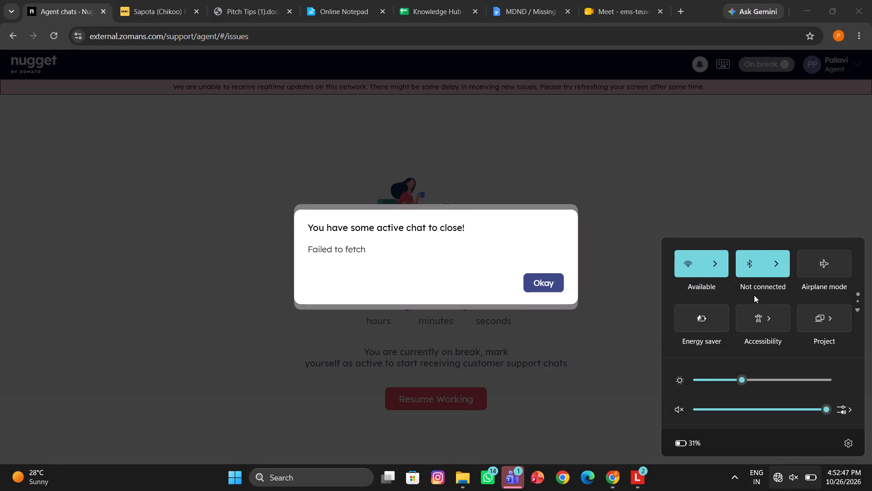
left_click(714, 263)
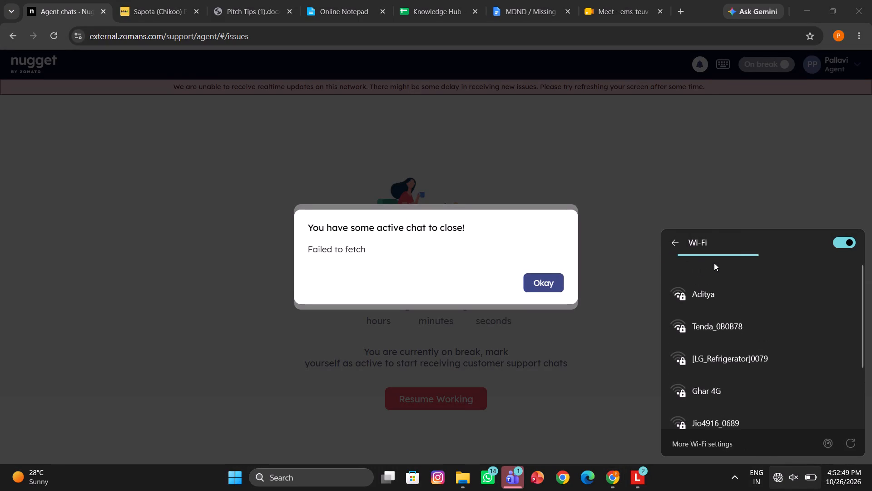
left_click(728, 196)
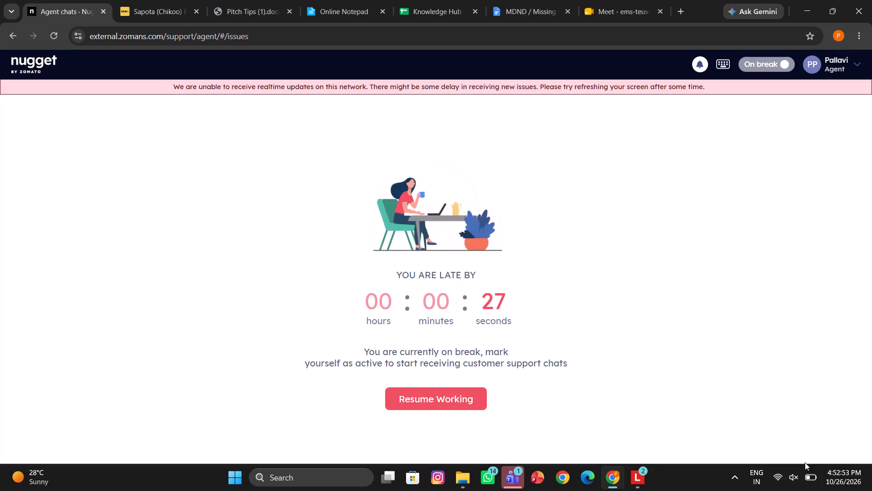
Mark the agent's shift as over and submit the logout confirmation.
left_click(818, 66)
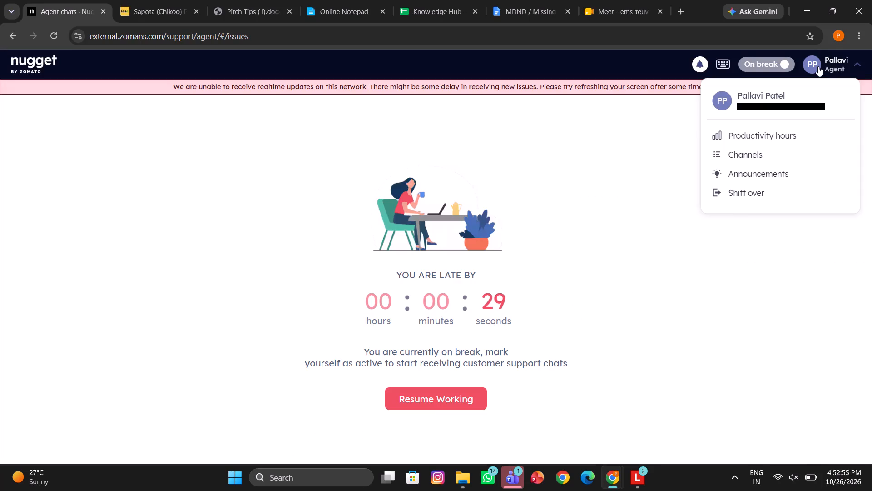
left_click(733, 195)
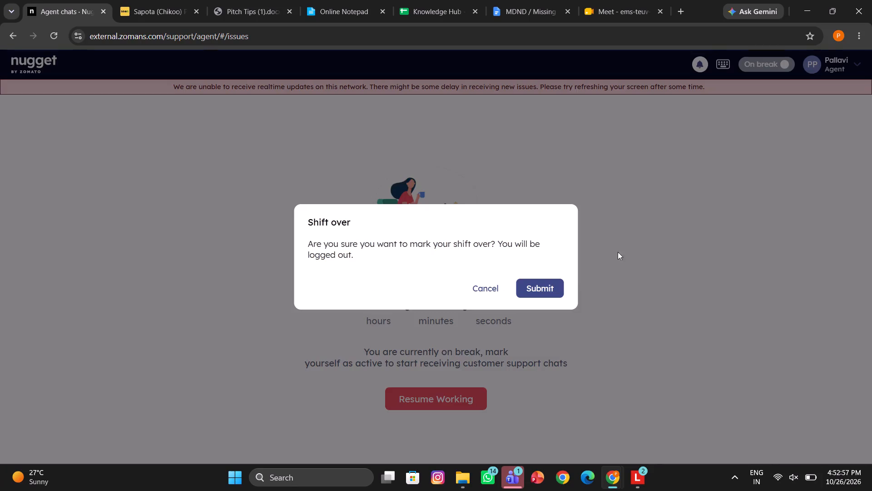
left_click(526, 284)
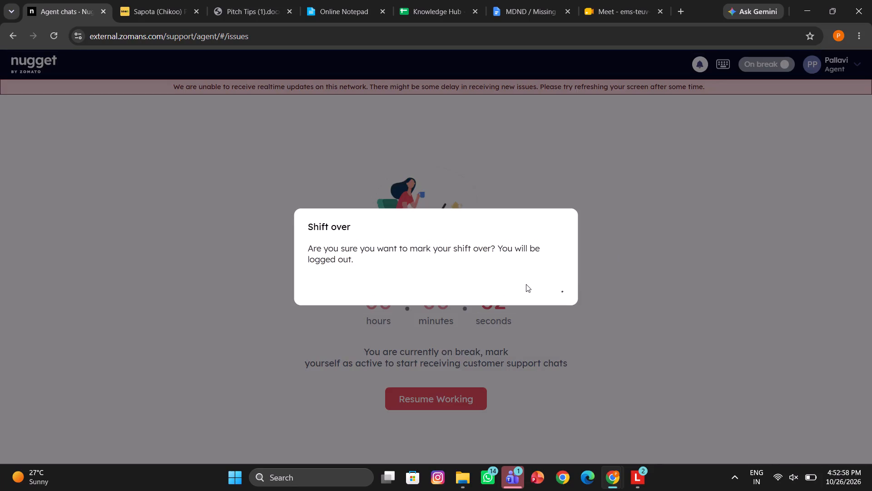